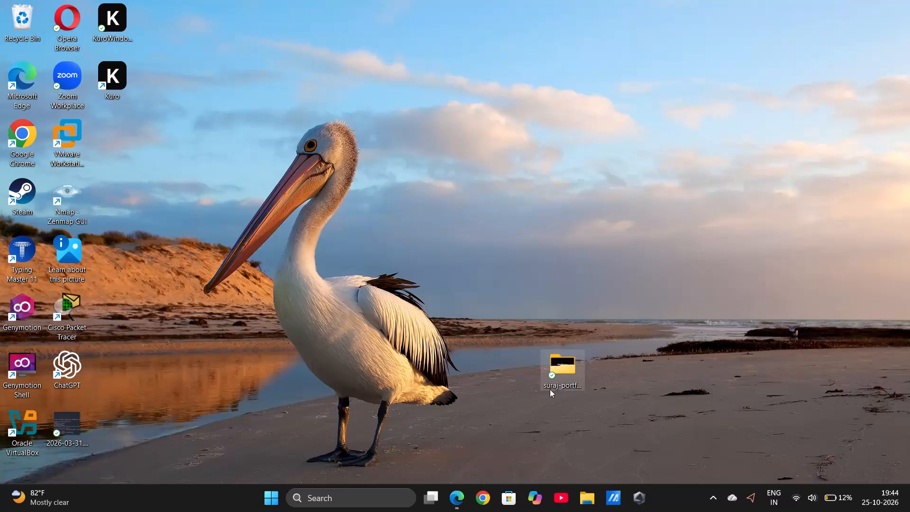
{"action": "left_click", "coordinate": [269, 503]}
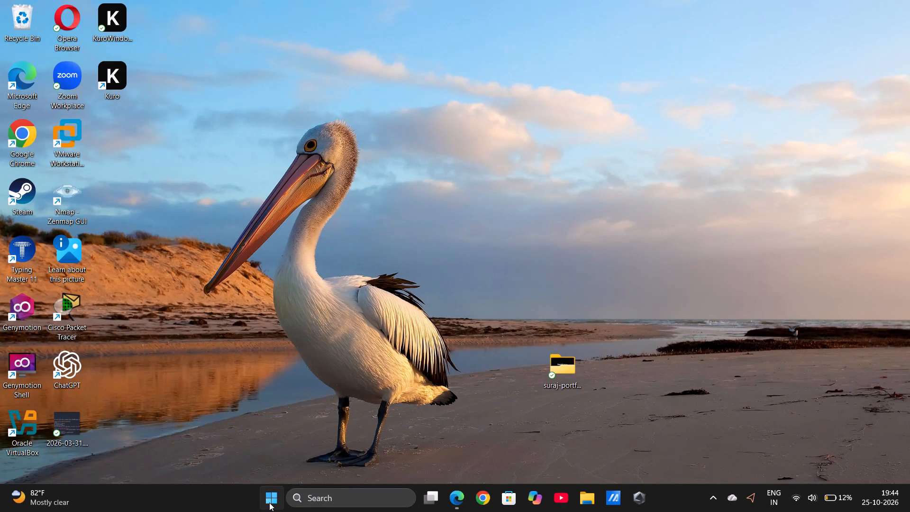
{"action": "left_click", "coordinate": [158, 450]}
{"action": "left_click", "coordinate": [82, 373]}
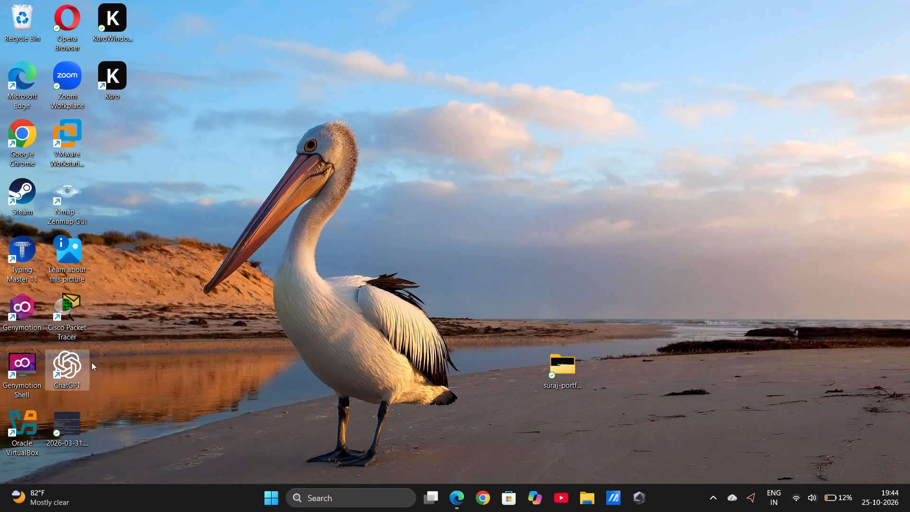
{"action": "left_click", "coordinate": [69, 370]}
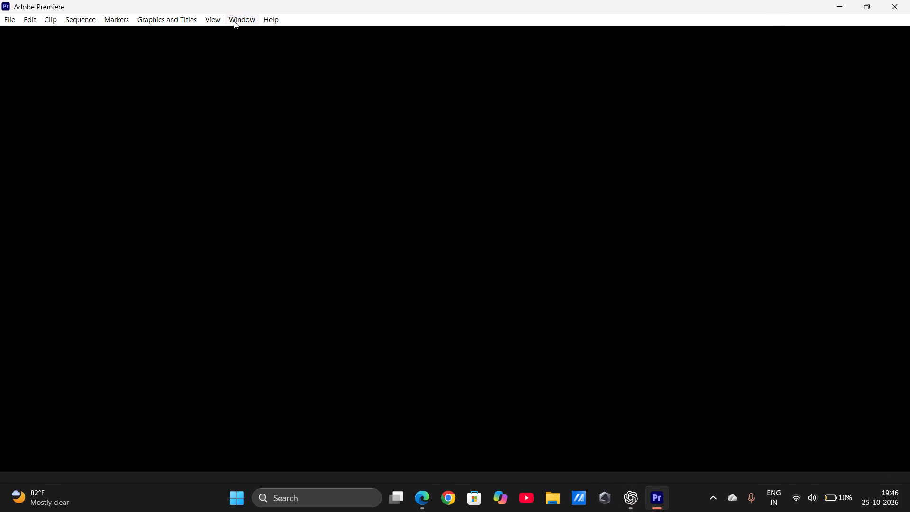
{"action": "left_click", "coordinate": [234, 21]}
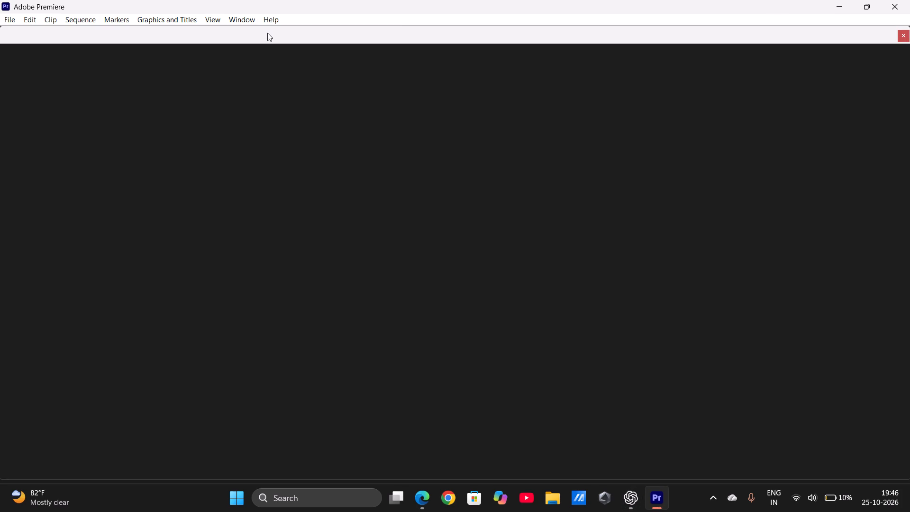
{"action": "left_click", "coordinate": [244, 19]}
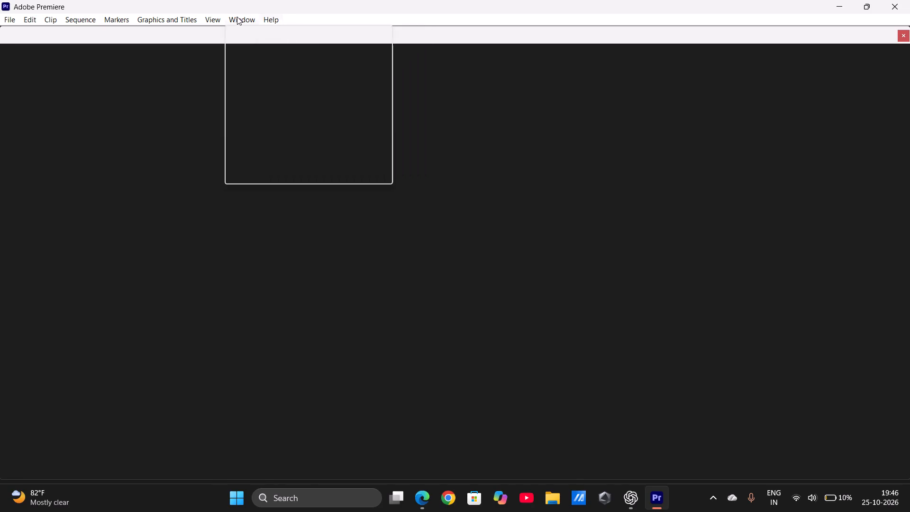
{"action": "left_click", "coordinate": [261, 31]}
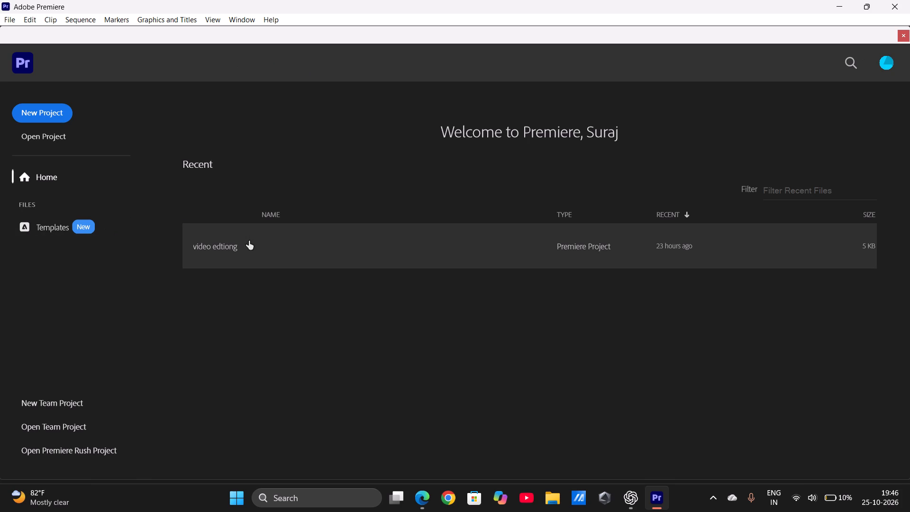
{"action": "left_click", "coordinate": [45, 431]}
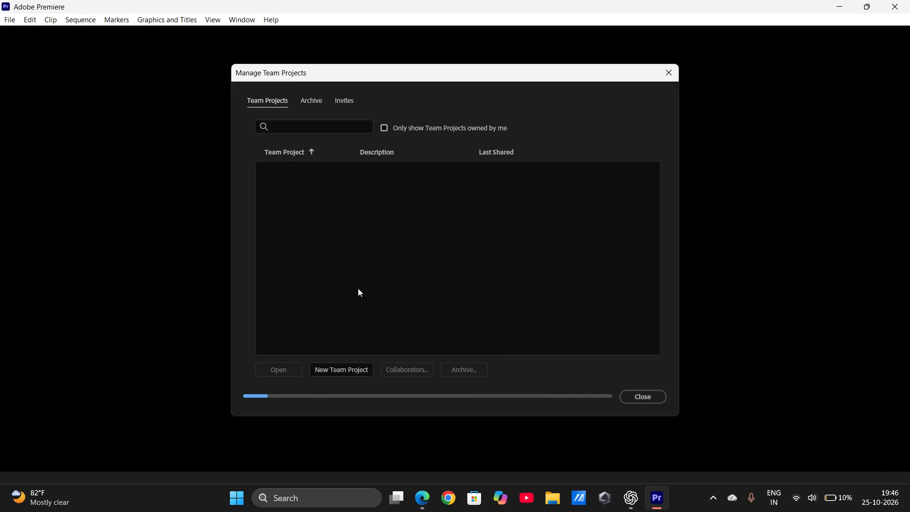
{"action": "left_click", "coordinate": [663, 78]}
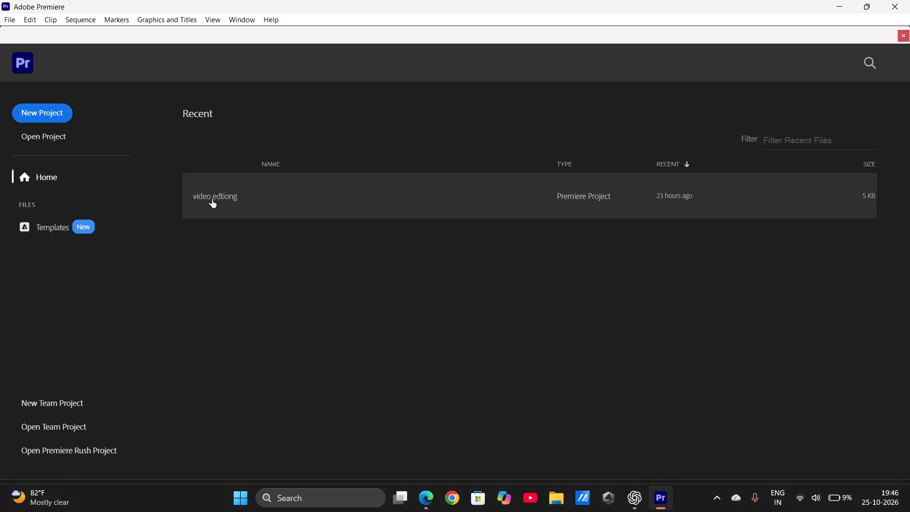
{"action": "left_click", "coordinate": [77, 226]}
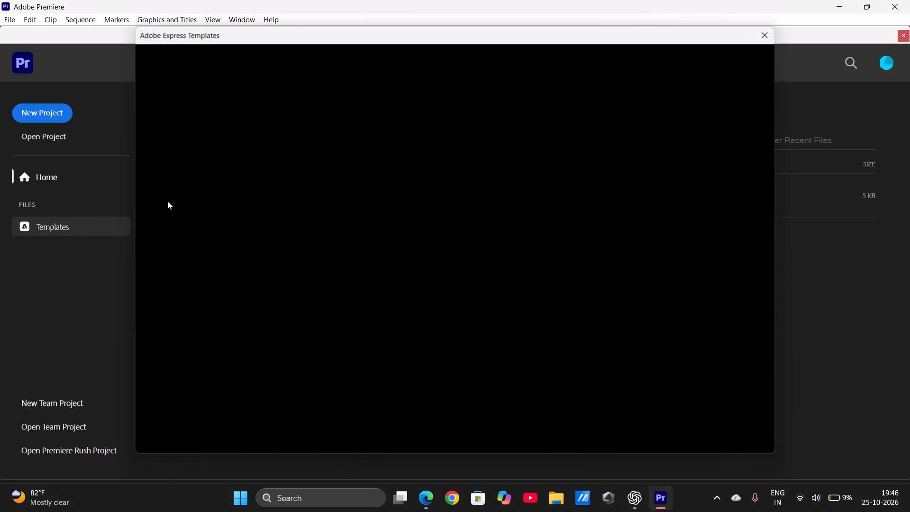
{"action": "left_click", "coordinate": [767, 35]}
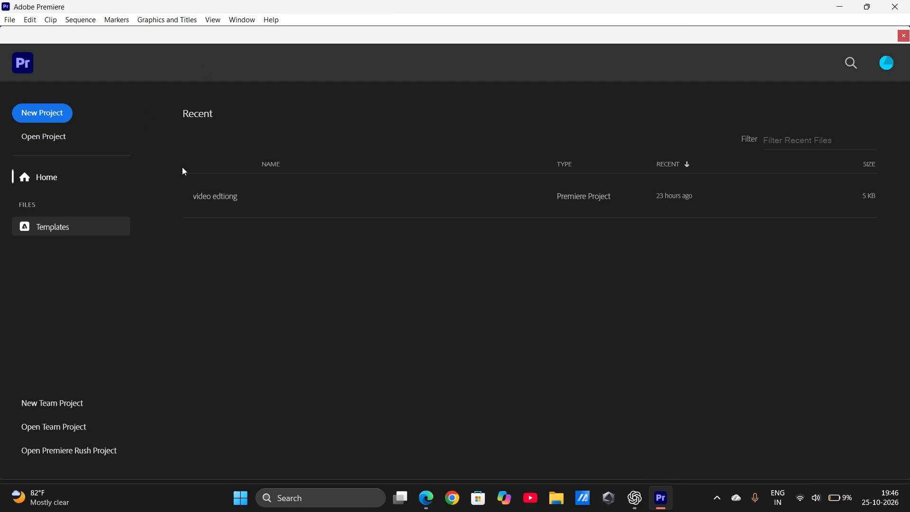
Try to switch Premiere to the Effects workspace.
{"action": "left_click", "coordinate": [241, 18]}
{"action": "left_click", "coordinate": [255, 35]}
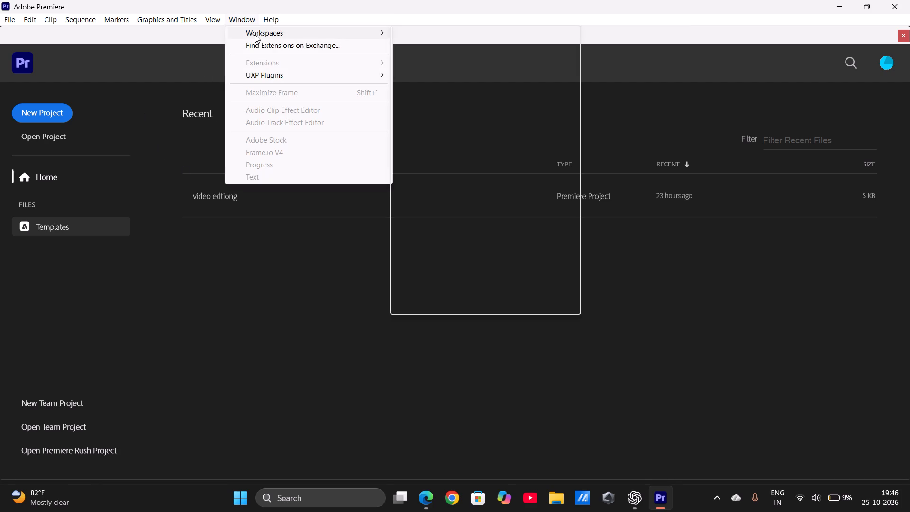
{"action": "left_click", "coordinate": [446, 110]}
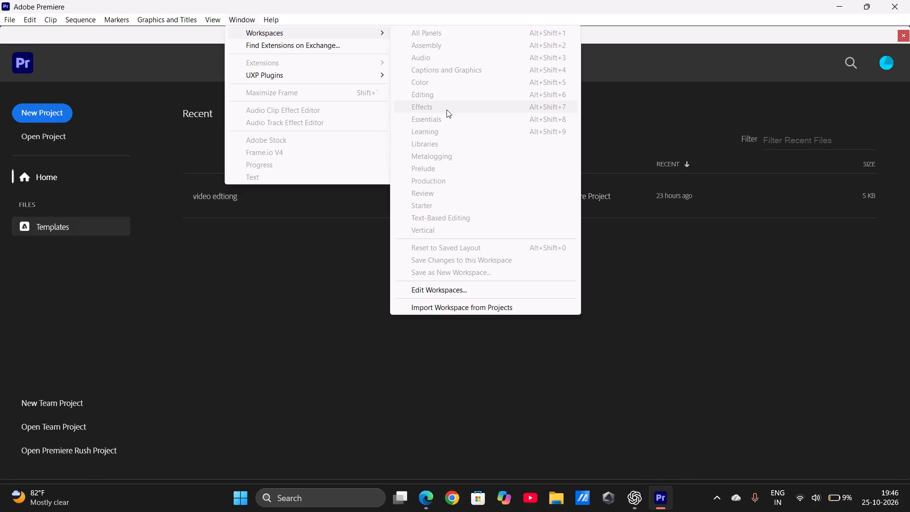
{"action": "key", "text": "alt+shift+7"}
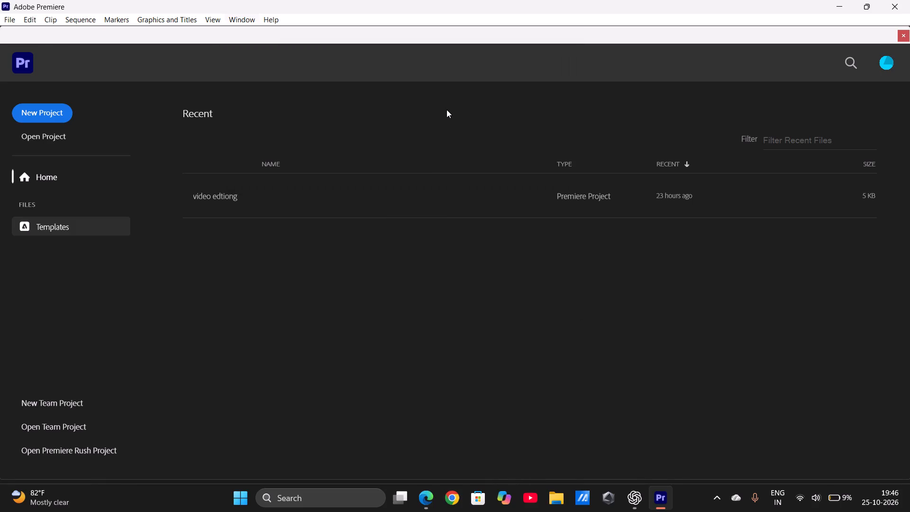
Start a new team project and review its options, color, scratch disk, ingest and collaborator settings.
{"action": "left_click", "coordinate": [56, 405]}
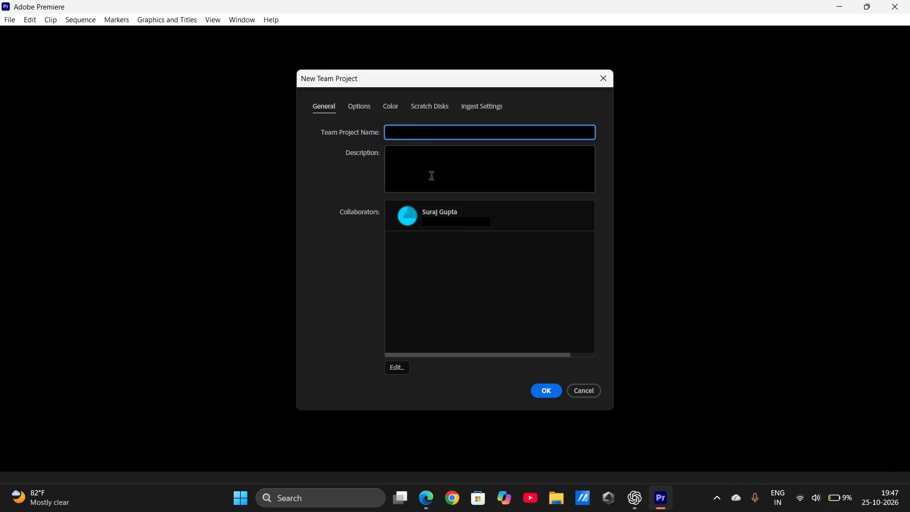
{"action": "left_click", "coordinate": [437, 213]}
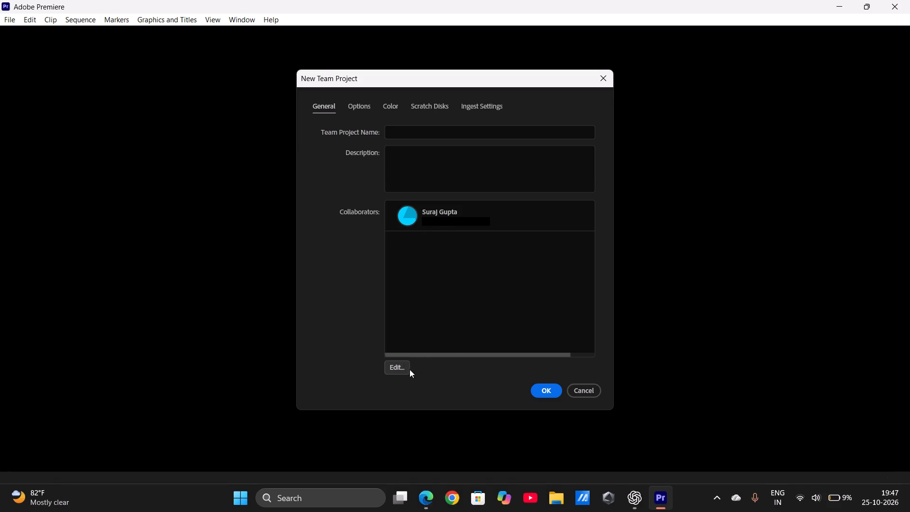
{"action": "left_click", "coordinate": [358, 105]}
{"action": "left_click", "coordinate": [381, 106]}
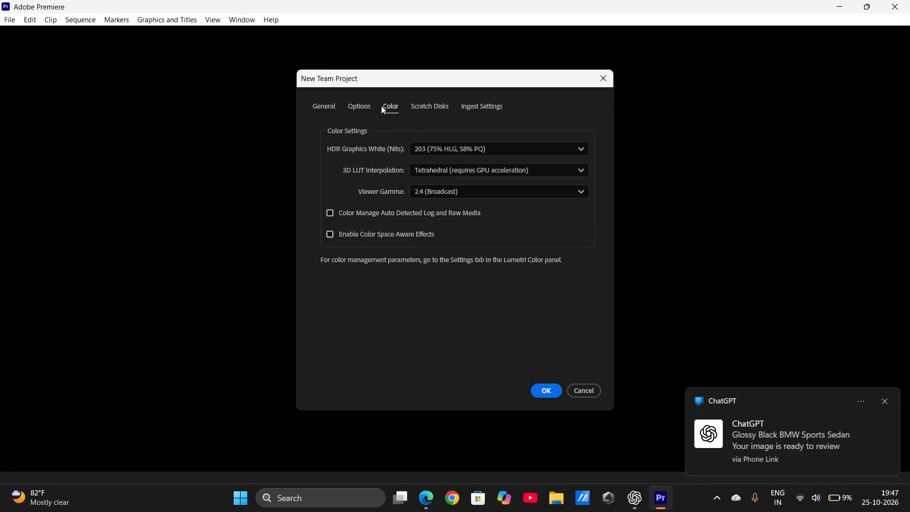
{"action": "left_click", "coordinate": [409, 105]}
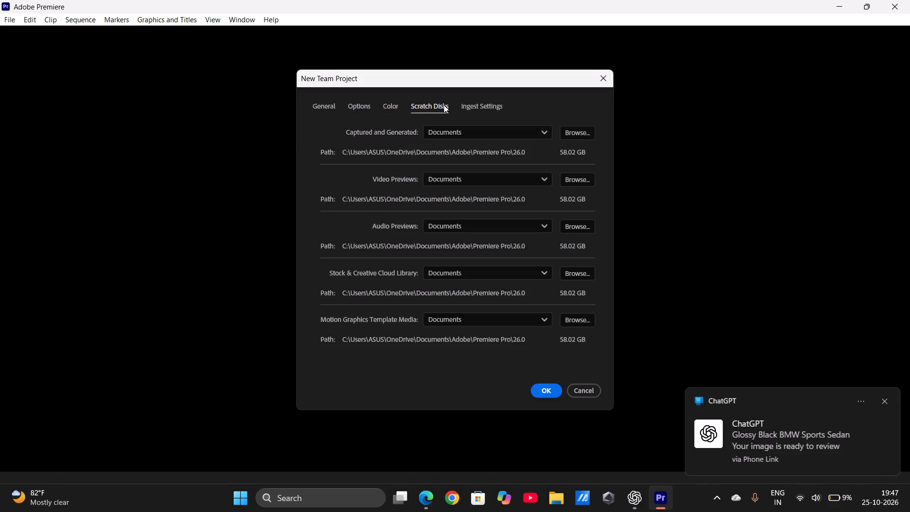
{"action": "left_click", "coordinate": [444, 105]}
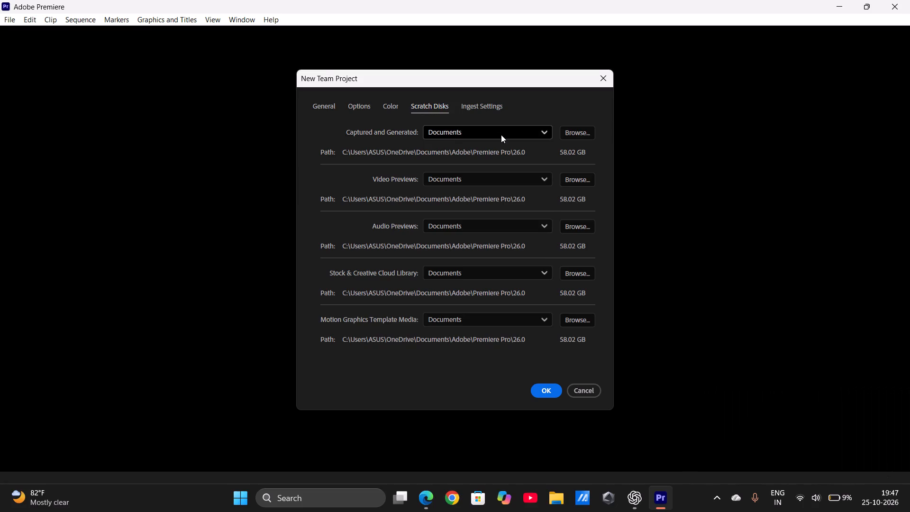
{"action": "left_click", "coordinate": [476, 109]}
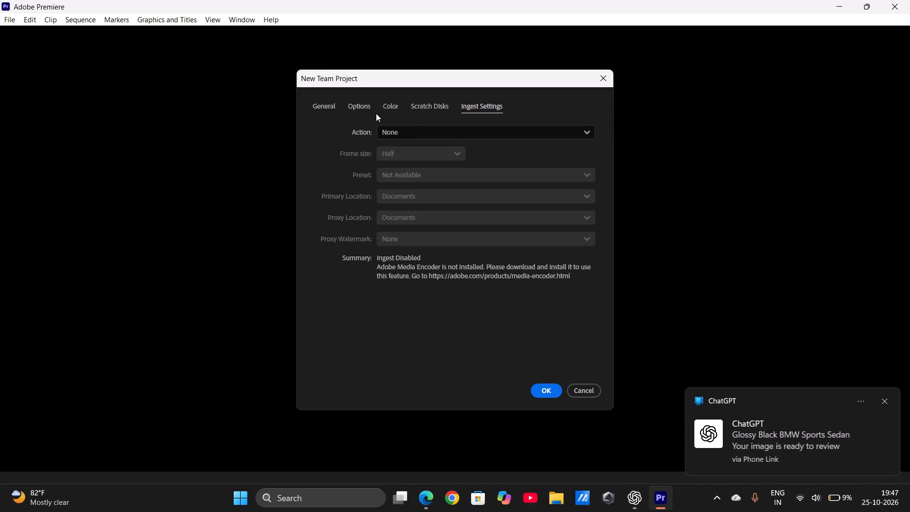
{"action": "left_click", "coordinate": [317, 112]}
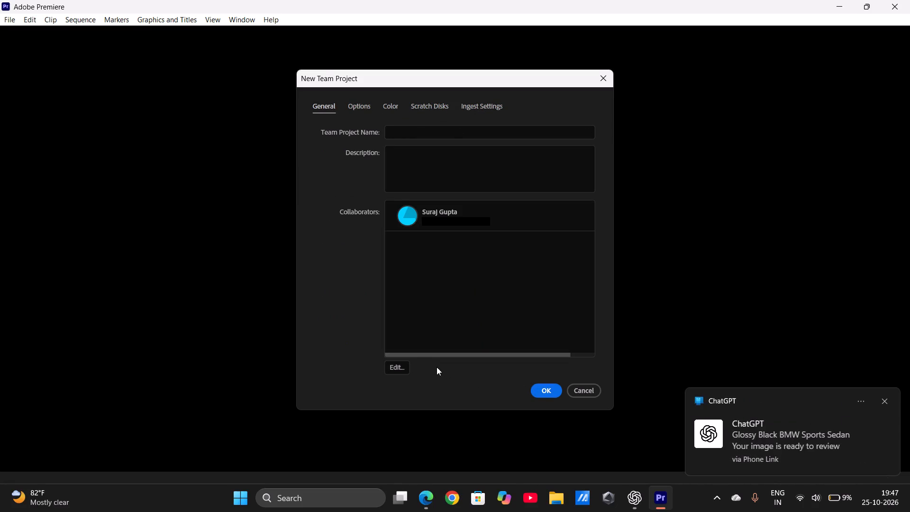
{"action": "left_click", "coordinate": [406, 362]}
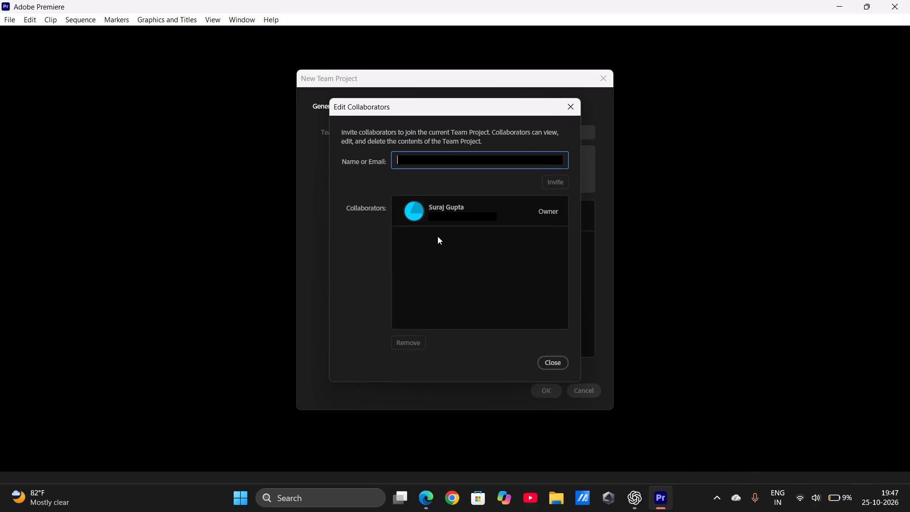
{"action": "left_click", "coordinate": [246, 323]}
{"action": "left_click", "coordinate": [547, 363]}
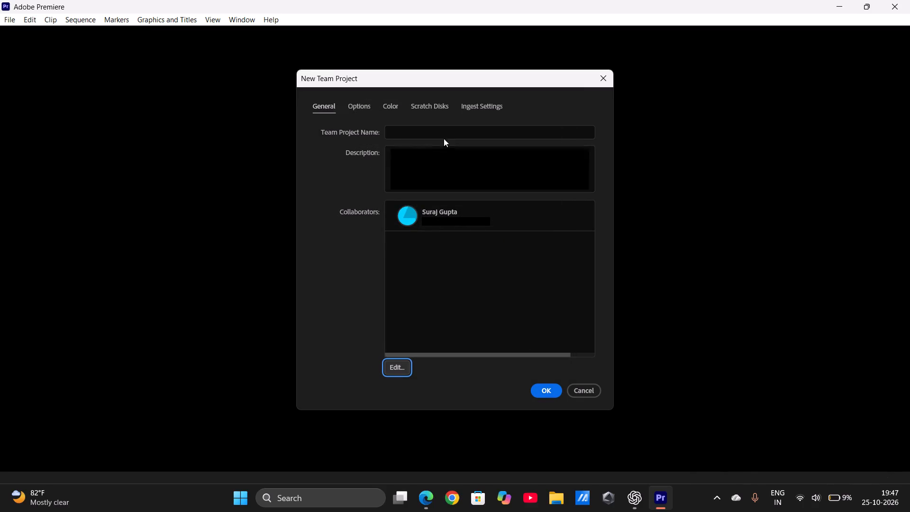
Name the new team project "lec 2" and create it.
{"action": "left_click", "coordinate": [441, 134]}
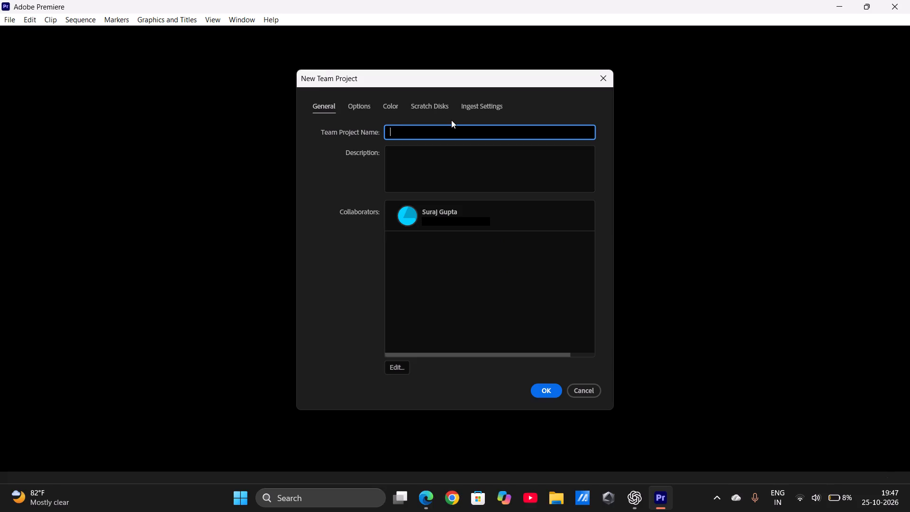
{"action": "type", "text": "lec 2"}
{"action": "left_click", "coordinate": [546, 392]}
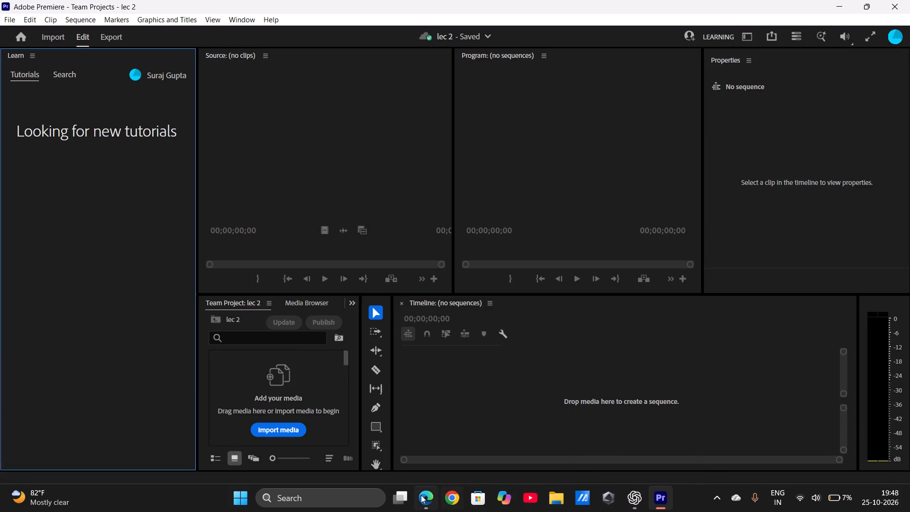
{"action": "left_click", "coordinate": [270, 427]}
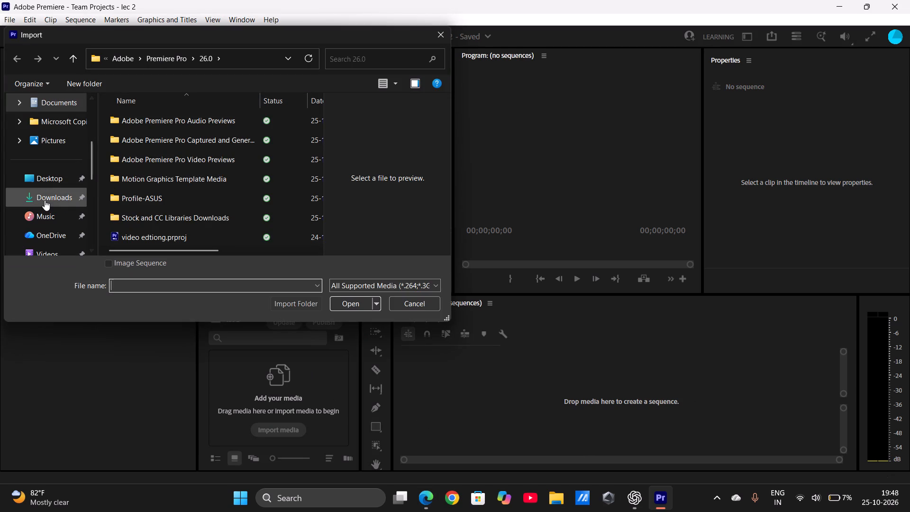
{"action": "left_click", "coordinate": [51, 197]}
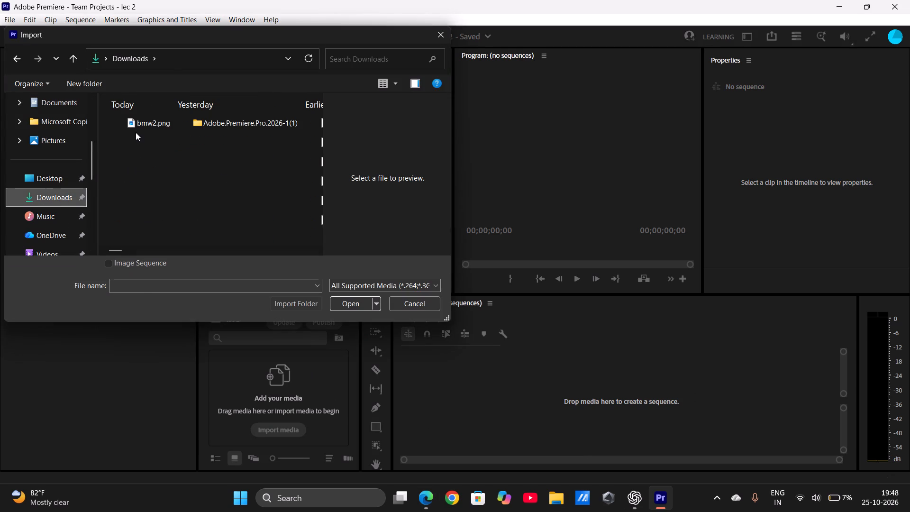
{"action": "left_click", "coordinate": [138, 125]}
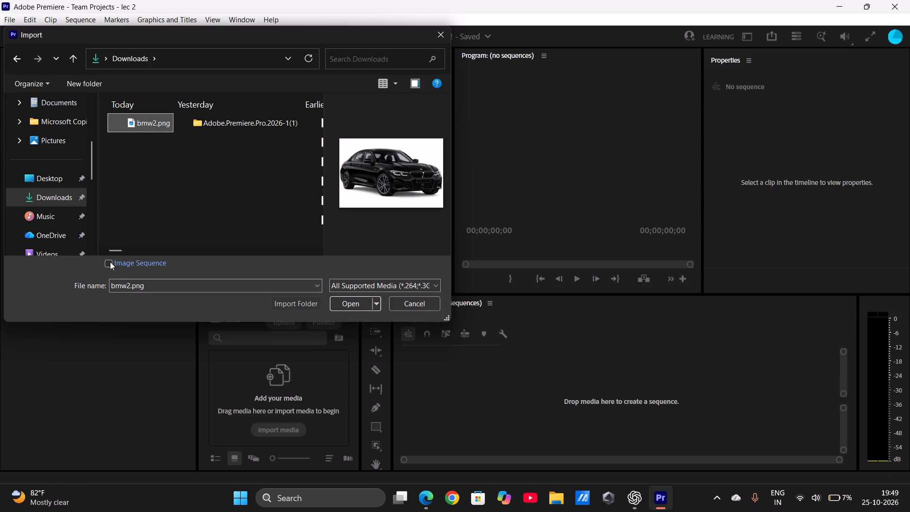
{"action": "left_click", "coordinate": [110, 262]}
{"action": "left_click", "coordinate": [340, 299]}
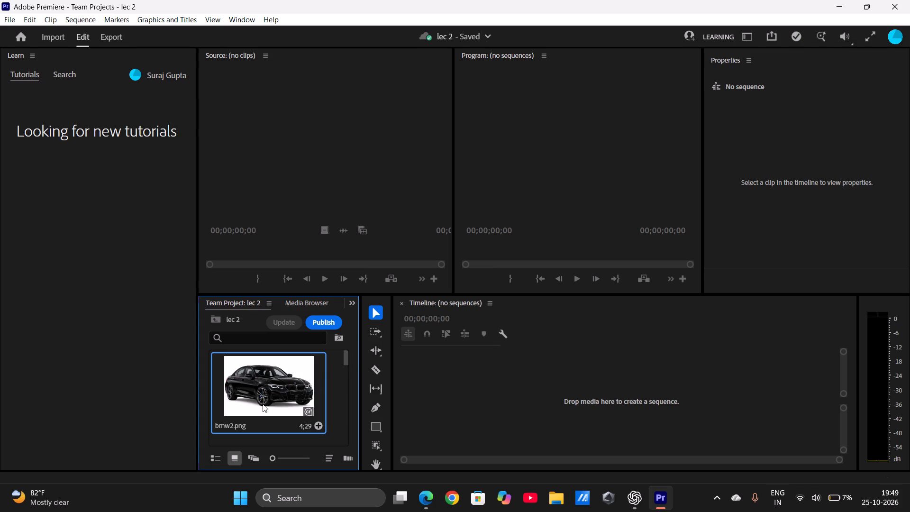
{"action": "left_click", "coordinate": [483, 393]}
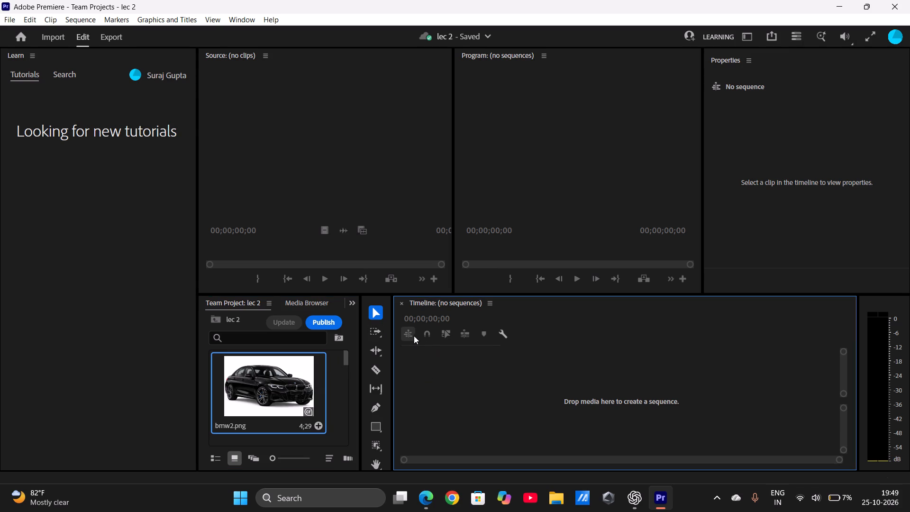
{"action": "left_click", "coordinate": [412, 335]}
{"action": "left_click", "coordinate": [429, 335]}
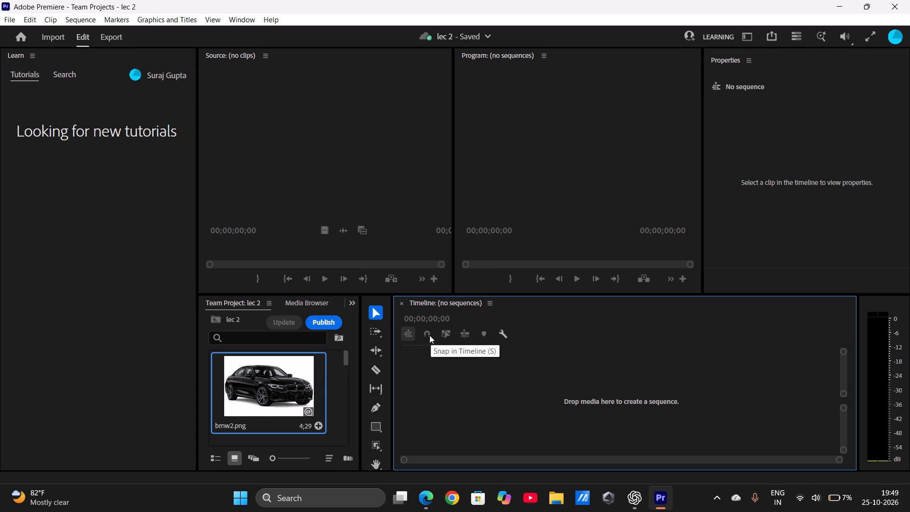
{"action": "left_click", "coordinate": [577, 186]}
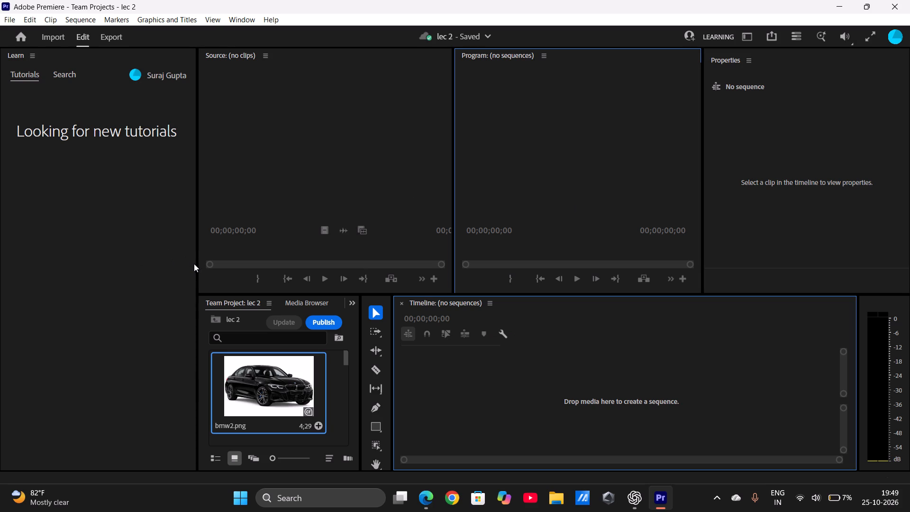
Narrow the Learn area to a slim strip so the Source monitor and the Team Project bin get more width.
{"action": "left_click_drag", "start_coordinate": [194, 264], "coordinate": [149, 273]}
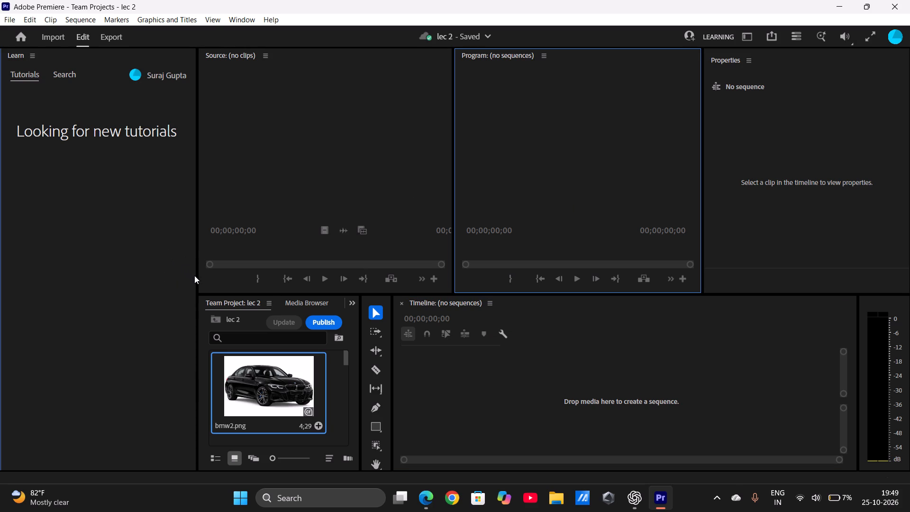
{"action": "left_click", "coordinate": [191, 291]}
{"action": "left_click_drag", "start_coordinate": [196, 291], "coordinate": [59, 310]}
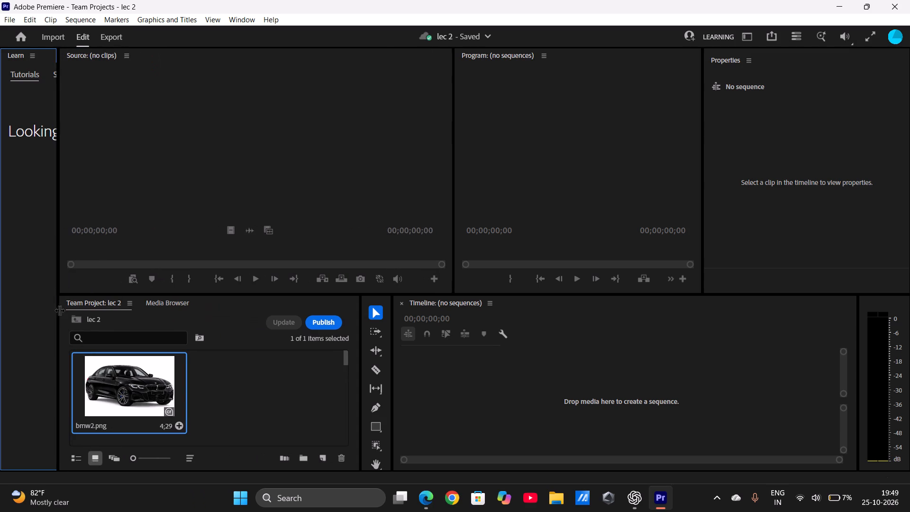
{"action": "left_click_drag", "start_coordinate": [59, 310], "coordinate": [60, 310]}
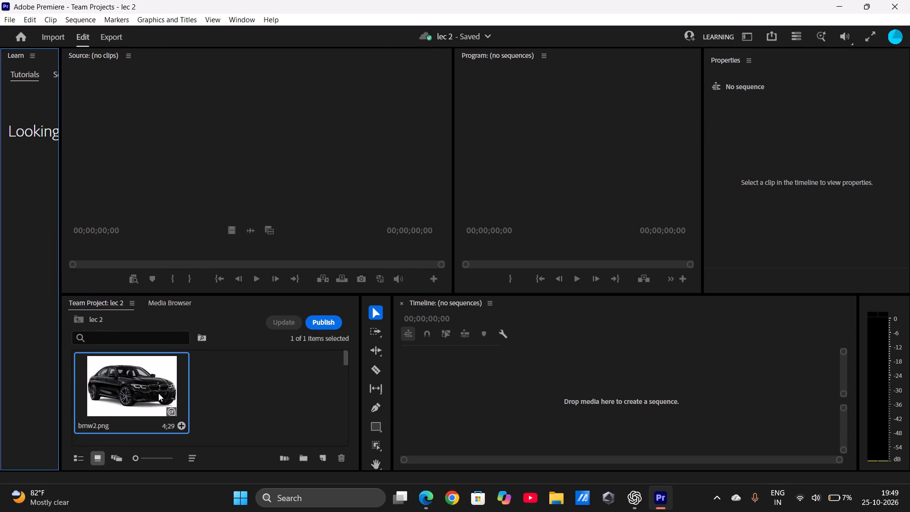
Select the bmw2.png clip in the project bin and publish the lec 2 team project.
{"action": "left_click", "coordinate": [158, 393]}
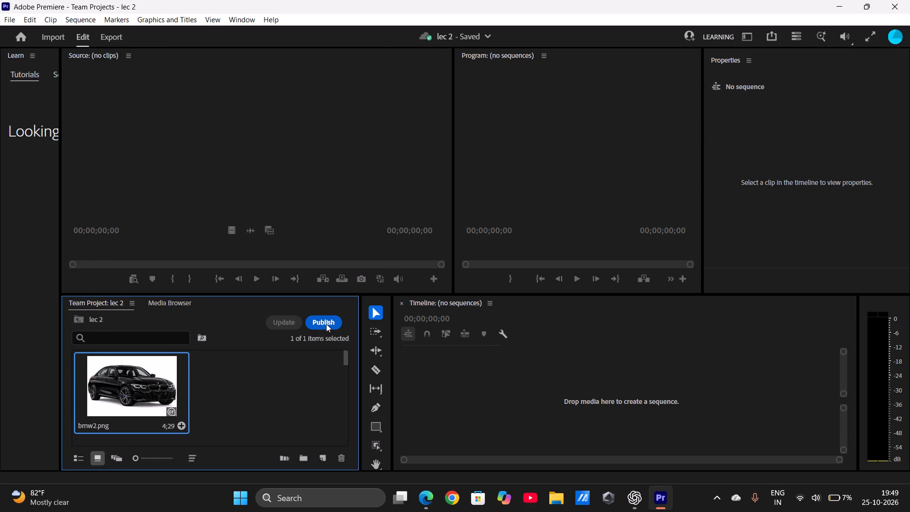
{"action": "left_click", "coordinate": [326, 323]}
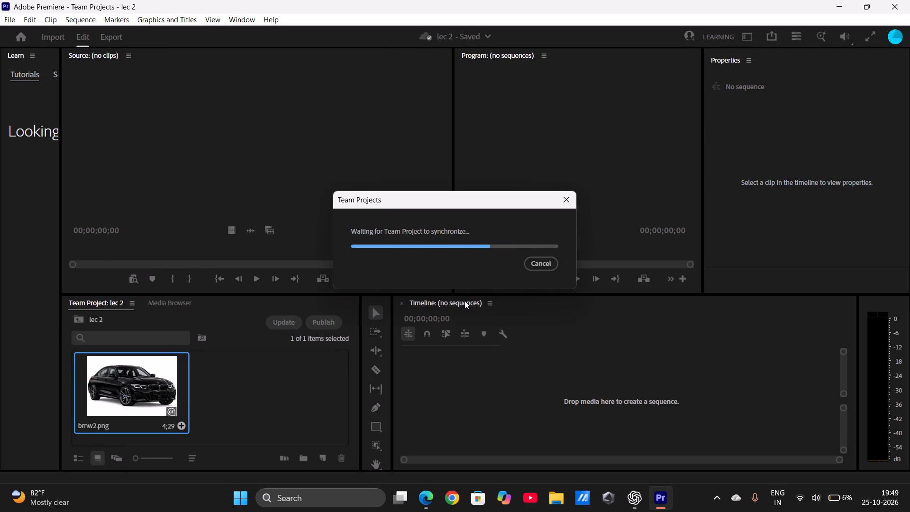
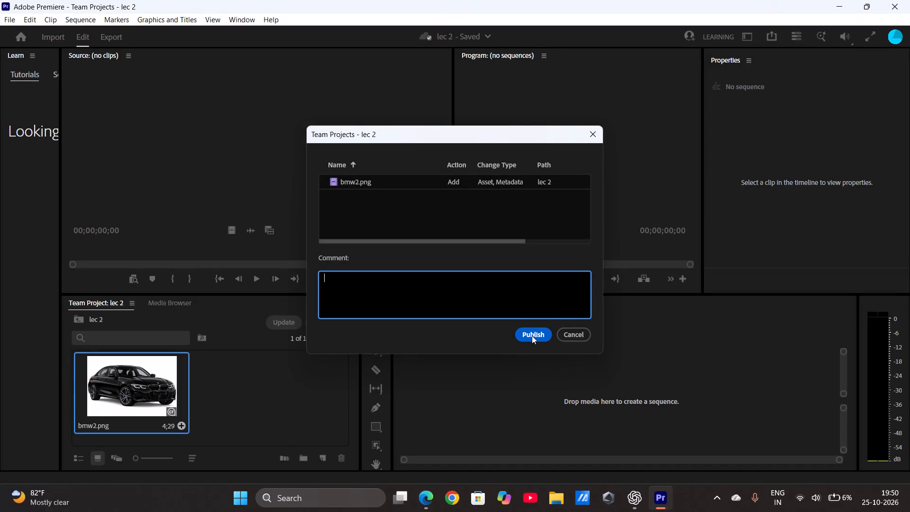
Publish the bmw2.png addition to the lec 2 team project without a comment.
{"action": "left_click", "coordinate": [532, 336]}
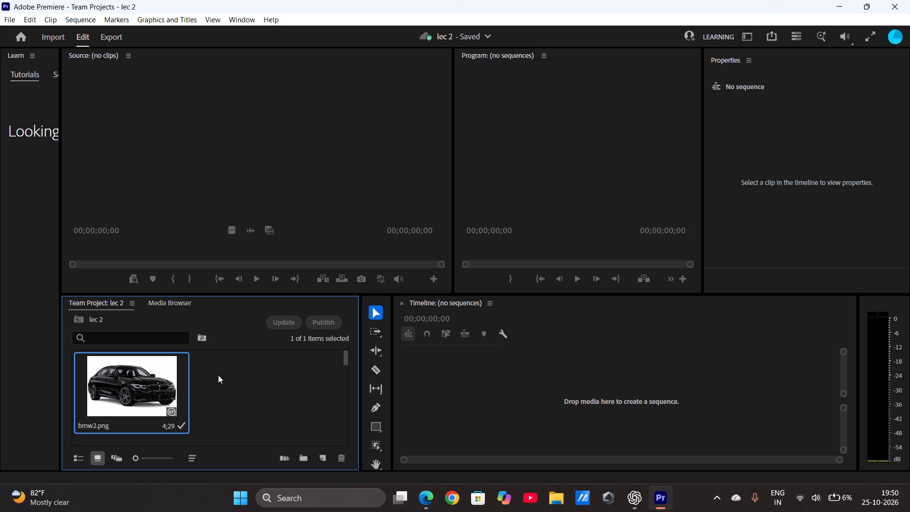
Create a sequence from bmw2.png by placing it in the empty timeline, and select its clip on track V1.
{"action": "left_click", "coordinate": [162, 402]}
{"action": "left_click_drag", "start_coordinate": [162, 402], "coordinate": [402, 385]}
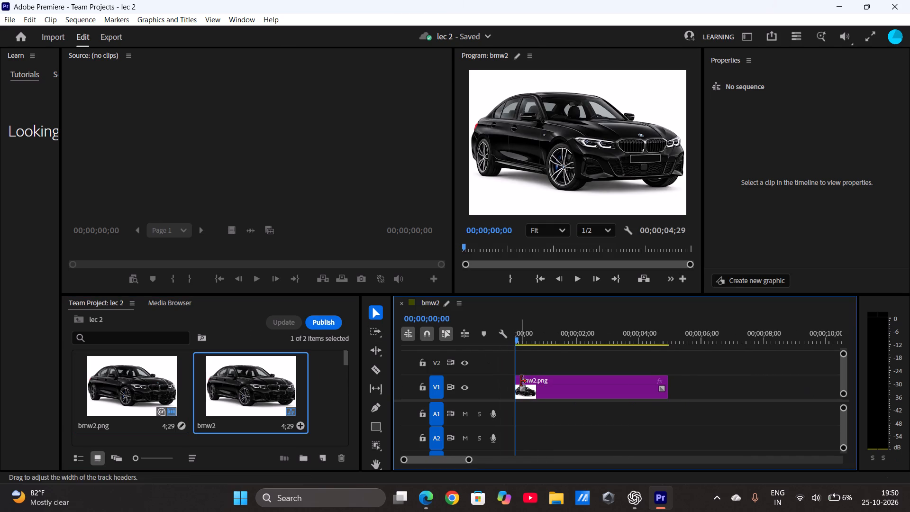
{"action": "left_click_drag", "start_coordinate": [519, 387], "coordinate": [492, 392]}
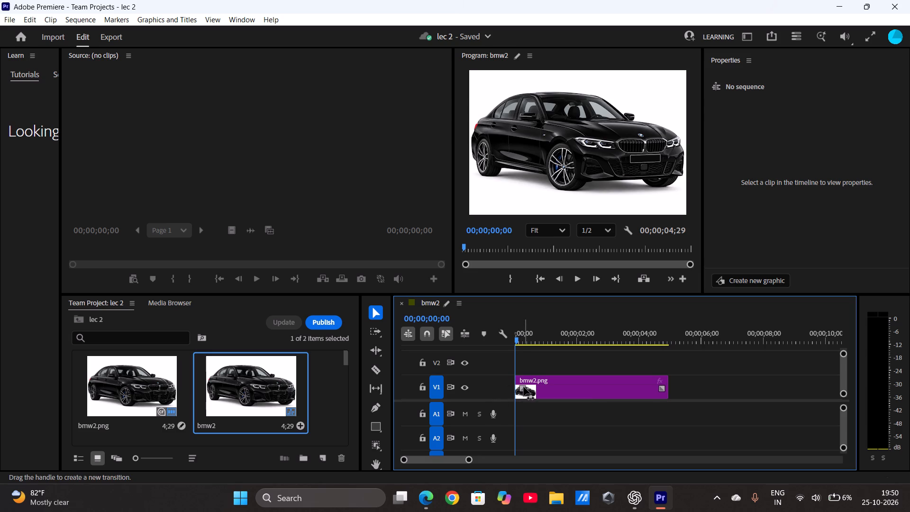
{"action": "left_click", "coordinate": [553, 384]}
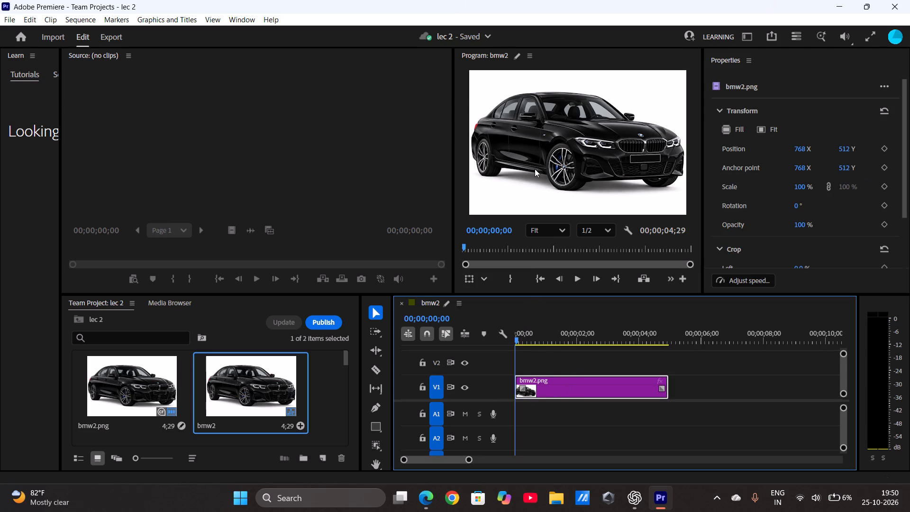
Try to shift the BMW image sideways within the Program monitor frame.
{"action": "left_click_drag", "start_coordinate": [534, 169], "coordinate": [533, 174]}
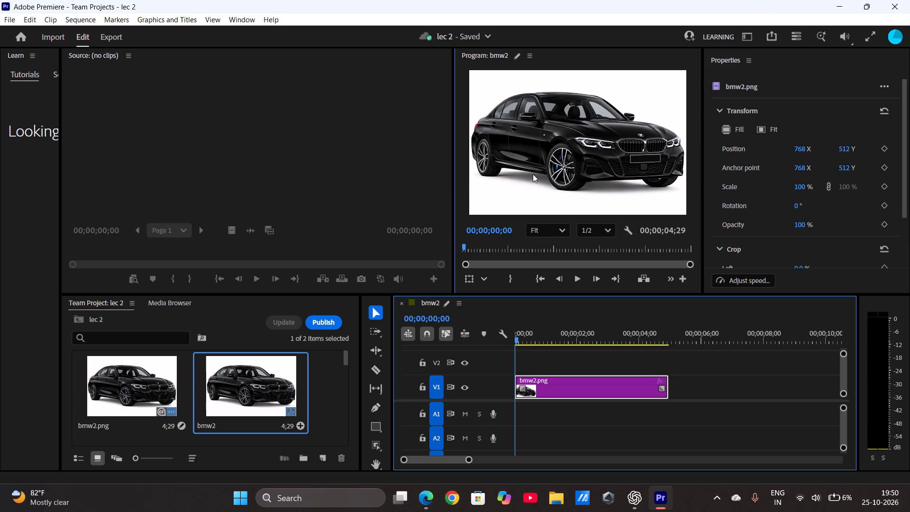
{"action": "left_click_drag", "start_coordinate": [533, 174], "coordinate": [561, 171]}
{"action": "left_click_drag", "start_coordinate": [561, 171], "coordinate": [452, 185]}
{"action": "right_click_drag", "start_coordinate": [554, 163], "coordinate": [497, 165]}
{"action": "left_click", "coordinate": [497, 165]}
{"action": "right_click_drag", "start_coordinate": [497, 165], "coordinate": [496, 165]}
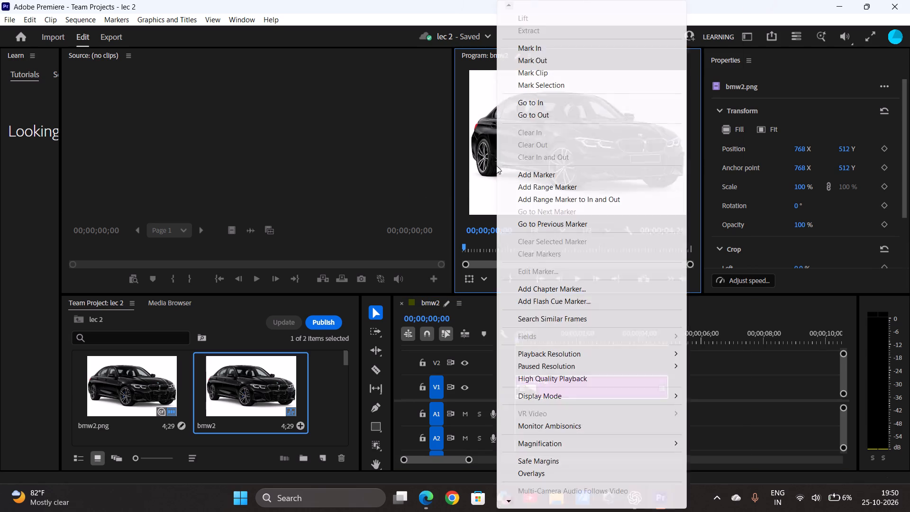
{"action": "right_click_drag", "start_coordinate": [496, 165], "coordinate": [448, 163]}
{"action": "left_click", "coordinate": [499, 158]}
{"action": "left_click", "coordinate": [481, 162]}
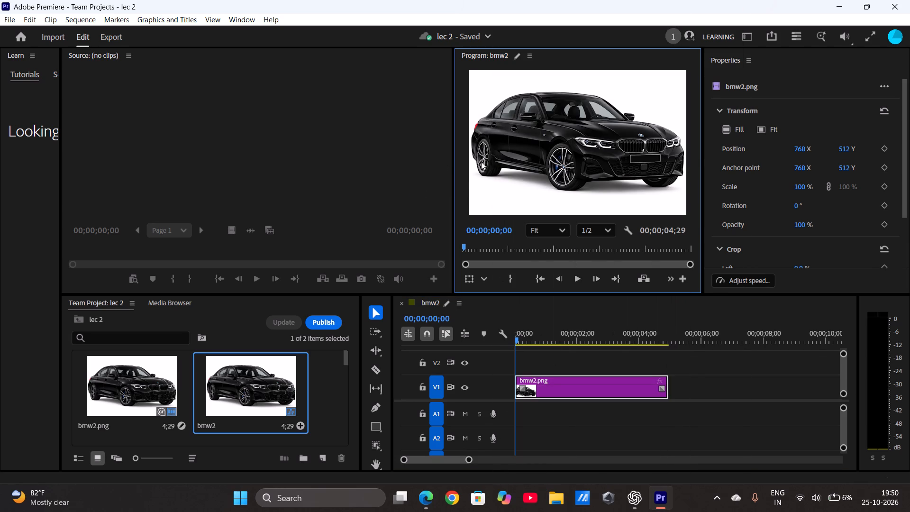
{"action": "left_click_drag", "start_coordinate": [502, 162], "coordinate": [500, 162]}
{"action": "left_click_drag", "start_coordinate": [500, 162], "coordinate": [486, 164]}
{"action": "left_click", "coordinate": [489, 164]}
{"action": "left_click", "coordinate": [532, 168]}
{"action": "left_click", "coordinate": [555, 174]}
Play the bmw2 sequence in the Program monitor.
{"action": "left_click", "coordinate": [257, 279]}
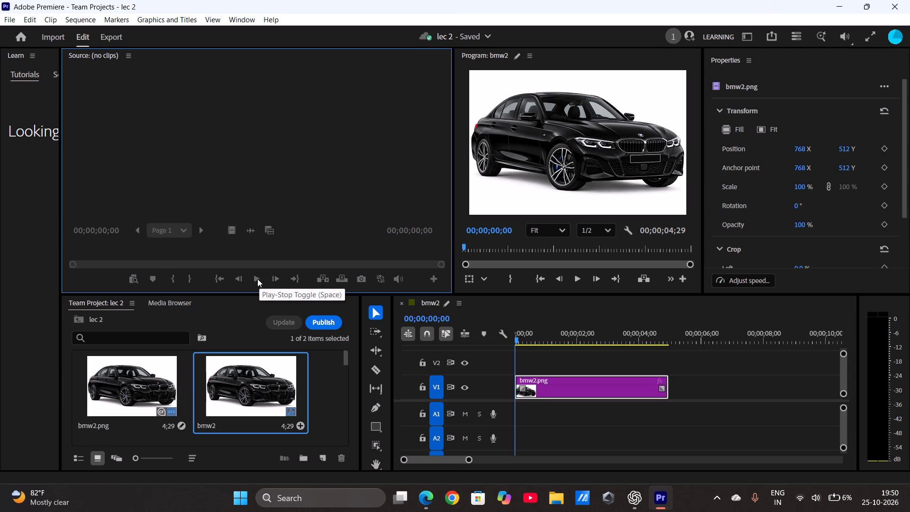
{"action": "left_click", "coordinate": [255, 281]}
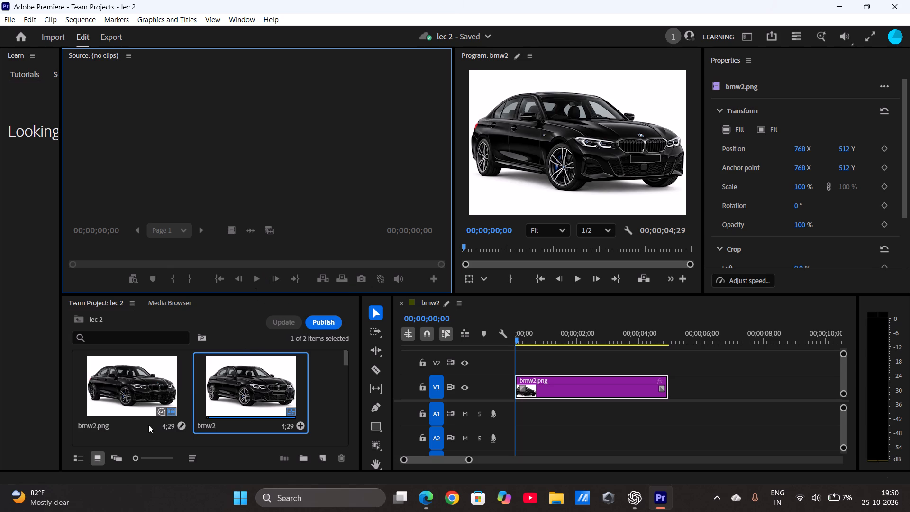
{"action": "left_click", "coordinate": [142, 404]}
{"action": "left_click", "coordinate": [248, 394]}
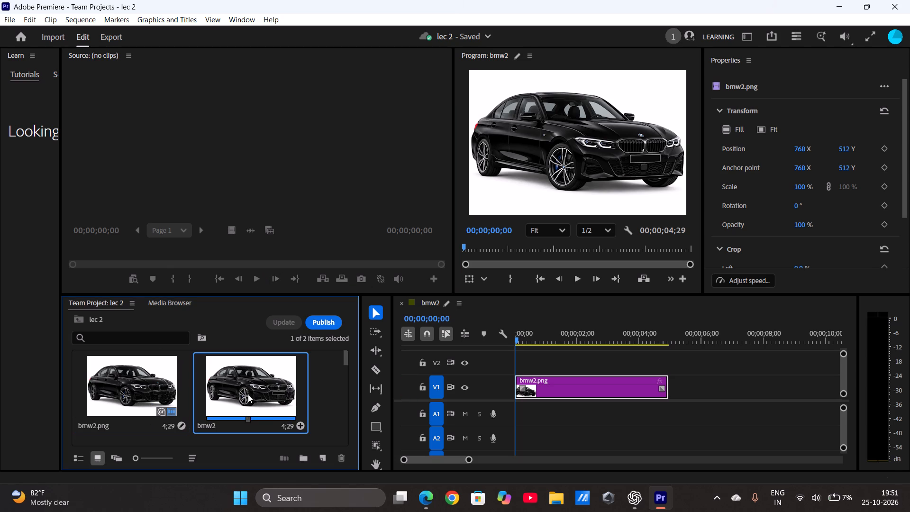
{"action": "left_click", "coordinate": [573, 276]}
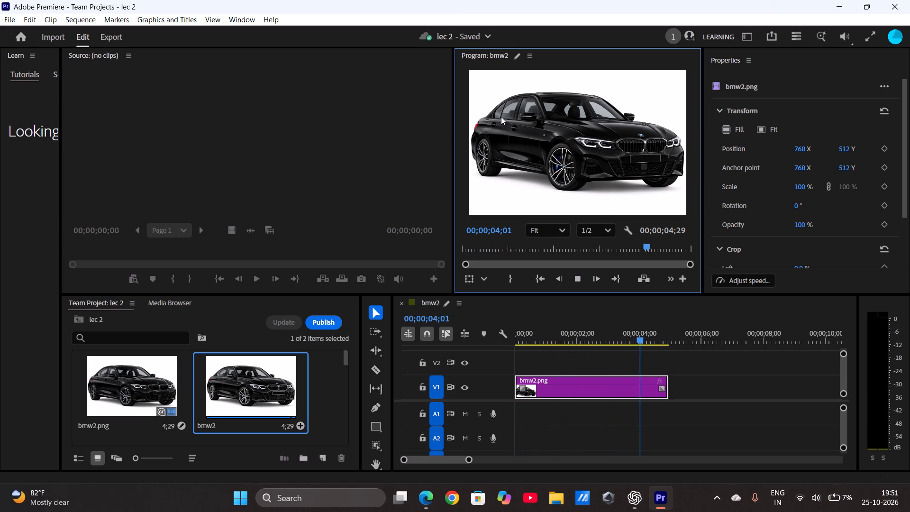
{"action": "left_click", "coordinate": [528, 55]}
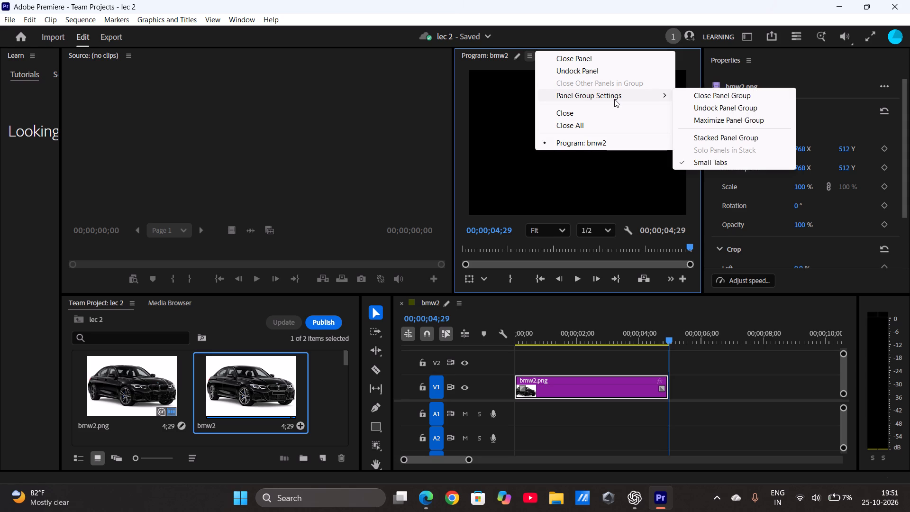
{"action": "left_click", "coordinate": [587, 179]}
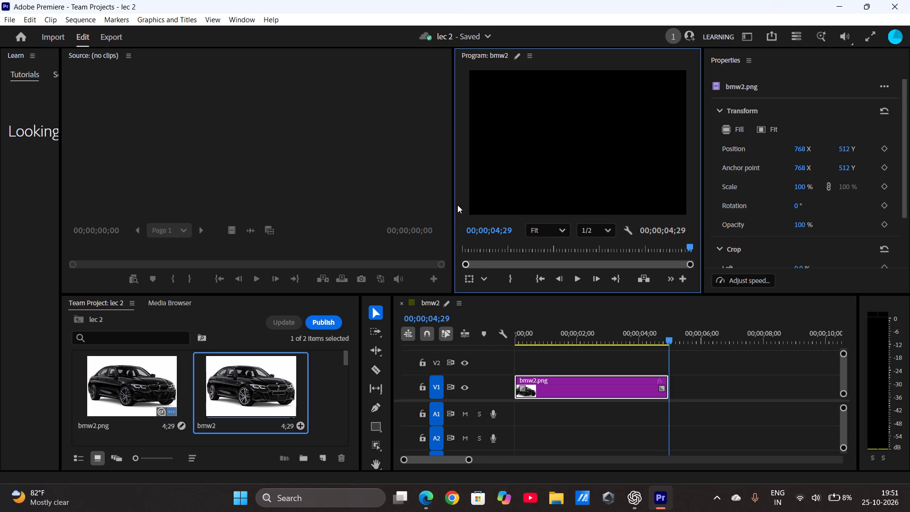
Widen the Program monitor by shrinking the Source monitor to roughly half its width.
{"action": "left_click_drag", "start_coordinate": [453, 217], "coordinate": [412, 227]}
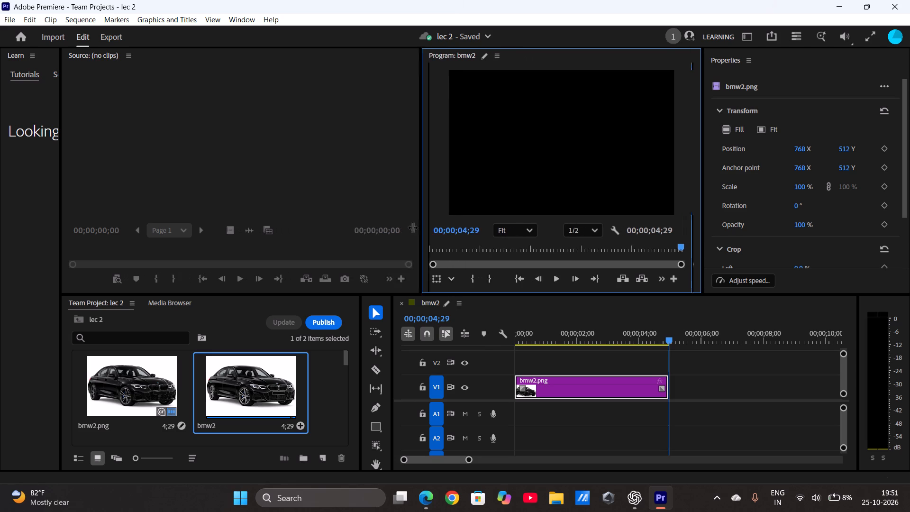
{"action": "left_click_drag", "start_coordinate": [412, 227], "coordinate": [290, 226]}
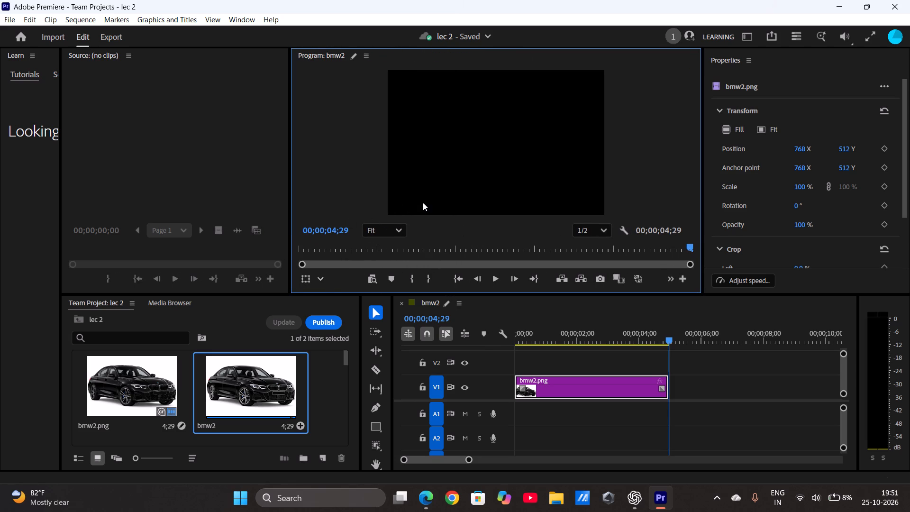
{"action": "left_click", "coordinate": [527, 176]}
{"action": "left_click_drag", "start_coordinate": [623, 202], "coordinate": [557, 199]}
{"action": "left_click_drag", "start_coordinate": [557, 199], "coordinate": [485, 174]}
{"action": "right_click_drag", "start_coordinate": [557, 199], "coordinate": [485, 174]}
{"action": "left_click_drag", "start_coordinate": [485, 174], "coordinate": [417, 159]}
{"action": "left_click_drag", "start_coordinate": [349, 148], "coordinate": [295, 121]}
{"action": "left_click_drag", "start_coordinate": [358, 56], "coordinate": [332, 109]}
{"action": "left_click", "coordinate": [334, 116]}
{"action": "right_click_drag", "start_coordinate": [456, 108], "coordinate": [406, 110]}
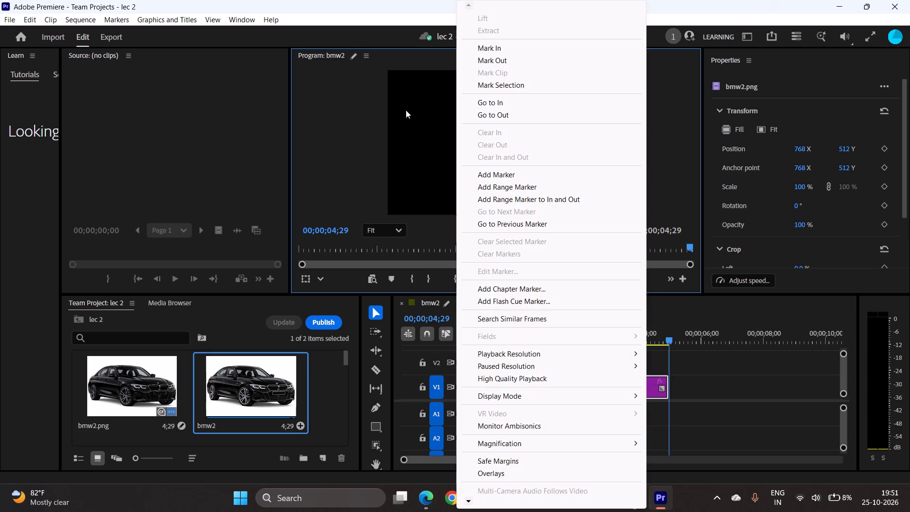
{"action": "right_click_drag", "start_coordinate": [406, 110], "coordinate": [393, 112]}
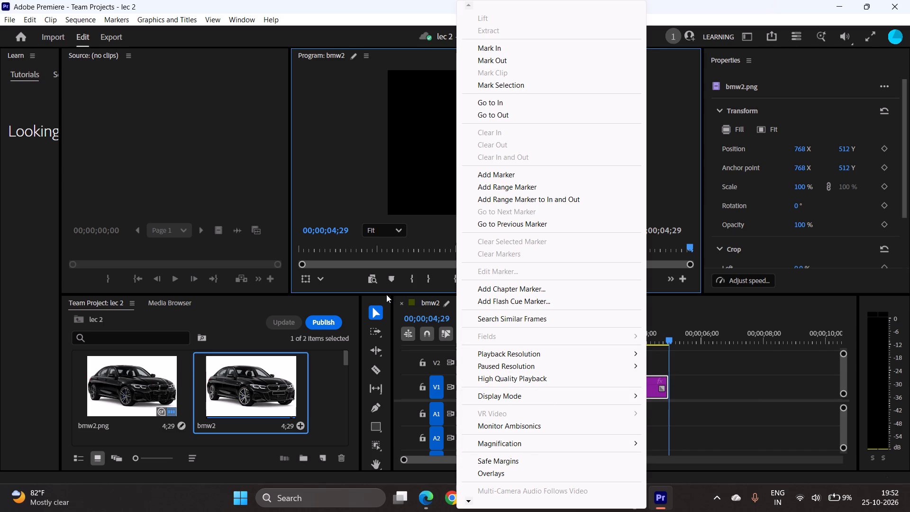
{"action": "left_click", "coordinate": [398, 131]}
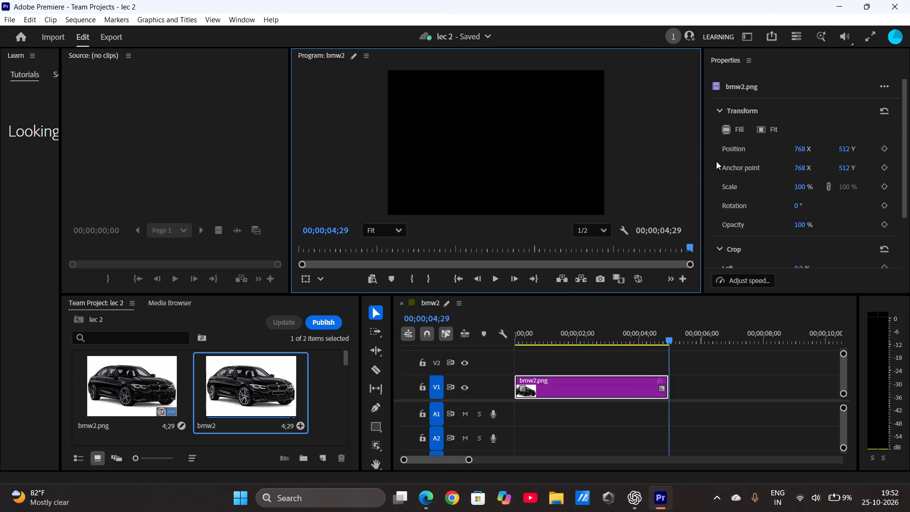
Widen the Properties area by narrowing the Program monitor.
{"action": "left_click_drag", "start_coordinate": [699, 172], "coordinate": [620, 180]}
{"action": "left_click_drag", "start_coordinate": [701, 174], "coordinate": [586, 190]}
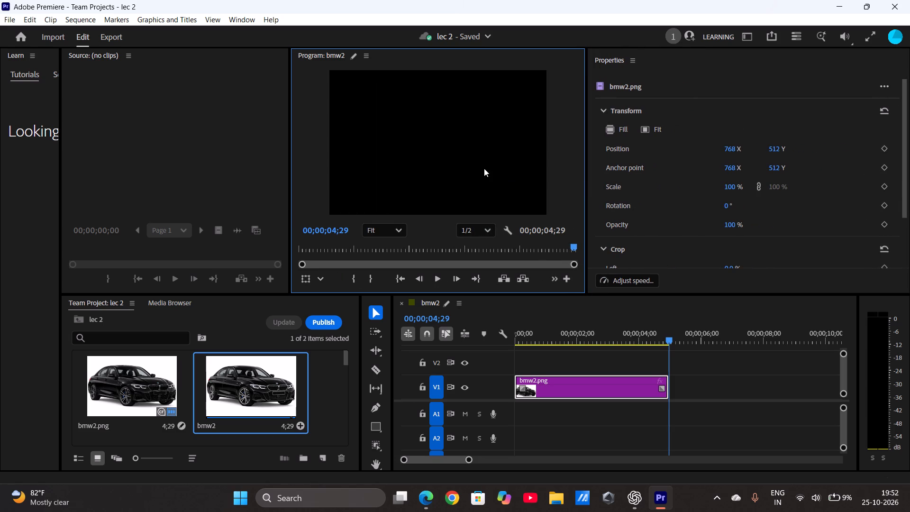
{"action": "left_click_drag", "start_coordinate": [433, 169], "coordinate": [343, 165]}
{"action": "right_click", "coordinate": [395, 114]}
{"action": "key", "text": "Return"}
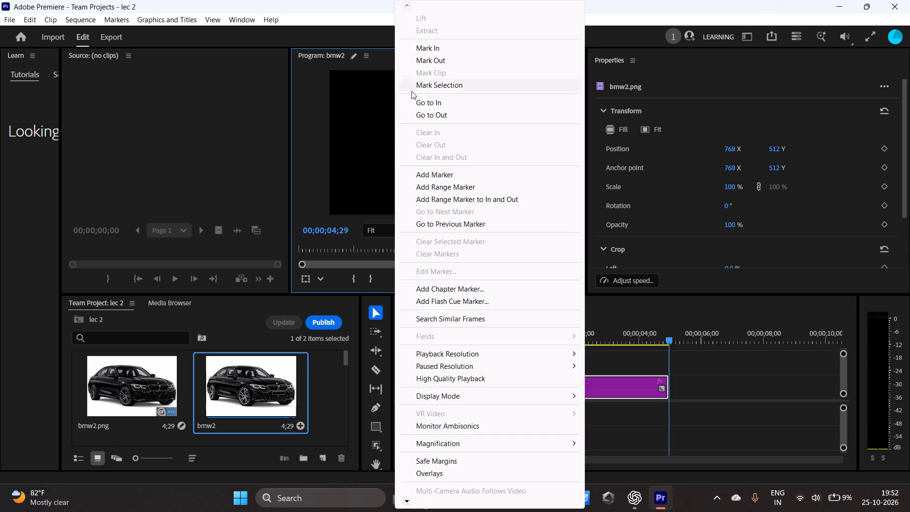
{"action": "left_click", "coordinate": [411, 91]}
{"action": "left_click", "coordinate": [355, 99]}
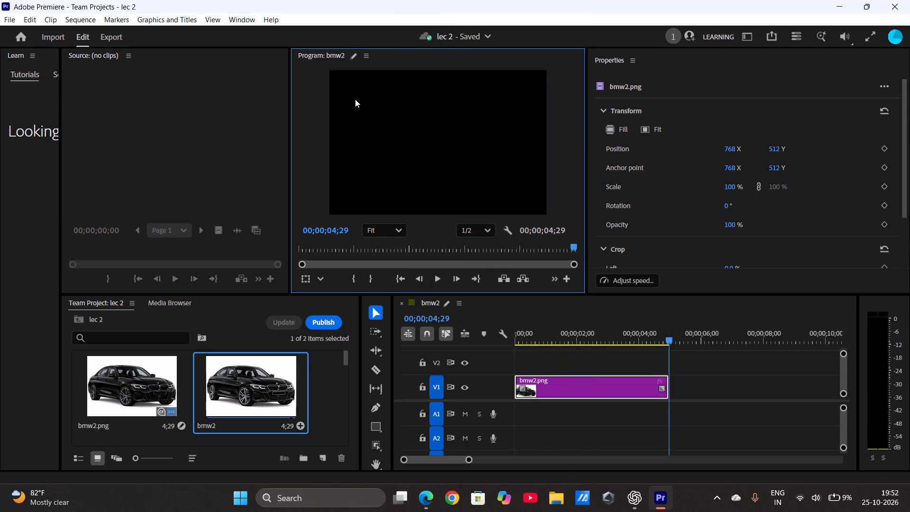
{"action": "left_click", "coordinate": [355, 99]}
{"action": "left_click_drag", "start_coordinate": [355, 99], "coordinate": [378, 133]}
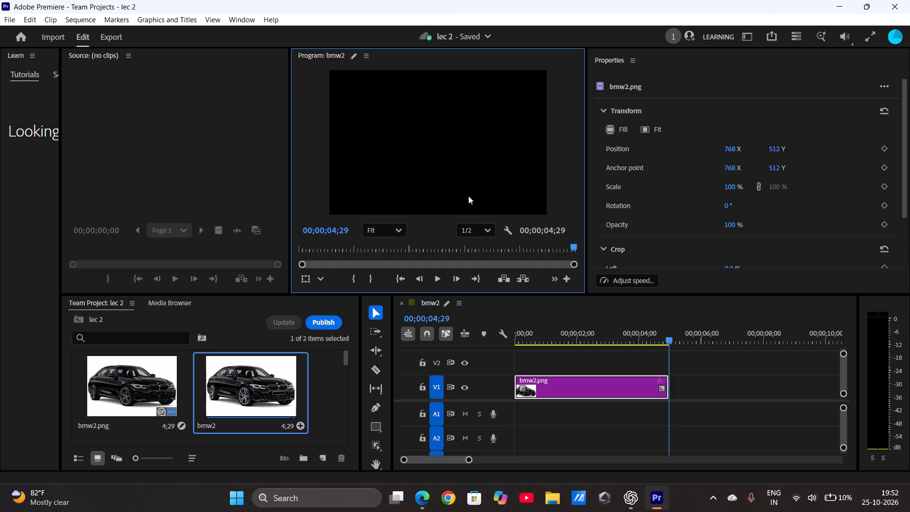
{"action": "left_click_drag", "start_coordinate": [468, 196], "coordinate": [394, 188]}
Return the bmw2 sequence's playhead to the start of the clip.
{"action": "left_click", "coordinate": [396, 279]}
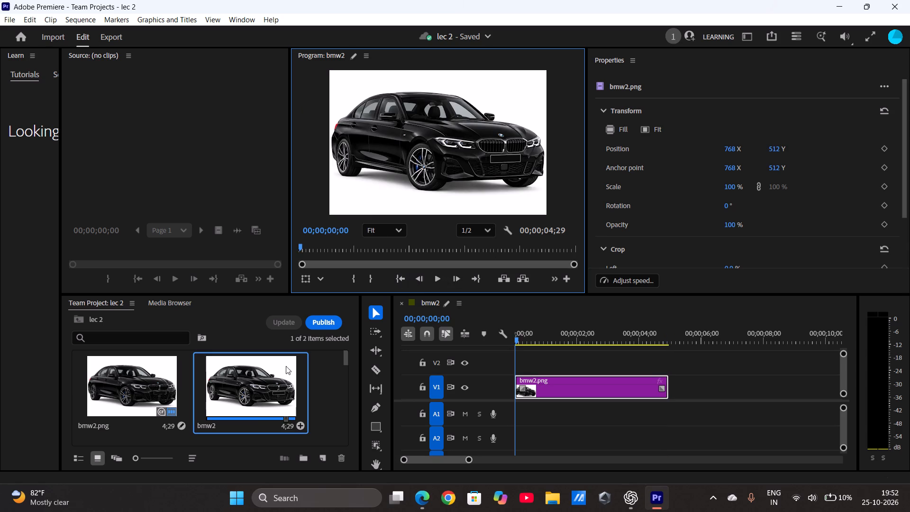
Select the bmw2.png source image in the project bin instead of the bmw2 sequence.
{"action": "left_click", "coordinate": [169, 387]}
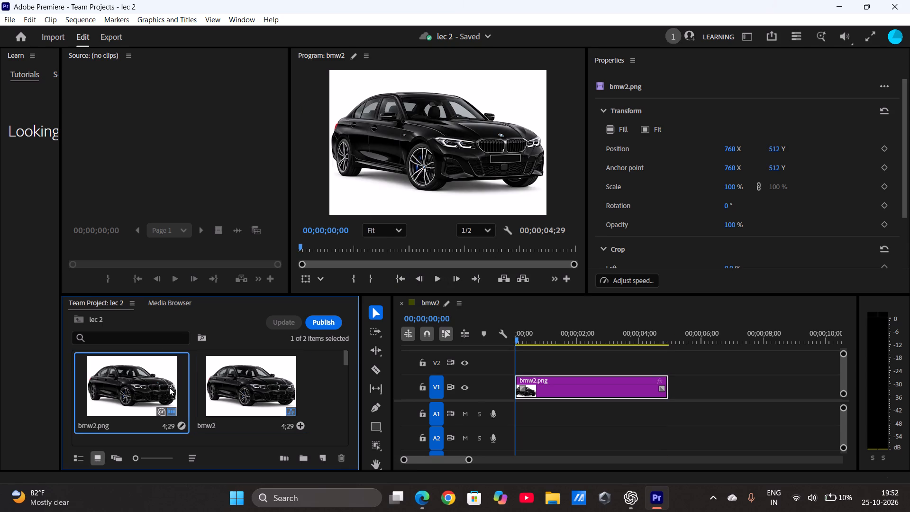
{"action": "left_click", "coordinate": [237, 393]}
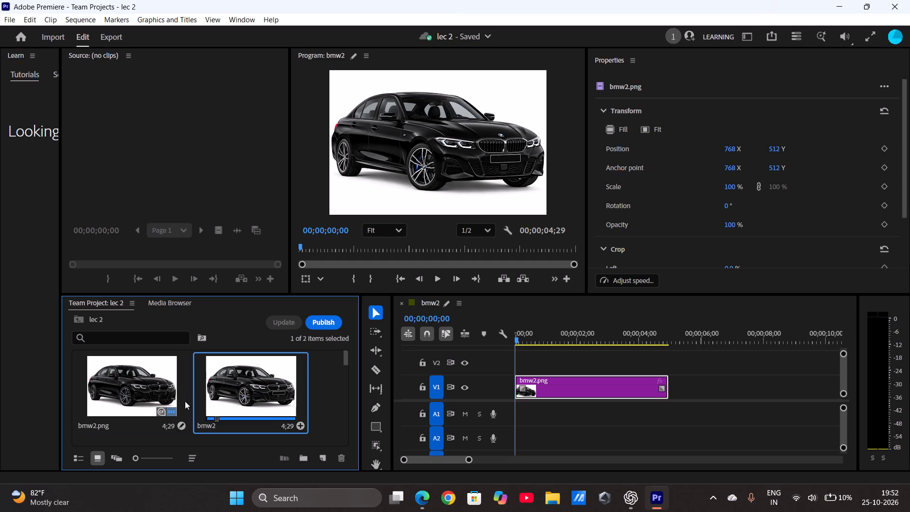
{"action": "left_click", "coordinate": [148, 402]}
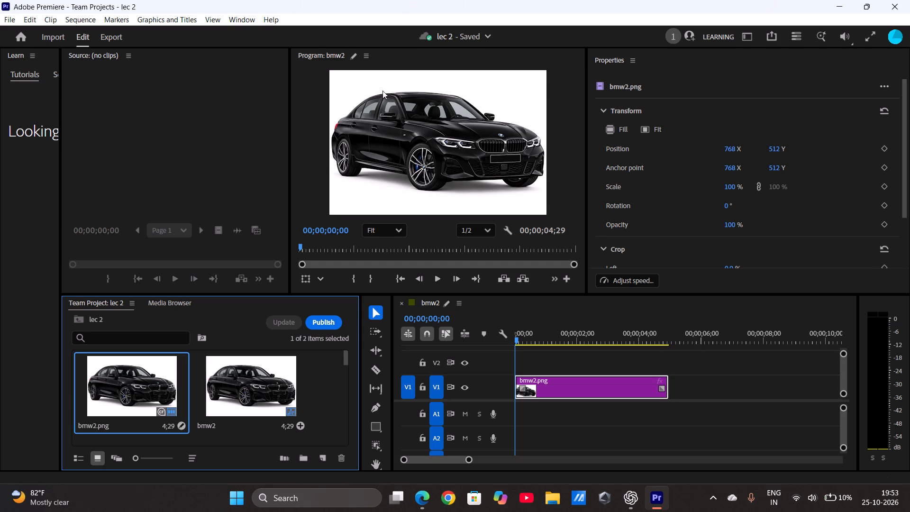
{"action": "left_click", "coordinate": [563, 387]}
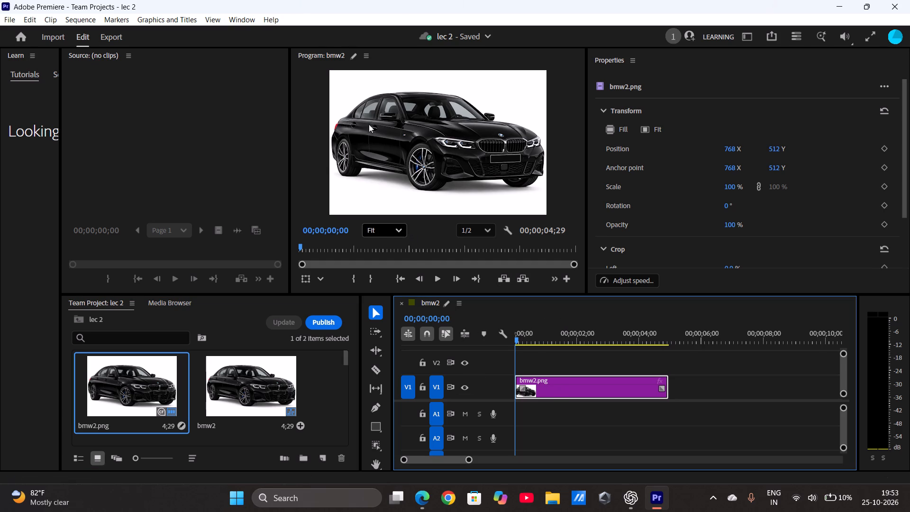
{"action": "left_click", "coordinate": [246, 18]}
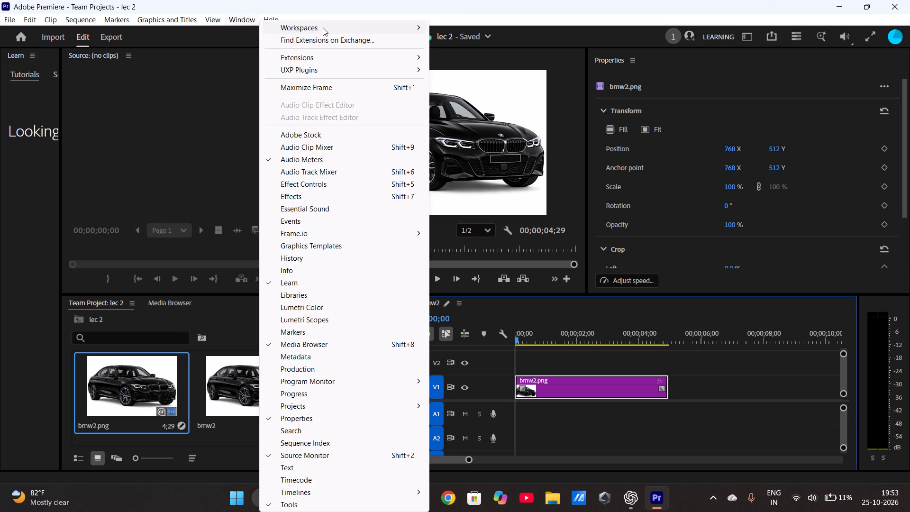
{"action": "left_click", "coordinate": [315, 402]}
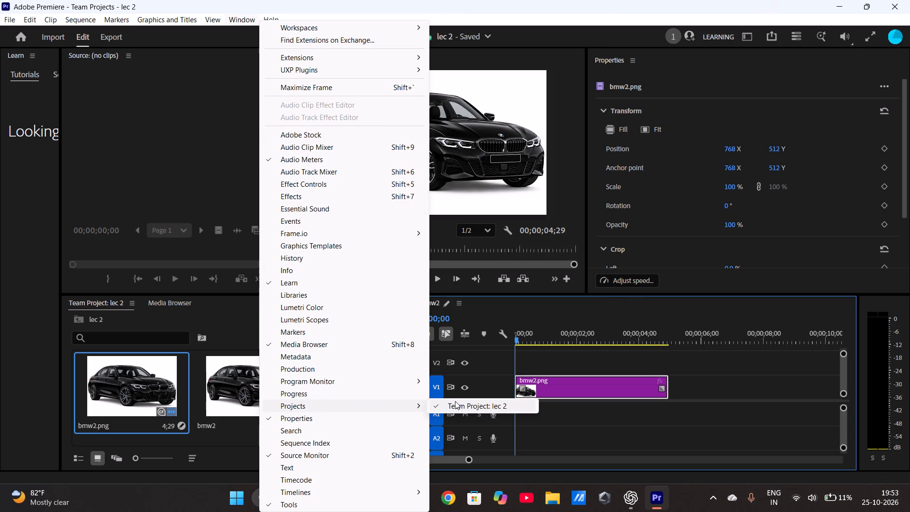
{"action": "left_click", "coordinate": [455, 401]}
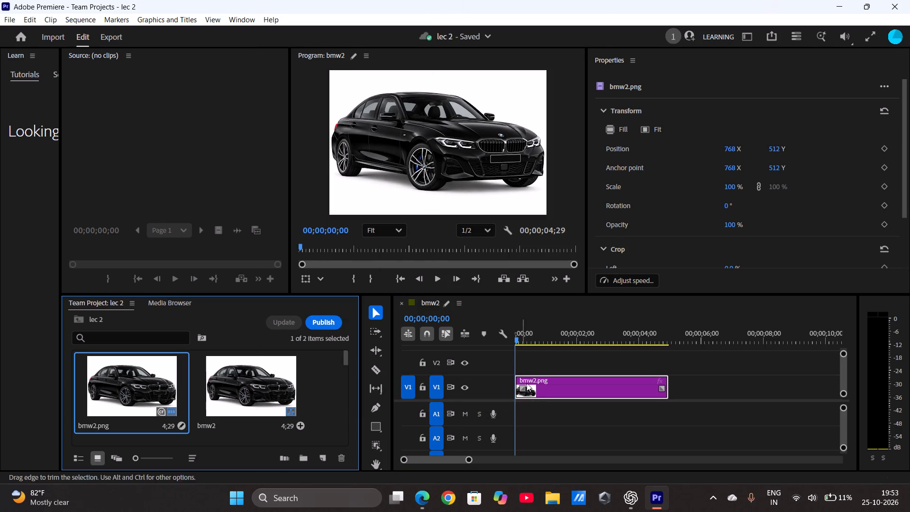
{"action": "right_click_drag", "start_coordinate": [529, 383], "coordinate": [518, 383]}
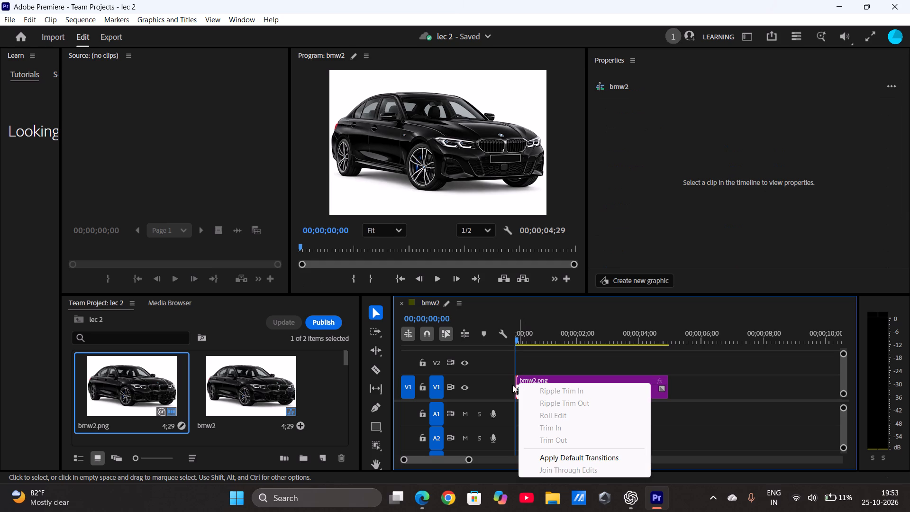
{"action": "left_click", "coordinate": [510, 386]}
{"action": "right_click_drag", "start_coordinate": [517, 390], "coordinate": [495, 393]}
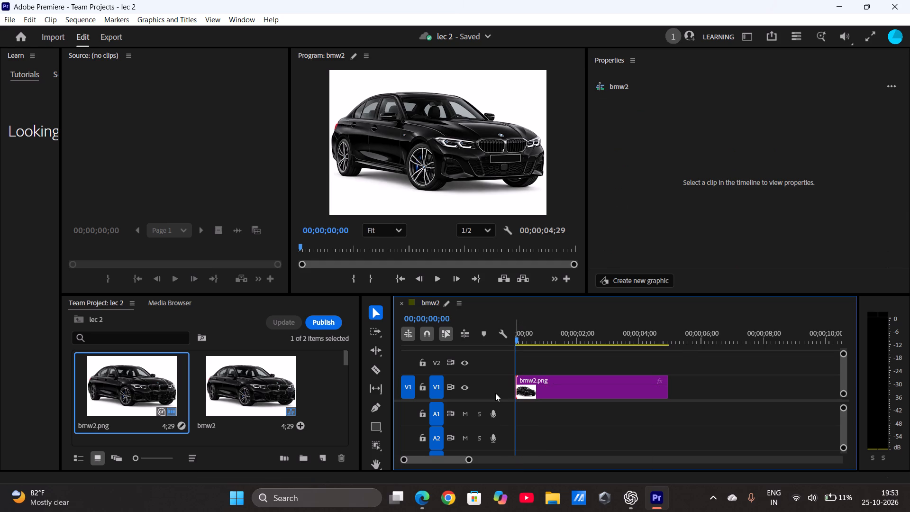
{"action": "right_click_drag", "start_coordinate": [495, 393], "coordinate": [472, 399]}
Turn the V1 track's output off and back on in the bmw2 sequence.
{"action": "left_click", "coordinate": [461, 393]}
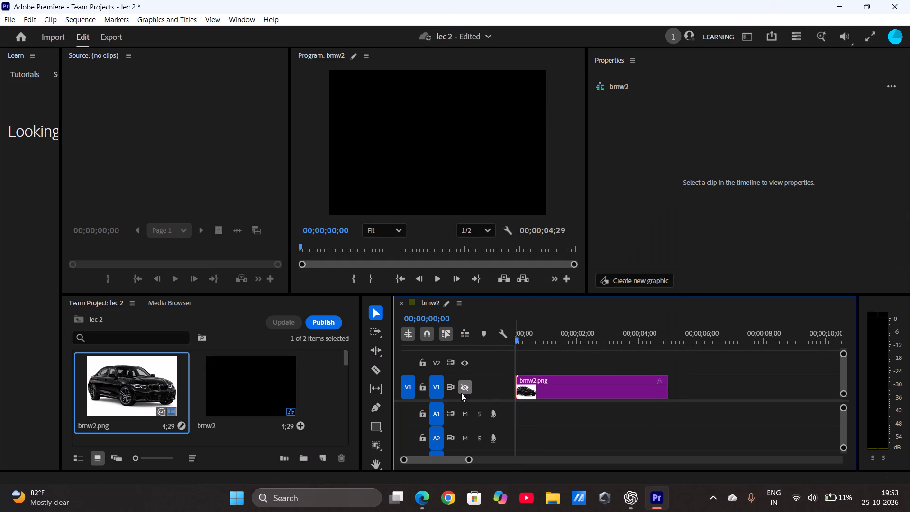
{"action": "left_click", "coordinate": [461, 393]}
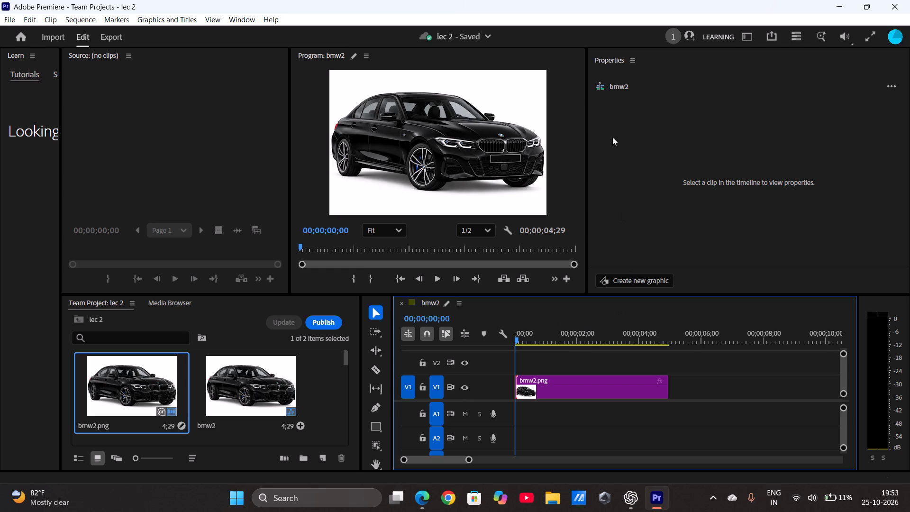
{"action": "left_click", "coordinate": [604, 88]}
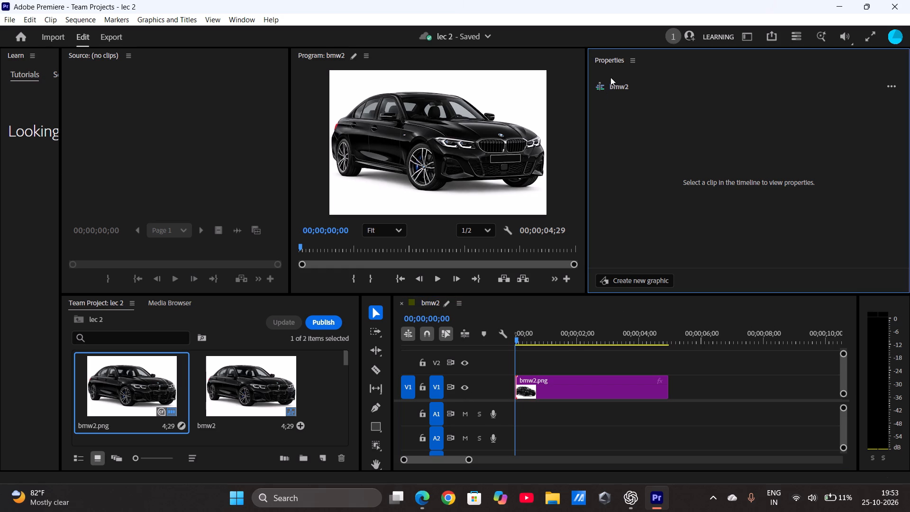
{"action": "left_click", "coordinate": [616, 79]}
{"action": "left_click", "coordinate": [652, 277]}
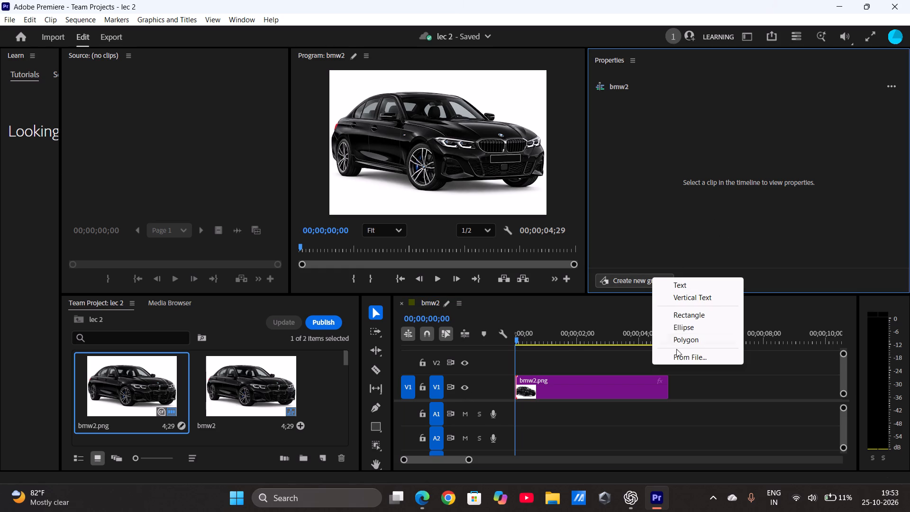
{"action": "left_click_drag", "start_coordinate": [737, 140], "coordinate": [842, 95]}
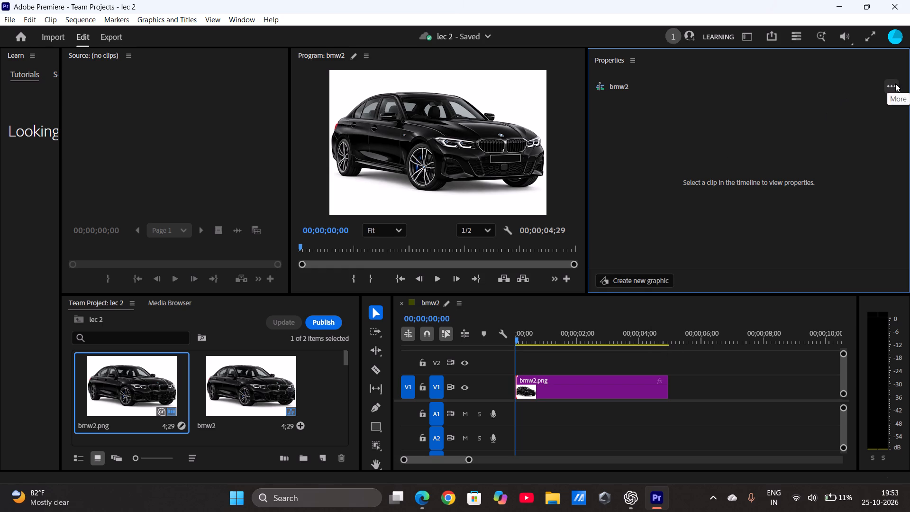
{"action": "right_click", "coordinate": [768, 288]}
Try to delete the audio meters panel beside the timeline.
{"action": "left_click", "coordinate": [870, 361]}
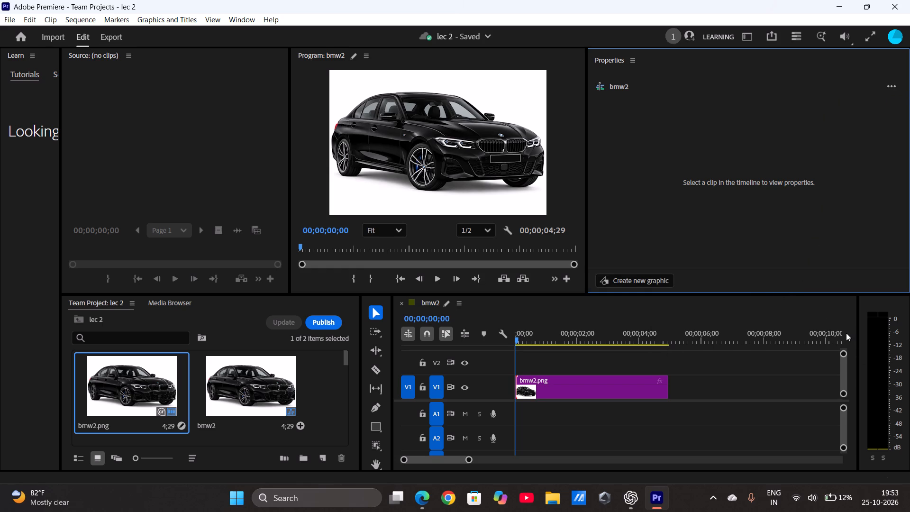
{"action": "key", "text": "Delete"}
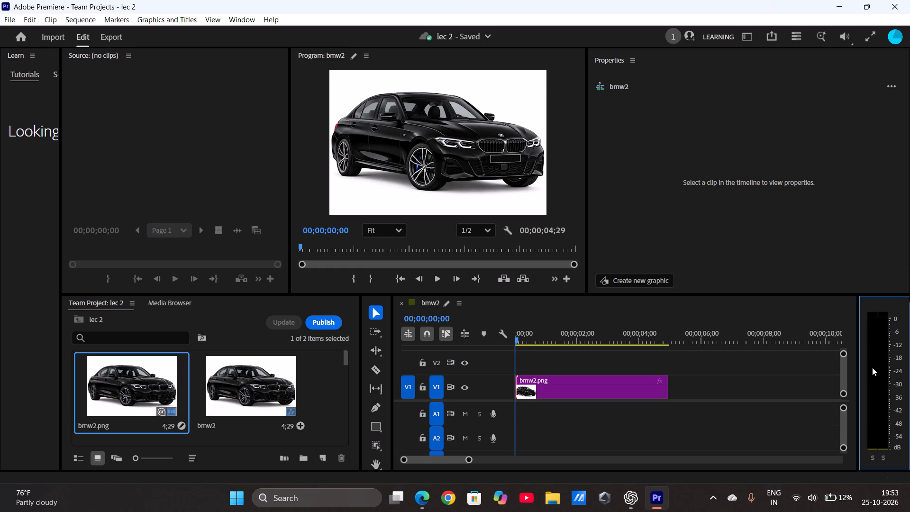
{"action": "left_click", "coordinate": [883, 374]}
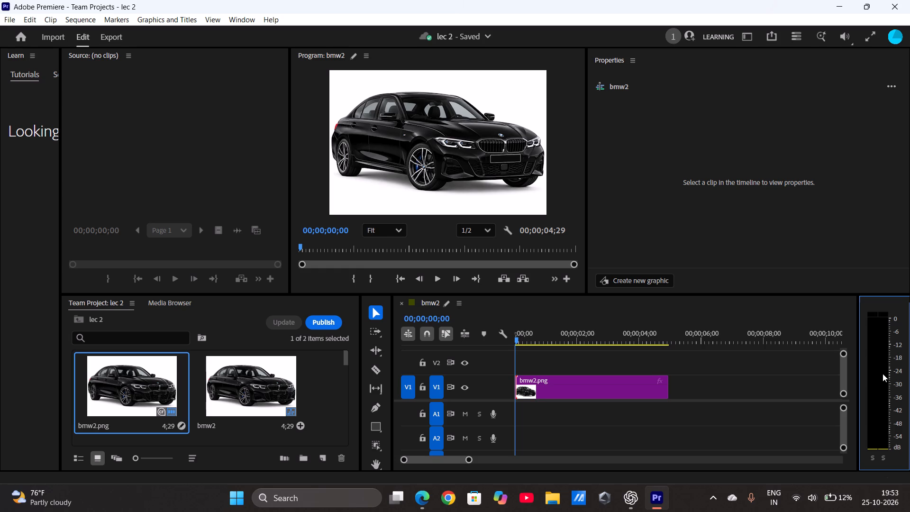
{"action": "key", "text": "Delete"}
Play the bmw2 sequence from its start to the end of the clip.
{"action": "key", "text": "Return"}
{"action": "left_click", "coordinate": [891, 384]}
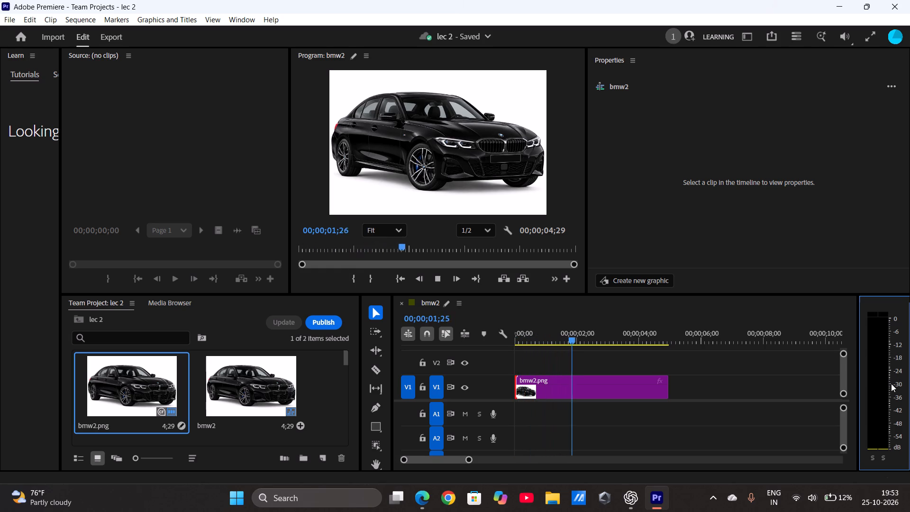
{"action": "key", "text": "BackSpace"}
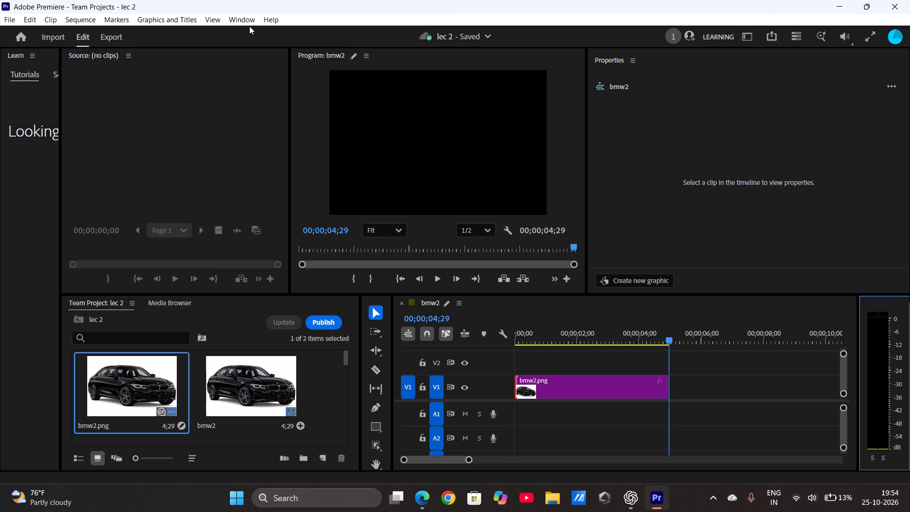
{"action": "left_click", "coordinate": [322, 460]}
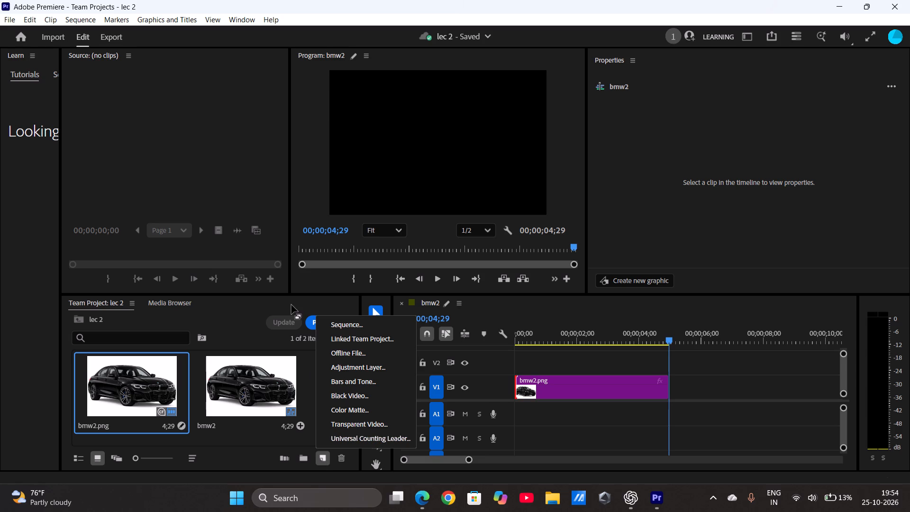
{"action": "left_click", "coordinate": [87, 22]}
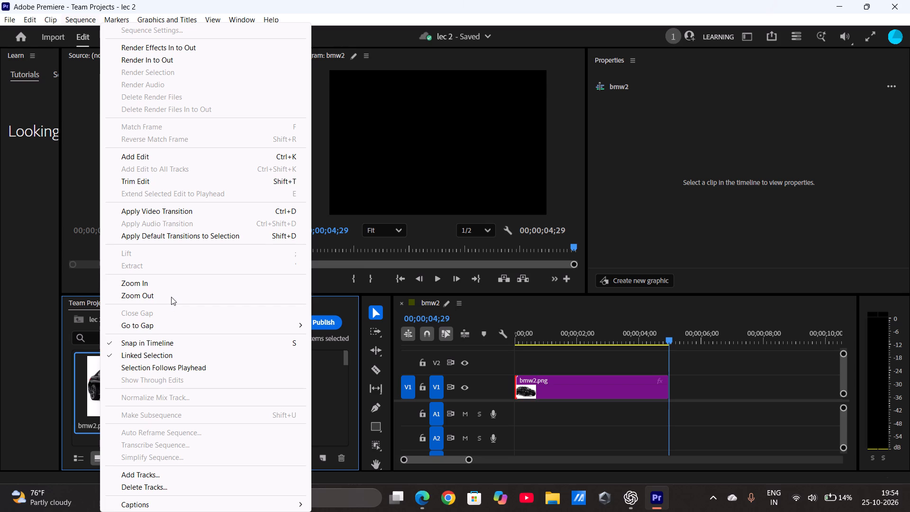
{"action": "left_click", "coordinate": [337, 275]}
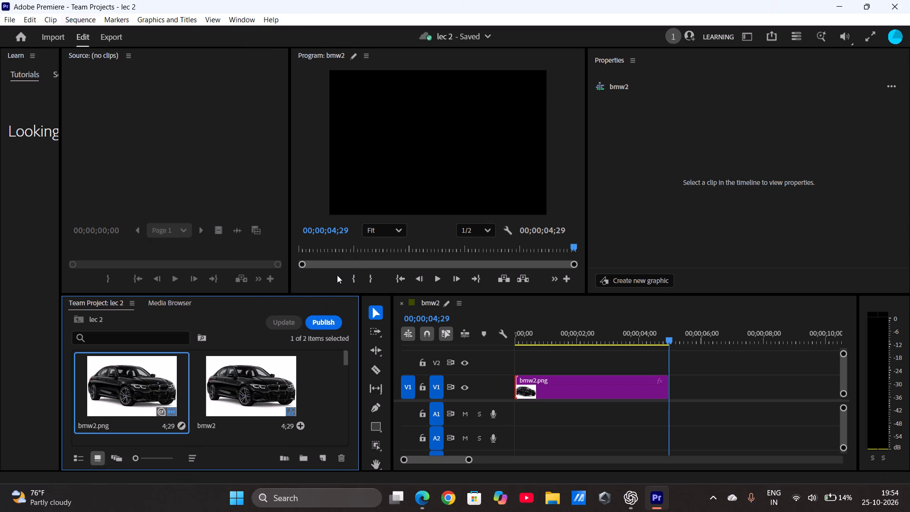
Start a new color matte in the lec 2 project with a width of 1080 and a height of 1920.
{"action": "left_click", "coordinate": [316, 456]}
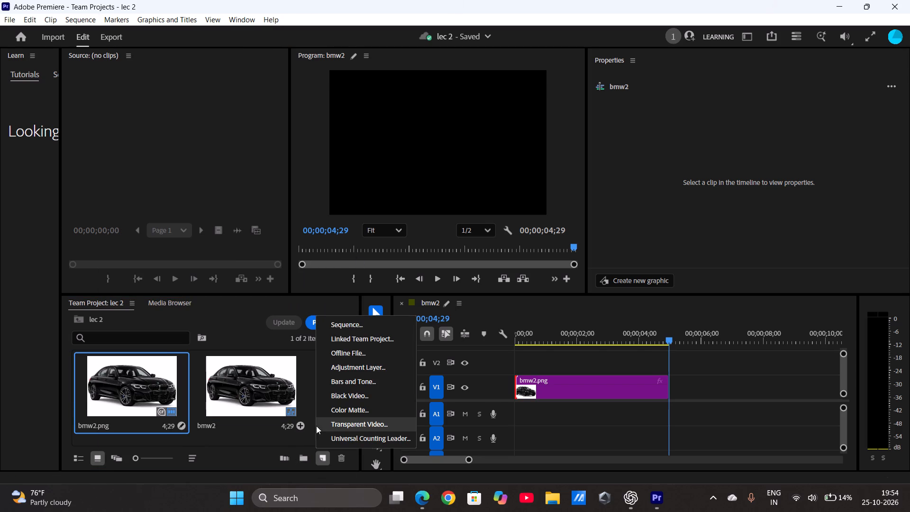
{"action": "left_click", "coordinate": [338, 412]}
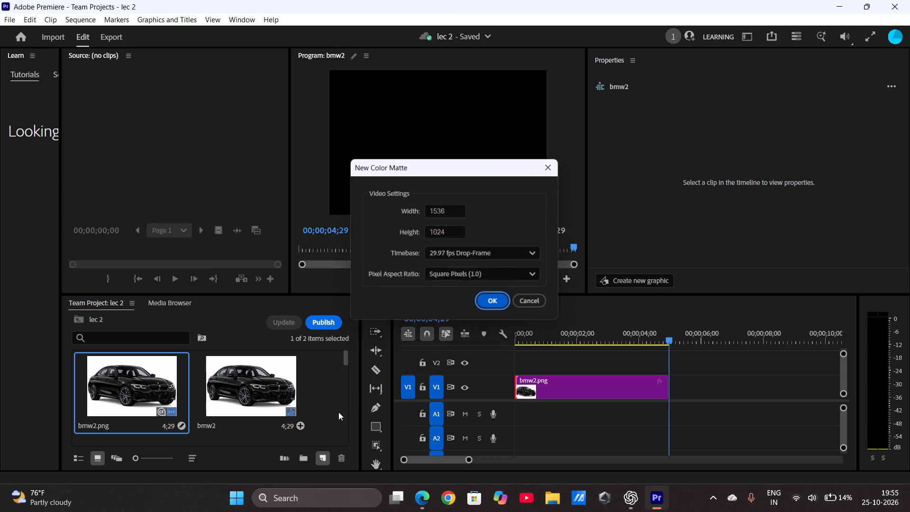
{"action": "left_click", "coordinate": [447, 212]}
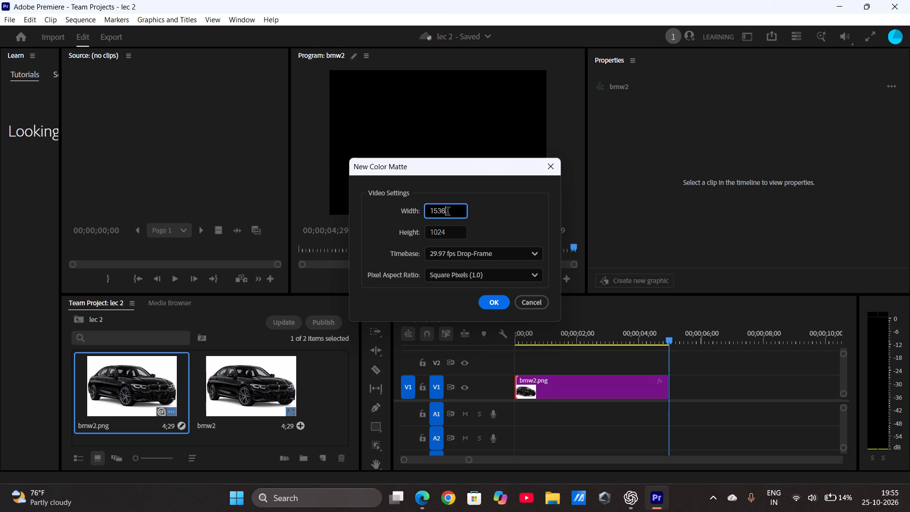
{"action": "key", "text": "BackSpace"}
{"action": "key", "text": "BackSpace"}
{"action": "key", "text": "BackSpace"}
{"action": "key", "text": "BackSpace"}
{"action": "key", "text": "BackSpace"}
{"action": "key", "text": "BackSpace"}
{"action": "key", "text": "BackSpace"}
{"action": "key", "text": "BackSpace"}
{"action": "key", "text": "BackSpace"}
{"action": "key", "text": "BackSpace"}
{"action": "key", "text": "BackSpace"}
{"action": "key", "text": "BackSpace"}
{"action": "key", "text": "BackSpace"}
{"action": "type", "text": "1080"}
{"action": "left_click", "coordinate": [448, 234]}
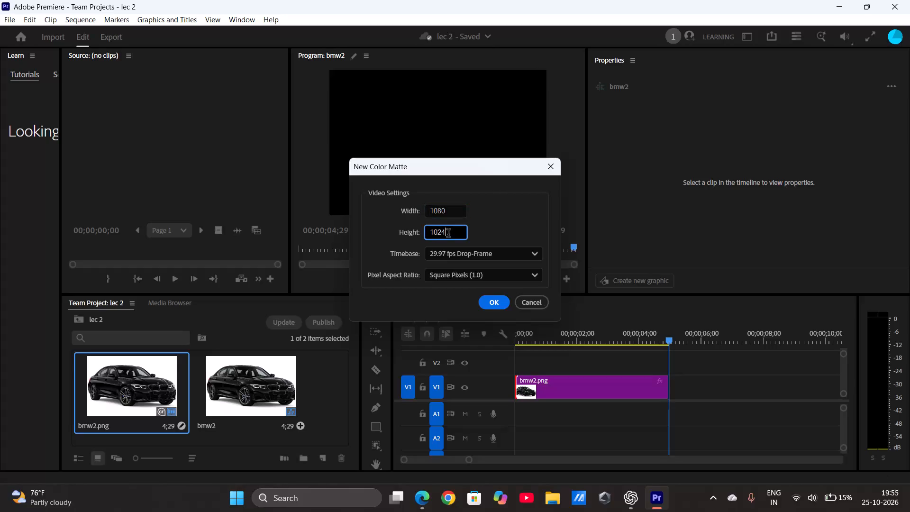
{"action": "key", "text": "BackSpace"}
{"action": "key", "text": "BackSpace"}
{"action": "key", "text": "BackSpace"}
{"action": "key", "text": "BackSpace"}
{"action": "key", "text": "BackSpace"}
{"action": "key", "text": "BackSpace"}
{"action": "key", "text": "BackSpace"}
{"action": "key", "text": "BackSpace"}
{"action": "key", "text": "BackSpace"}
{"action": "key", "text": "1"}
{"action": "type", "text": "920"}
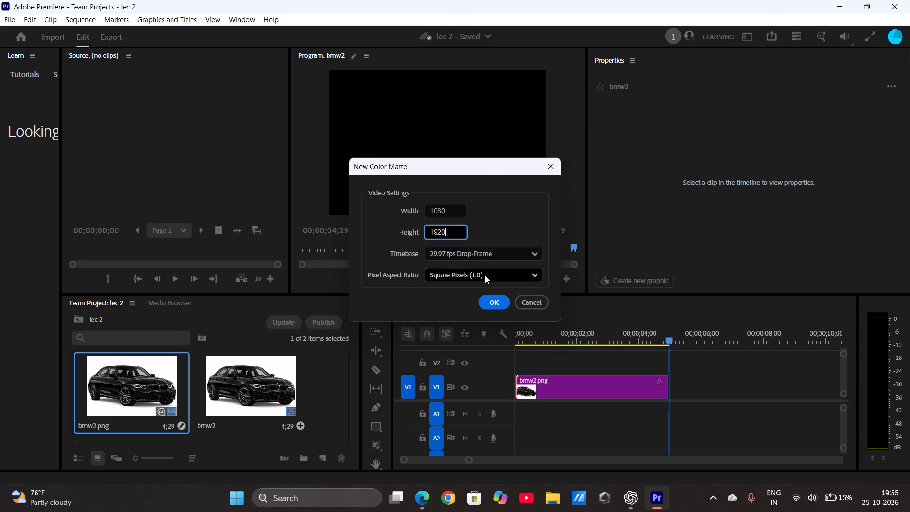
Choose a 29.97 fps Drop-Frame timebase and Square Pixels (1.0) for the color matte, and accept its video settings.
{"action": "left_click", "coordinate": [487, 254]}
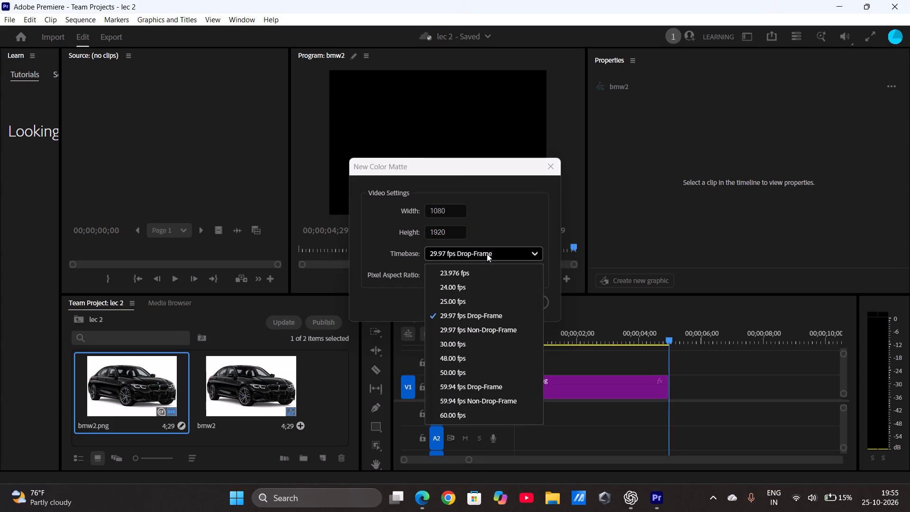
{"action": "left_click", "coordinate": [476, 318]}
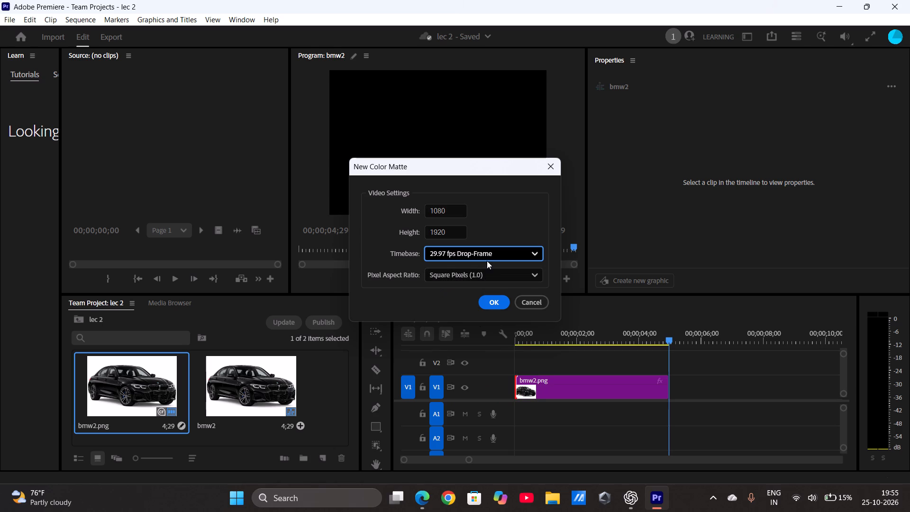
{"action": "left_click", "coordinate": [493, 271]}
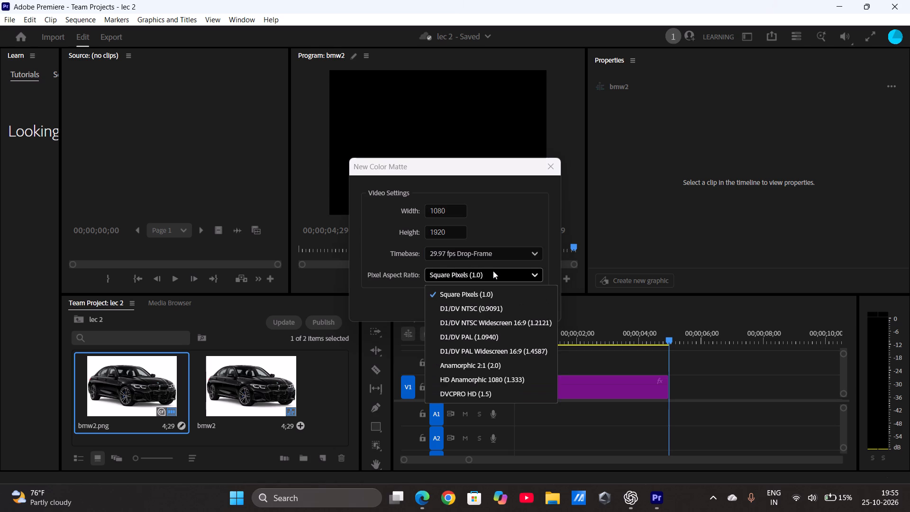
{"action": "double_click", "coordinate": [476, 291]}
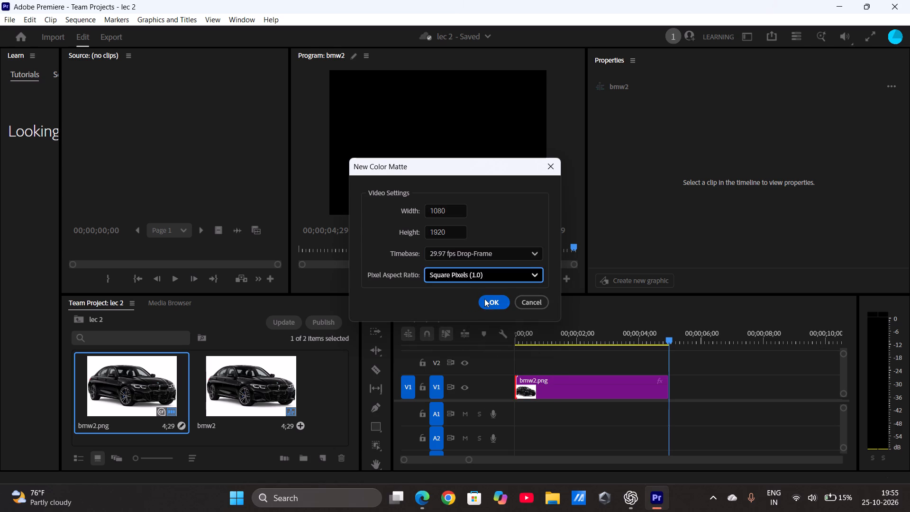
{"action": "left_click", "coordinate": [489, 304]}
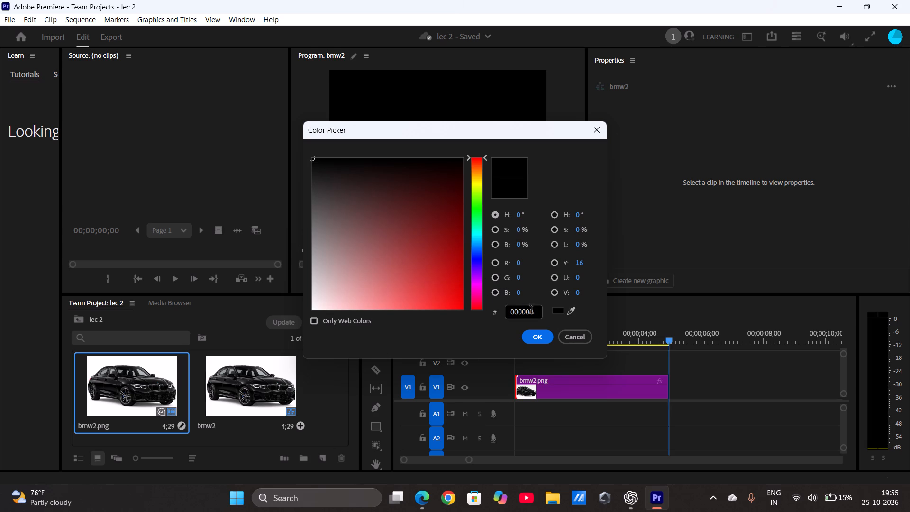
Accept black 000000 as the matte color and name the new matte whitesolid.
{"action": "left_click", "coordinate": [542, 340]}
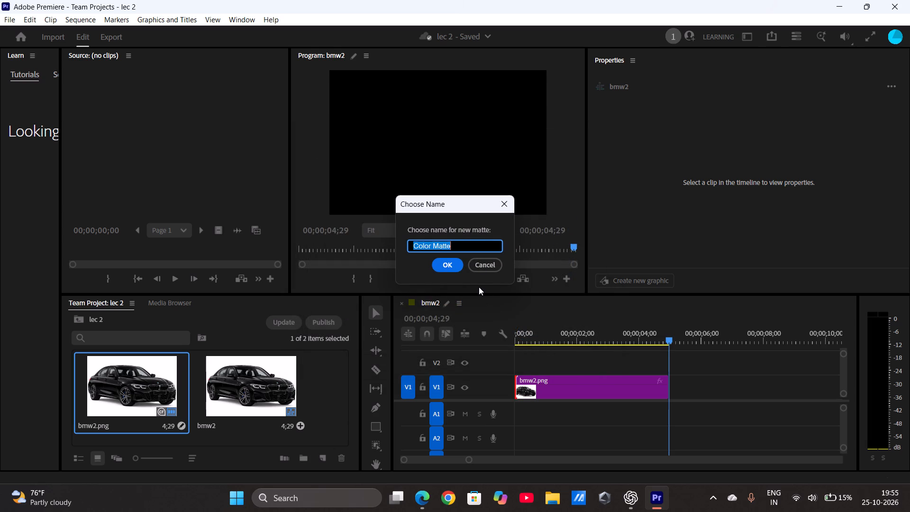
{"action": "type", "text": "whiti"}
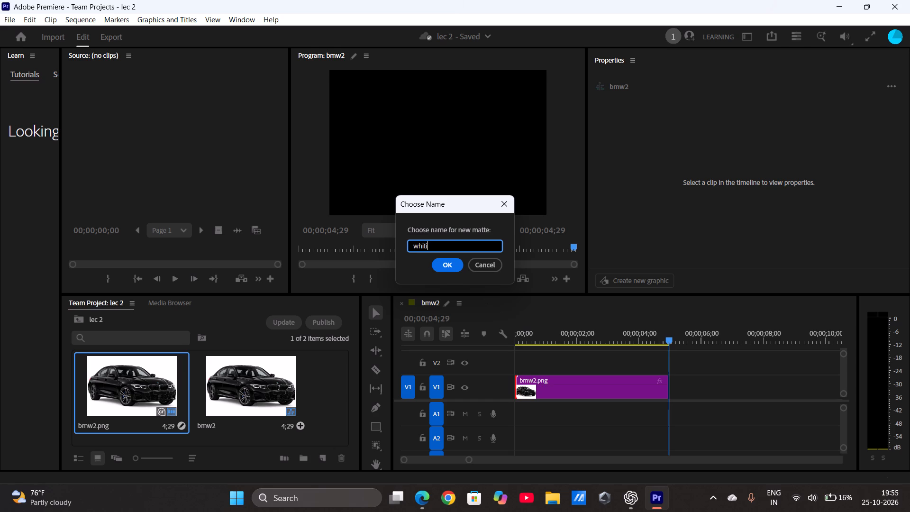
{"action": "key", "text": "e"}
{"action": "type", "text": "\\\\\\"}
{"action": "key", "text": "BackSpace"}
{"action": "key", "text": "BackSpace"}
{"action": "key", "text": "BackSpace"}
{"action": "key", "text": "BackSpace"}
{"action": "key", "text": "BackSpace"}
{"action": "key", "text": "e"}
{"action": "type", "text": "solid"}
{"action": "key", "text": "Return"}
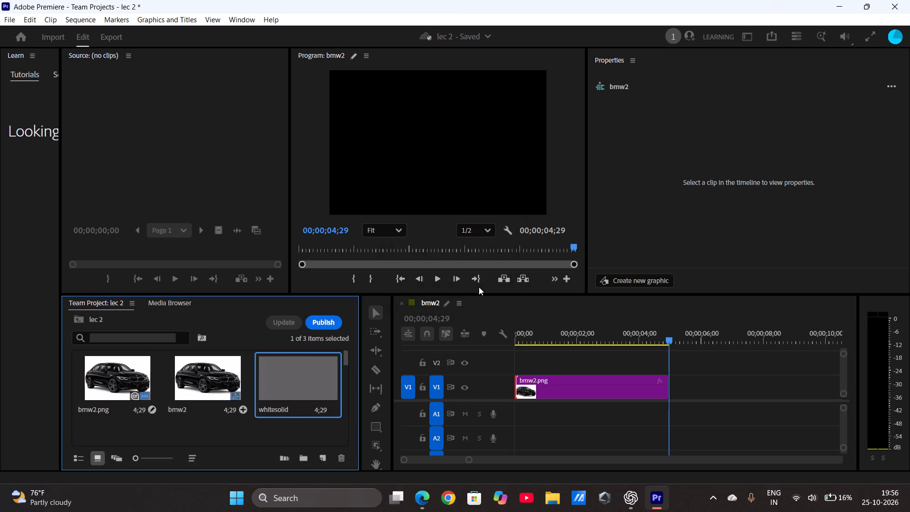
Open the whitesolid matte's color for editing and restrict the color choices to web colors only.
{"action": "left_click", "coordinate": [305, 386]}
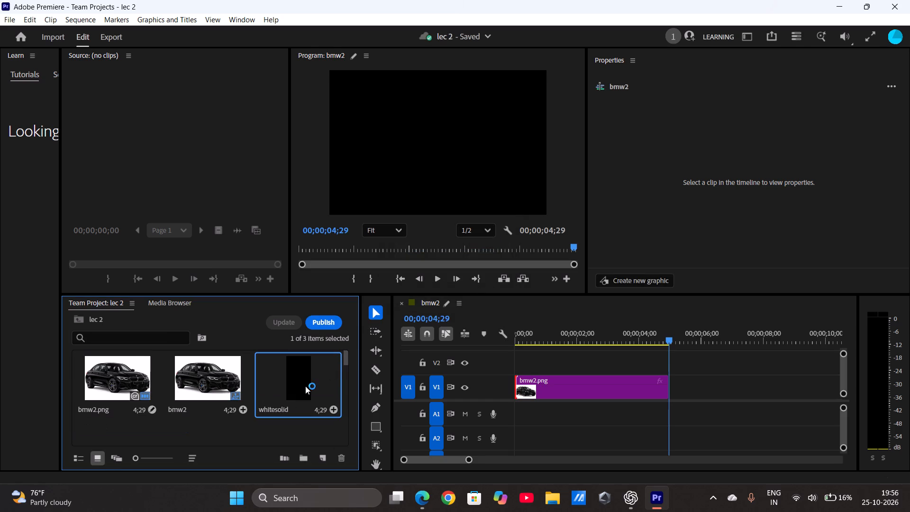
{"action": "double_click", "coordinate": [305, 386]}
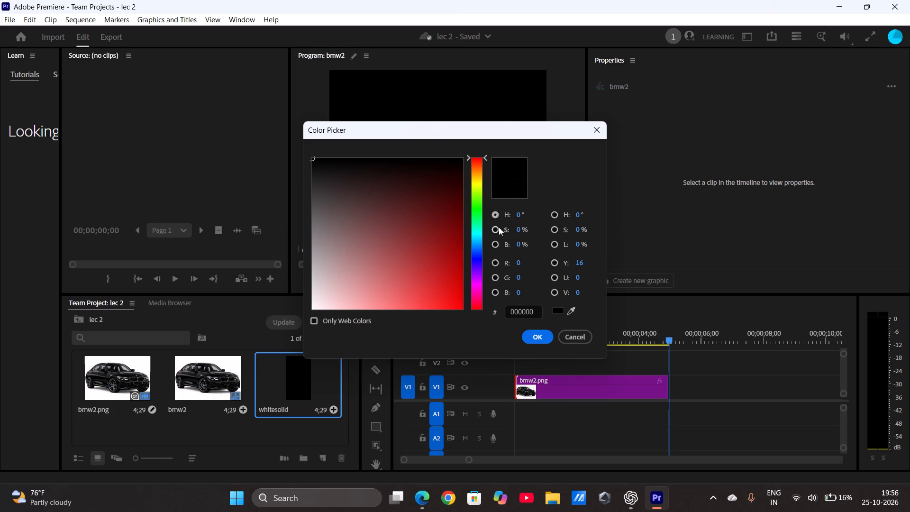
{"action": "left_click", "coordinate": [494, 213]}
{"action": "scroll", "coordinate": [488, 265], "scroll_direction": "down", "scroll_amount": 1}
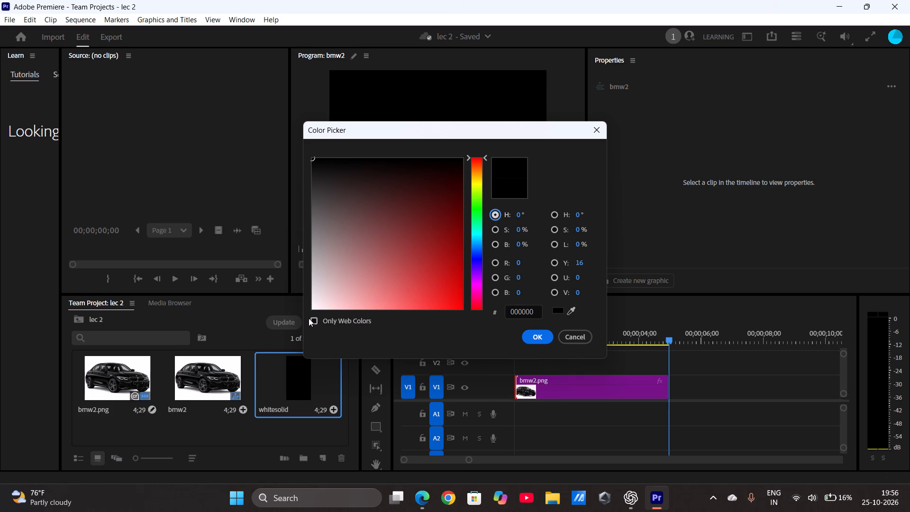
{"action": "left_click", "coordinate": [309, 318]}
{"action": "left_click", "coordinate": [313, 320]}
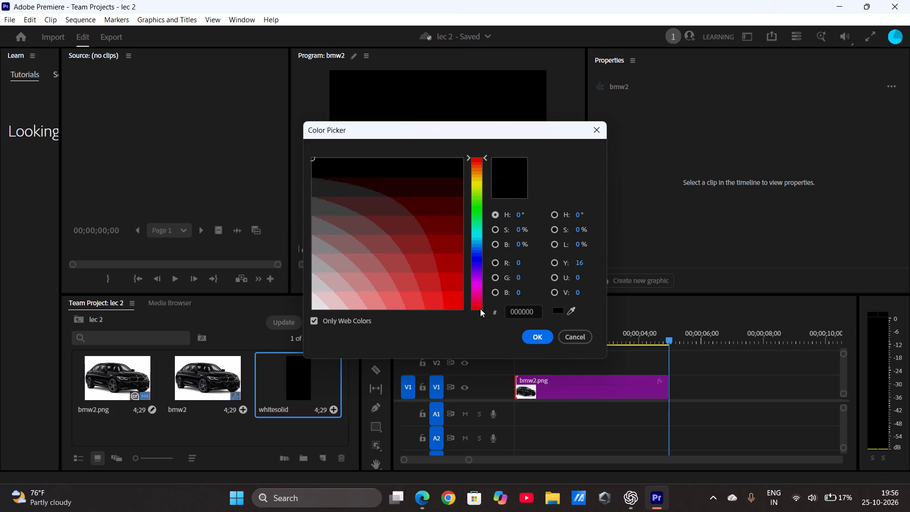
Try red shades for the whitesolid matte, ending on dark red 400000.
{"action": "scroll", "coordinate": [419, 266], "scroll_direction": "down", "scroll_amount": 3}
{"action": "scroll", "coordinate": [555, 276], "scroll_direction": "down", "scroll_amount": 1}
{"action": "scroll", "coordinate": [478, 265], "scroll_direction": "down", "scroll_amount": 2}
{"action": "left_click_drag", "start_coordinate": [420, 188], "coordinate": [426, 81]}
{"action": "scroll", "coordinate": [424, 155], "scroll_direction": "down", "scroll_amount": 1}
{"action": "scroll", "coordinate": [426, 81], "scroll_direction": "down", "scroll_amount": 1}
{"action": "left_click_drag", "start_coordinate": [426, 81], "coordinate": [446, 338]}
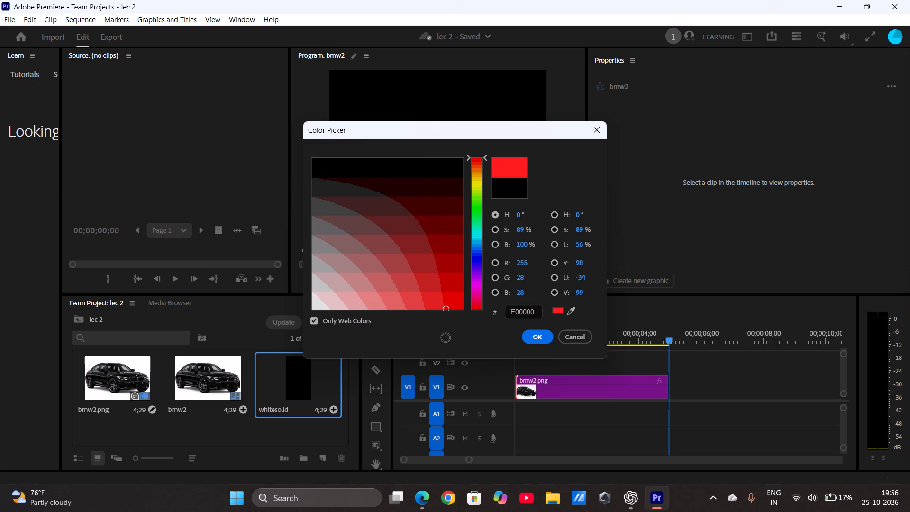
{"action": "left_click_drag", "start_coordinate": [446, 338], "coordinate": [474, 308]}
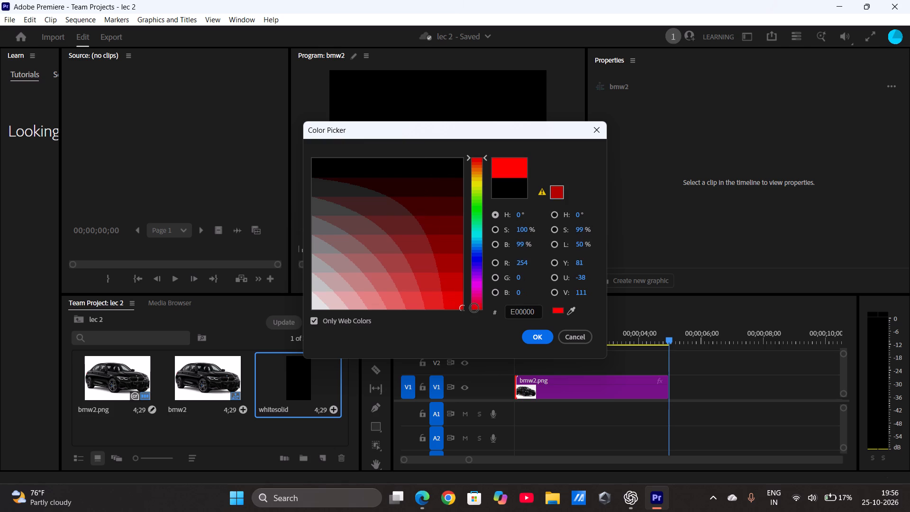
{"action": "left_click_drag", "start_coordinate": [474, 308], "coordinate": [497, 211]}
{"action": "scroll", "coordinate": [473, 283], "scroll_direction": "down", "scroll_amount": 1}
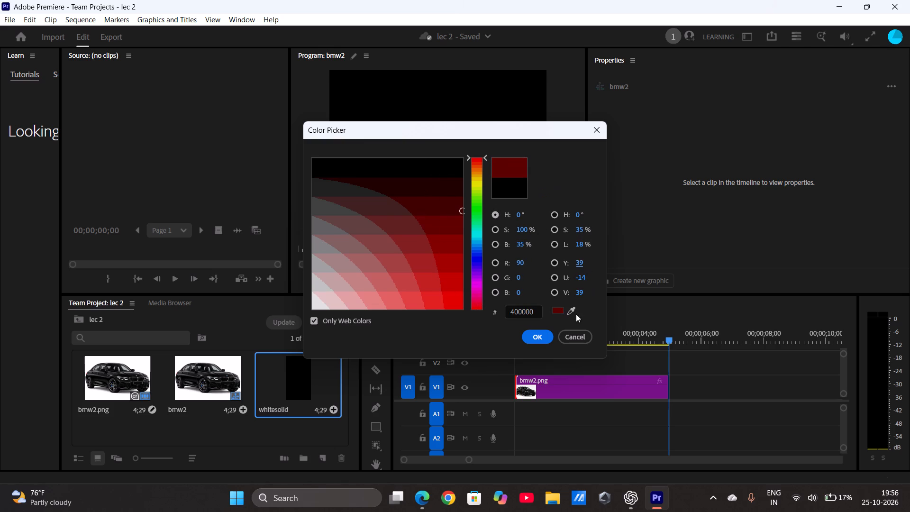
Sample a neutral gray with the eyedropper and apply 808080 as the whitesolid matte's color.
{"action": "left_click", "coordinate": [570, 309]}
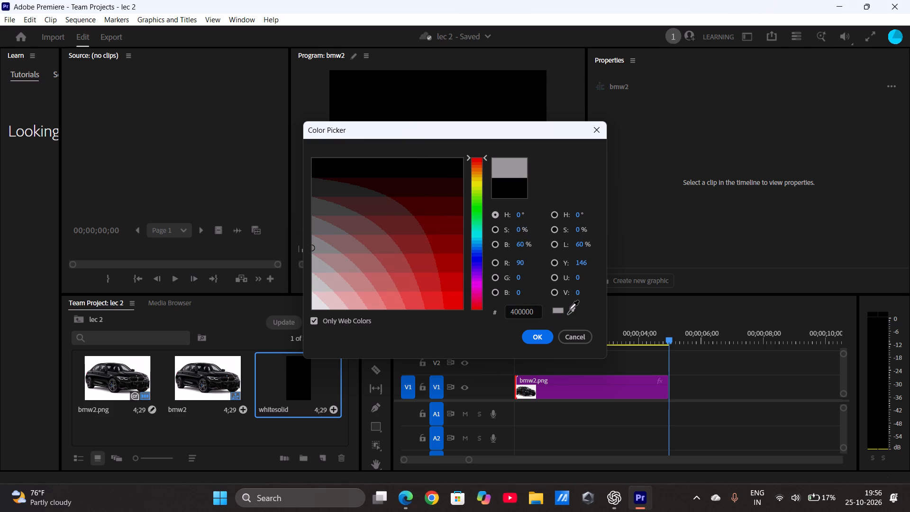
{"action": "left_click", "coordinate": [570, 310]}
{"action": "left_click", "coordinate": [570, 310]}
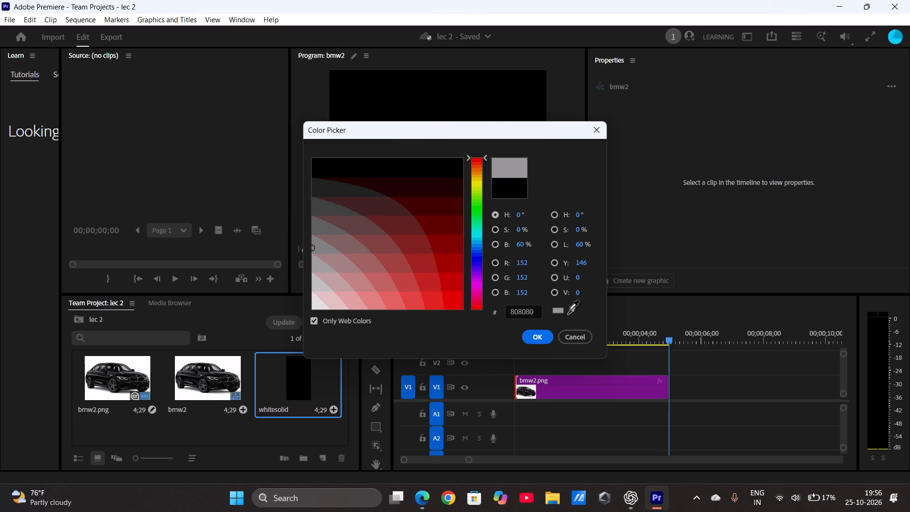
{"action": "left_click", "coordinate": [570, 310]}
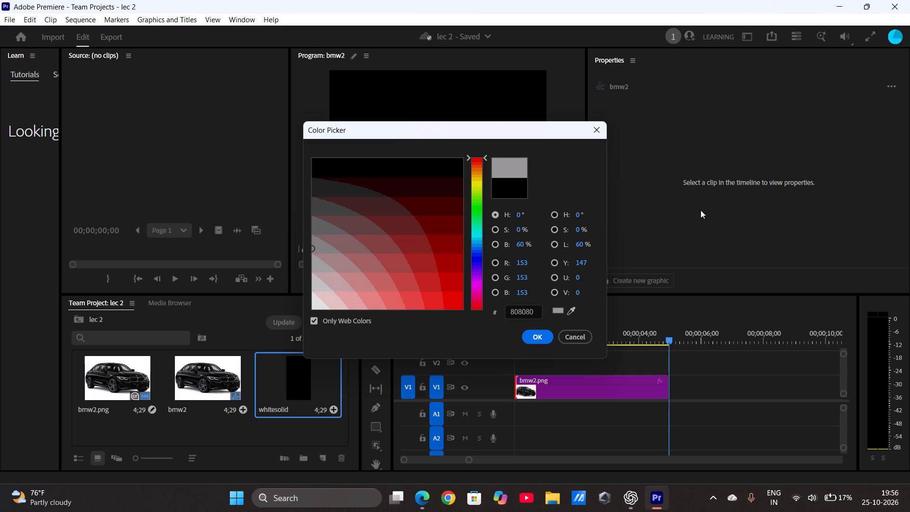
{"action": "left_click", "coordinate": [540, 337]}
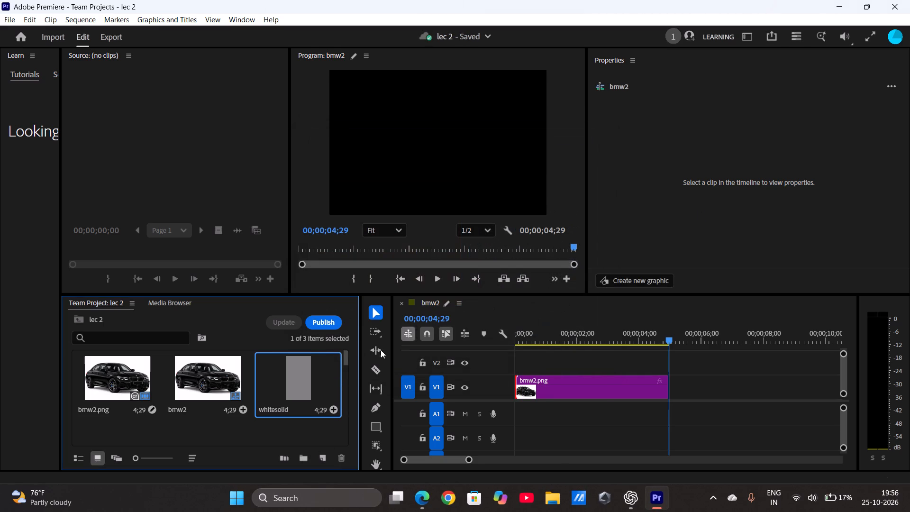
Play the bmw2 sequence again from its start in the program monitor.
{"action": "left_click", "coordinate": [301, 398]}
{"action": "left_click", "coordinate": [305, 395]}
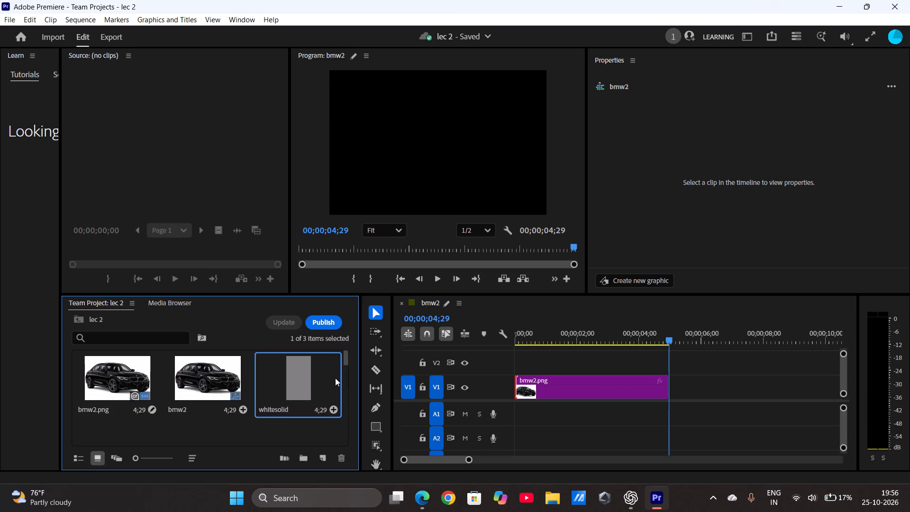
{"action": "left_click", "coordinate": [303, 379]}
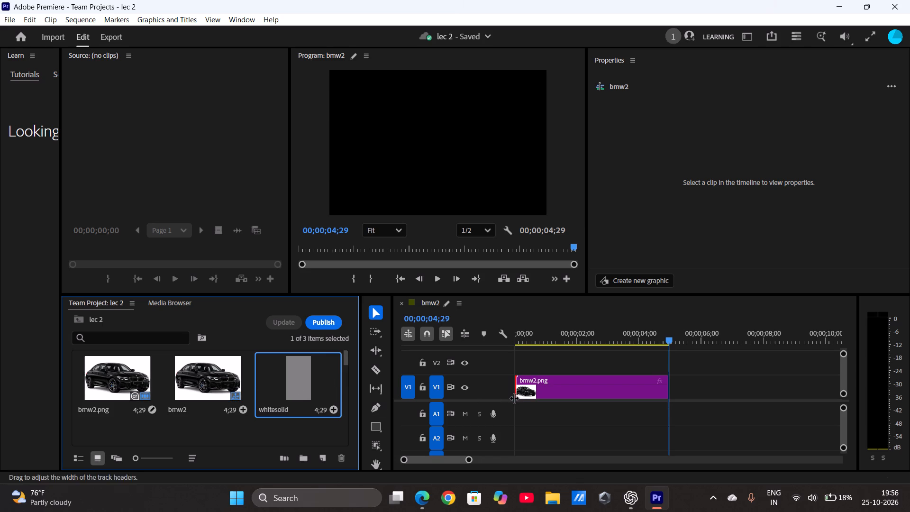
{"action": "left_click", "coordinate": [437, 280]}
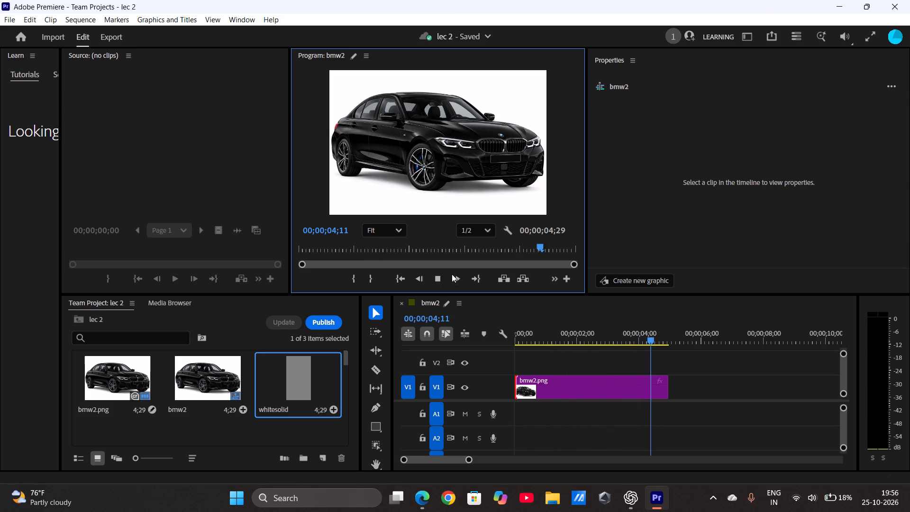
{"action": "left_click", "coordinate": [471, 231]}
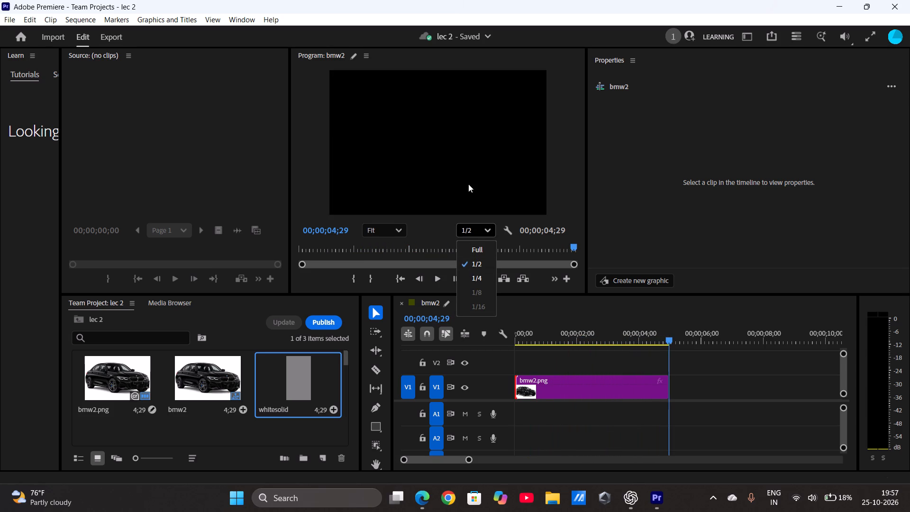
{"action": "left_click", "coordinate": [468, 184]}
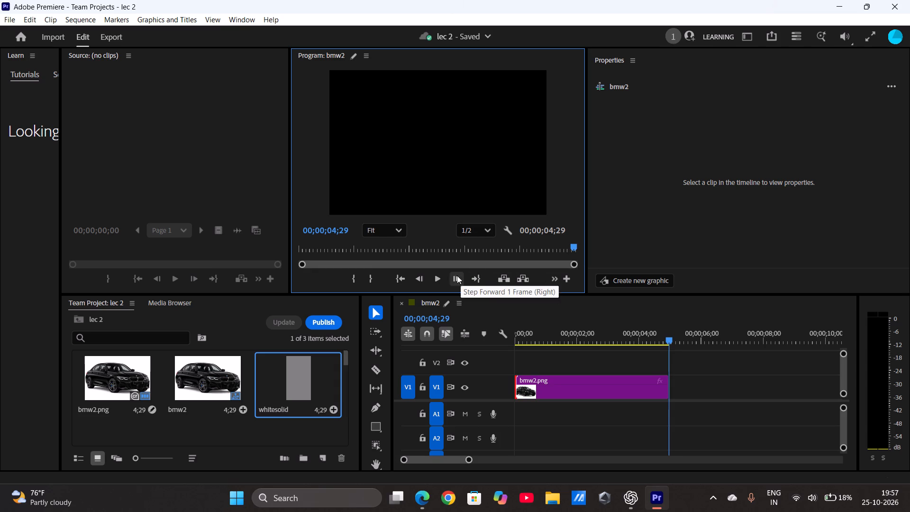
{"action": "left_click", "coordinate": [439, 275]}
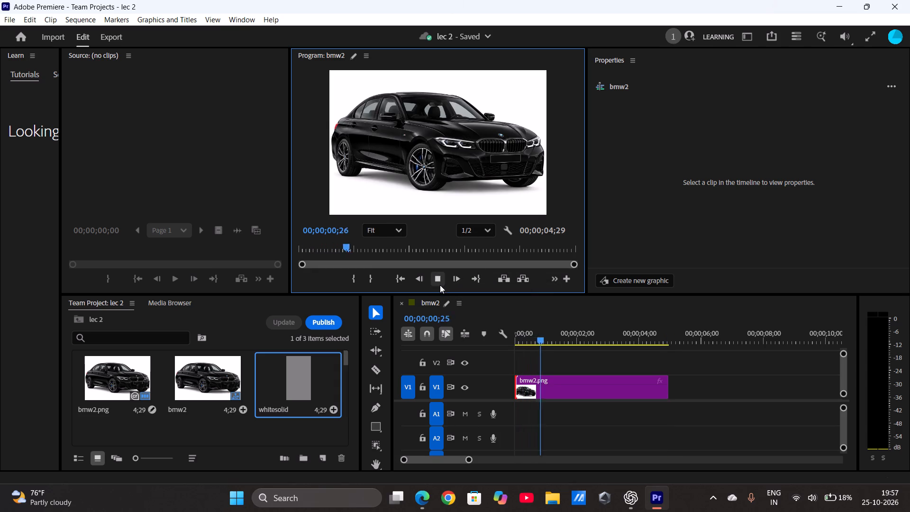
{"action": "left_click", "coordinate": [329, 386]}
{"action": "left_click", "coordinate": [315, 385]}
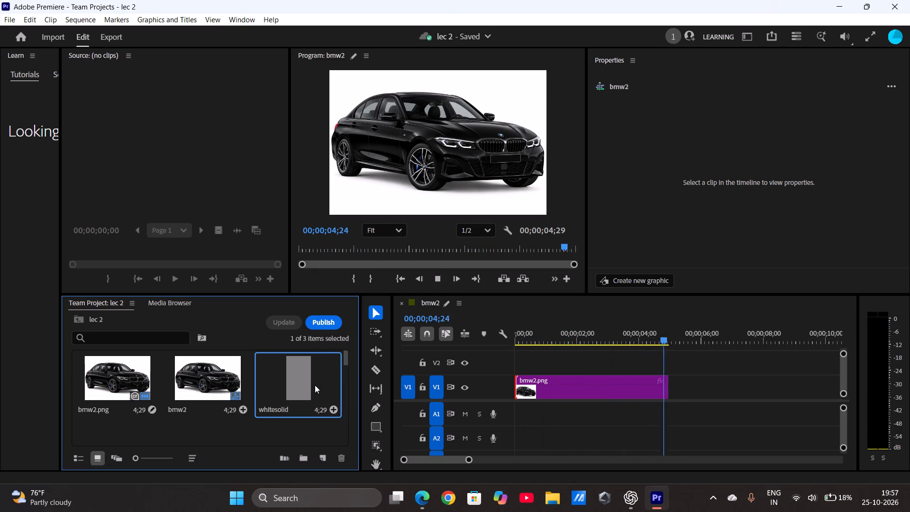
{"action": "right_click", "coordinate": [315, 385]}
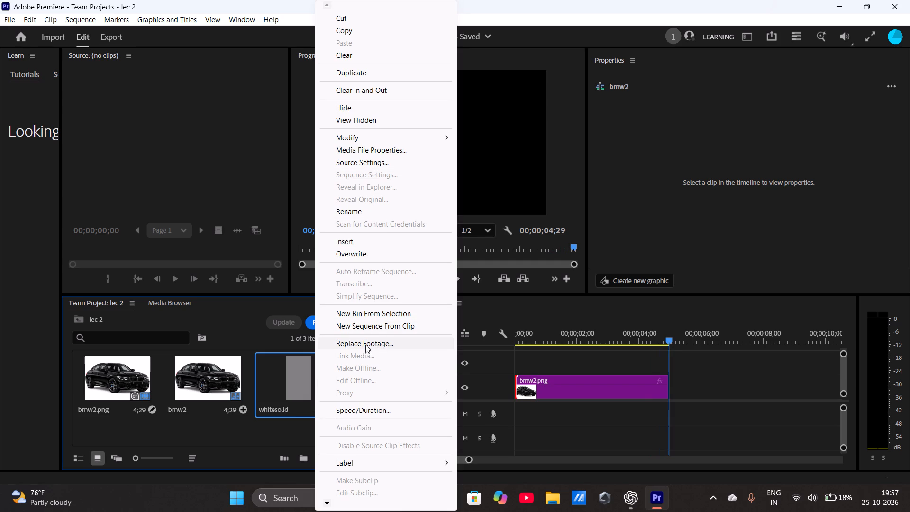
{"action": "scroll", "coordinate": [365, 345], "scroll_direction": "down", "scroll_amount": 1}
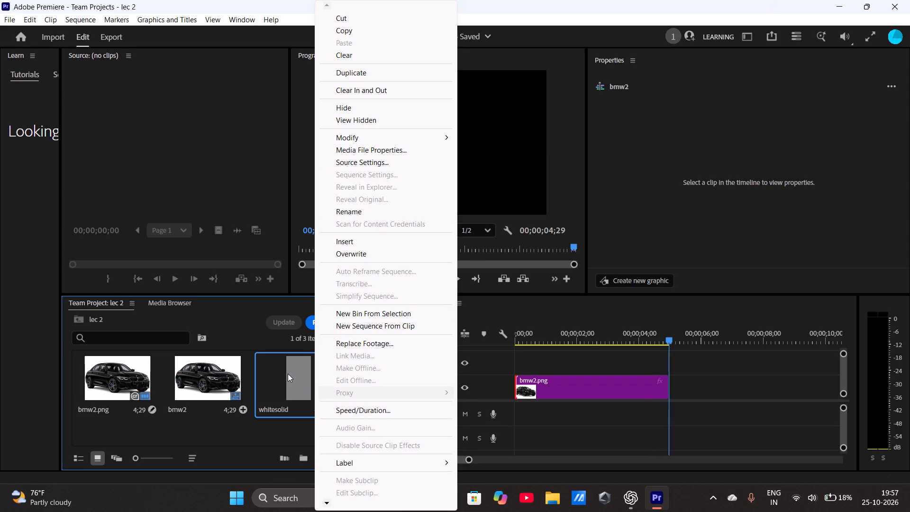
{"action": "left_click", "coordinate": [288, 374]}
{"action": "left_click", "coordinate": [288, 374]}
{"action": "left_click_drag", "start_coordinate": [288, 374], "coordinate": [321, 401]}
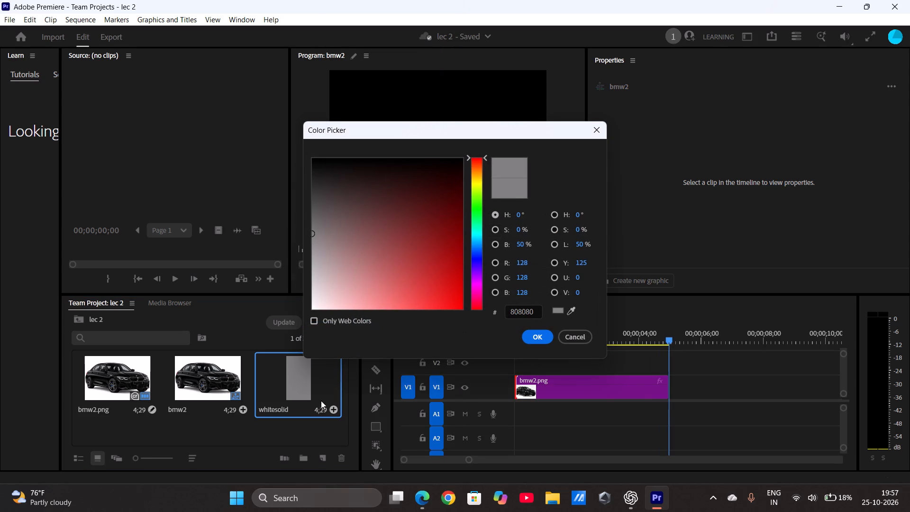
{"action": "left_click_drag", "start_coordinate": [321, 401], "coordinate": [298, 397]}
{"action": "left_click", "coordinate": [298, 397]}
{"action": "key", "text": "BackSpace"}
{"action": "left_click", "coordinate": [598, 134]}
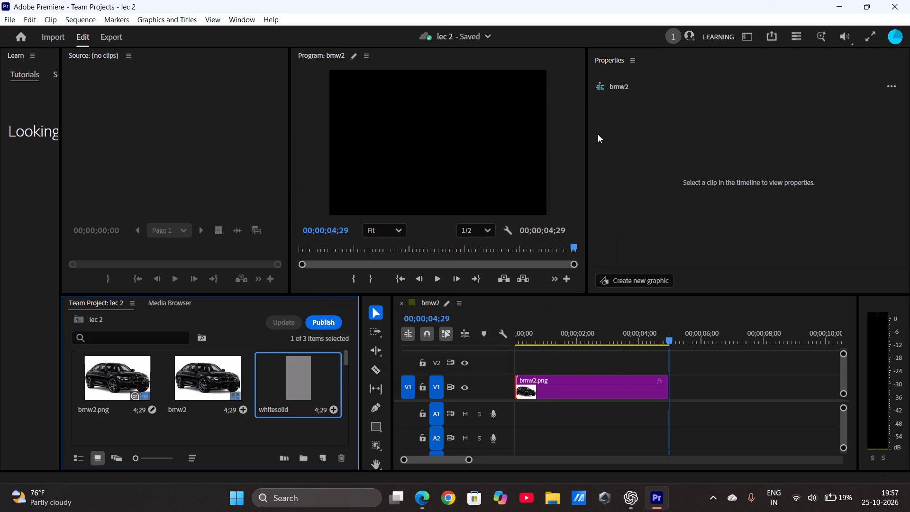
Delete the whitesolid matte from the lec 2 team project.
{"action": "key", "text": "BackSpace"}
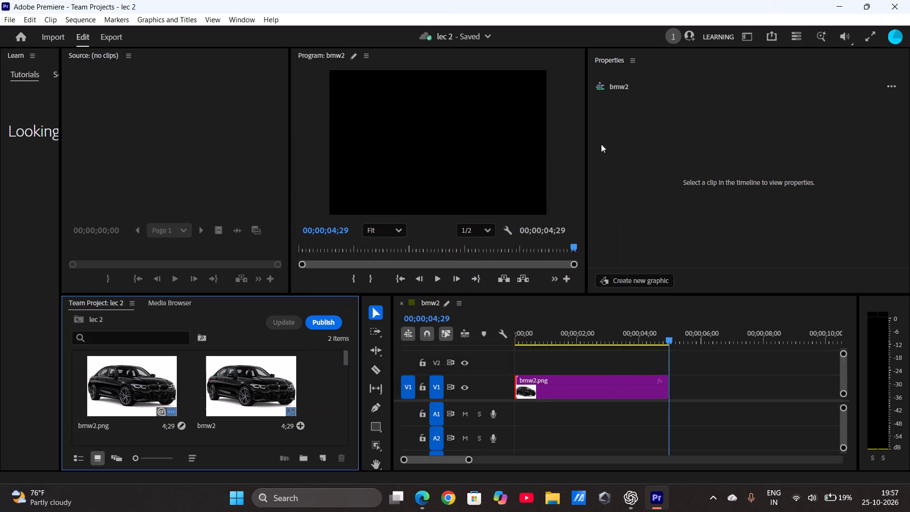
Start a new color matte and set its width to 1080 and its height to 1920.
{"action": "left_click", "coordinate": [315, 460]}
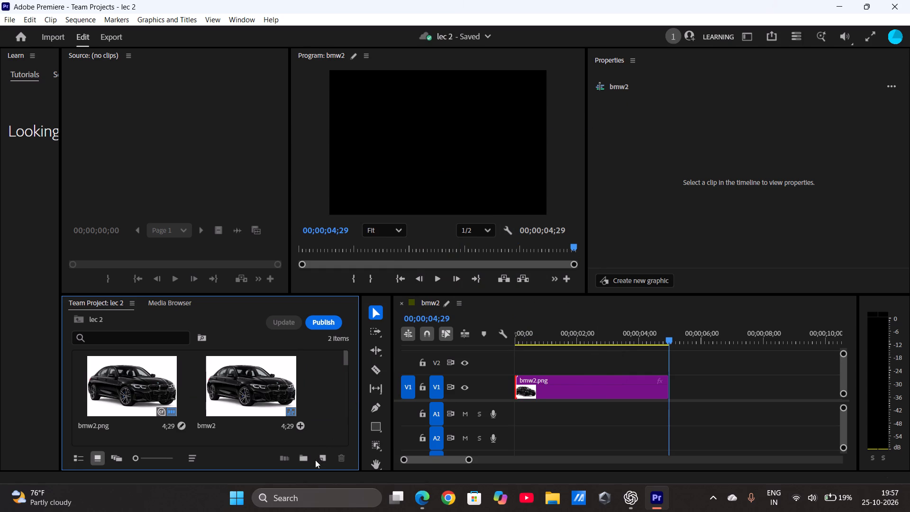
{"action": "left_click", "coordinate": [322, 458]}
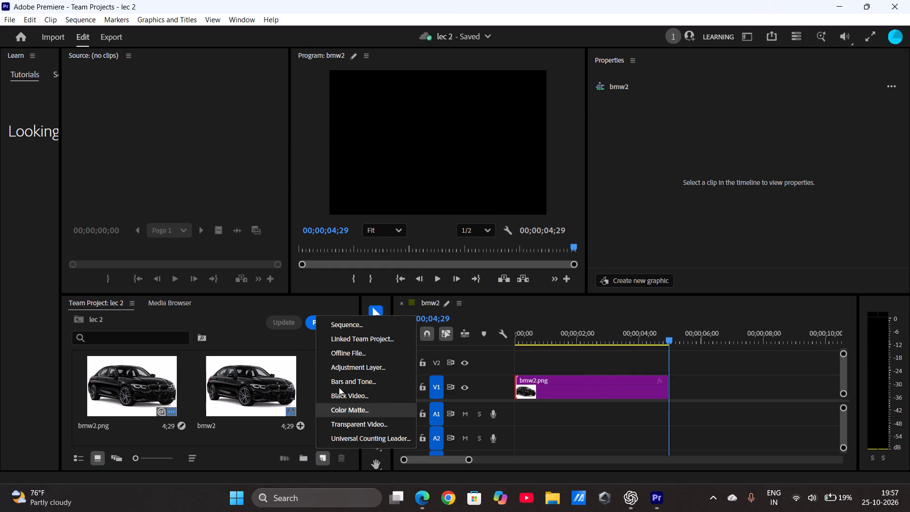
{"action": "left_click", "coordinate": [357, 408]}
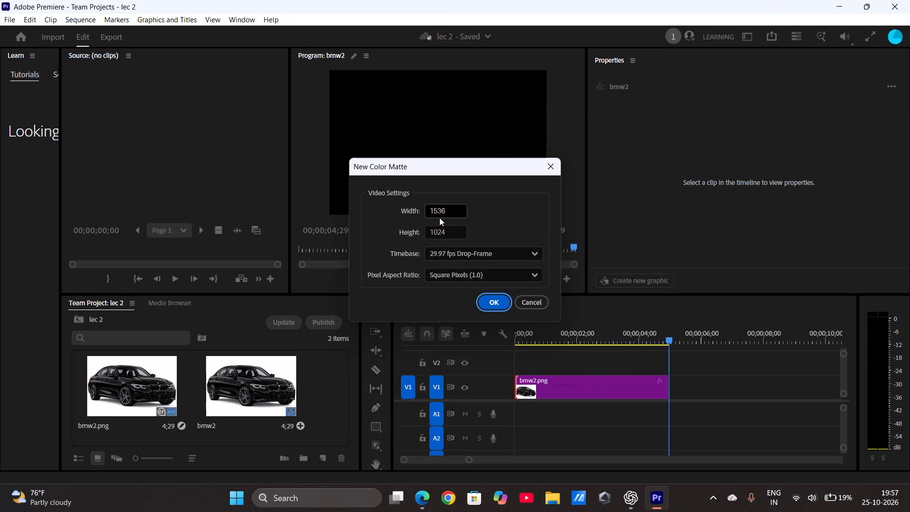
{"action": "left_click", "coordinate": [439, 218]}
{"action": "left_click", "coordinate": [445, 213]}
{"action": "key", "text": "BackSpace"}
{"action": "key", "text": "BackSpace"}
{"action": "key", "text": "BackSpace"}
{"action": "key", "text": "BackSpace"}
{"action": "key", "text": "BackSpace"}
{"action": "key", "text": "BackSpace"}
{"action": "key", "text": "BackSpace"}
{"action": "key", "text": "BackSpace"}
{"action": "key", "text": "BackSpace"}
{"action": "key", "text": "BackSpace"}
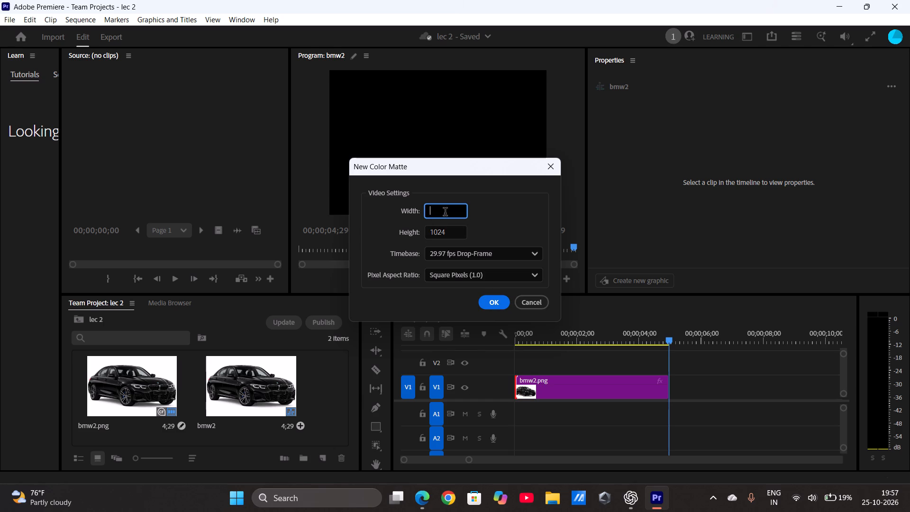
{"action": "type", "text": "1080"}
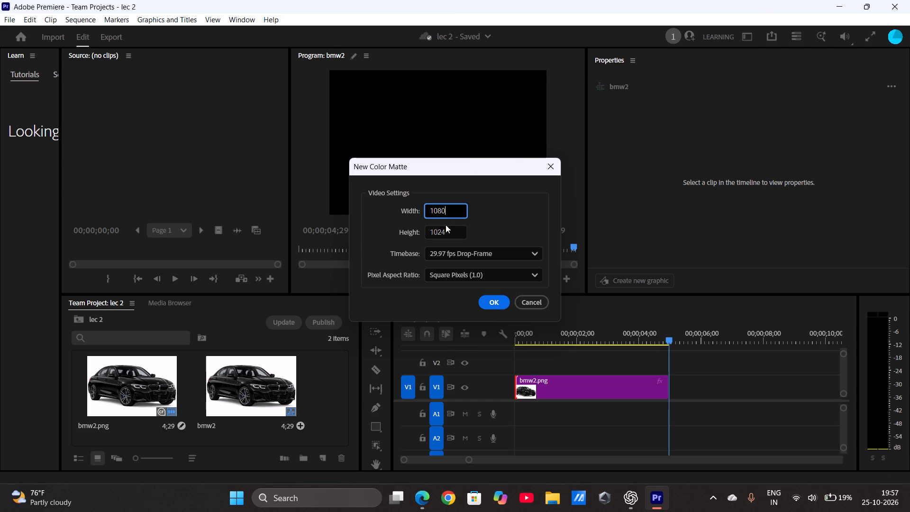
{"action": "left_click", "coordinate": [446, 225]}
{"action": "left_click", "coordinate": [446, 230]}
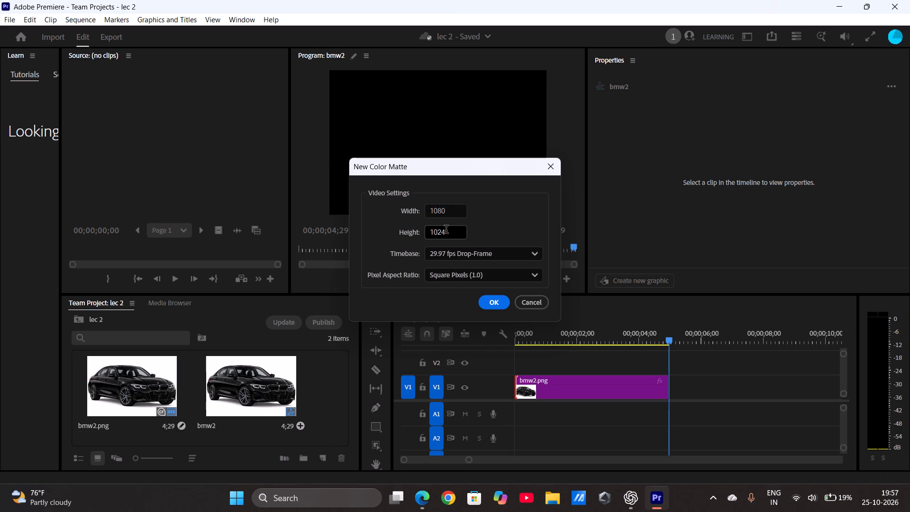
{"action": "key", "text": "BackSpace"}
{"action": "key", "text": "BackSpace"}
{"action": "key", "text": "BackSpace"}
{"action": "key", "text": "BackSpace"}
{"action": "key", "text": "BackSpace"}
{"action": "key", "text": "BackSpace"}
{"action": "key", "text": "BackSpace"}
{"action": "key", "text": "BackSpace"}
{"action": "key", "text": "BackSpace"}
{"action": "type", "text": "1920"}
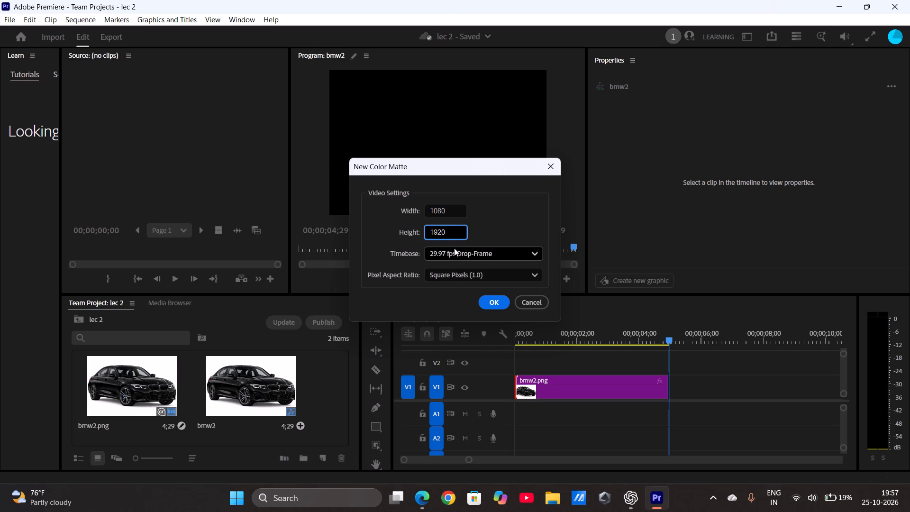
Keep the matte's timebase at 29.97 fps Drop-Frame and set its pixel aspect ratio to D1/DV PAL Widescreen 16:9 (1.4587).
{"action": "left_click", "coordinate": [454, 249]}
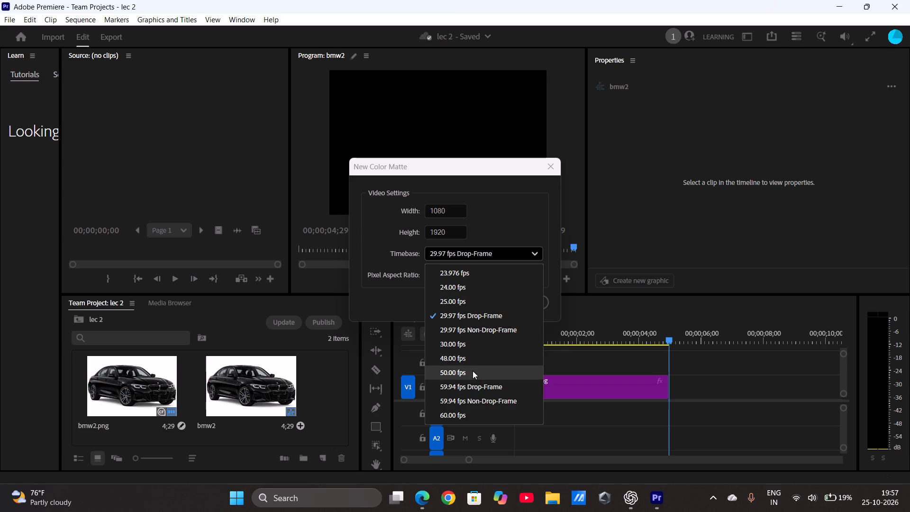
{"action": "left_click", "coordinate": [474, 311]}
{"action": "left_click", "coordinate": [491, 269]}
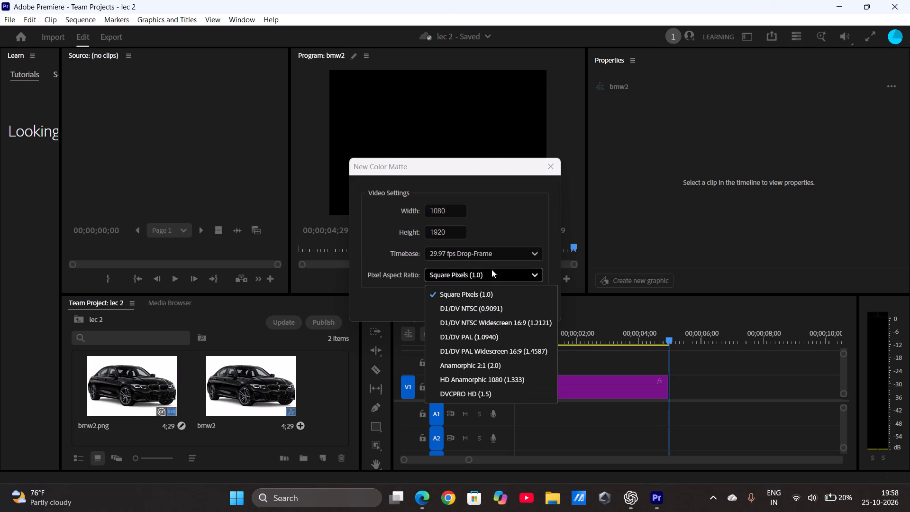
{"action": "left_click", "coordinate": [474, 308]}
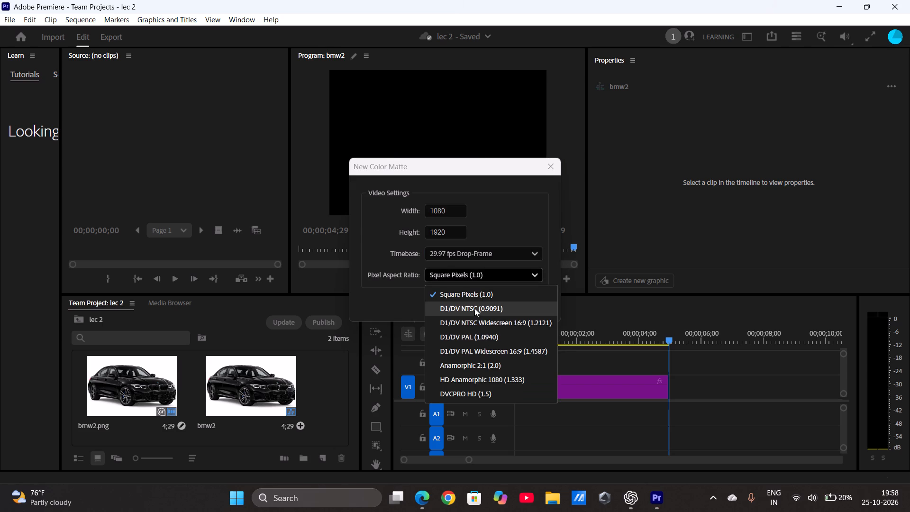
{"action": "left_click", "coordinate": [487, 272]}
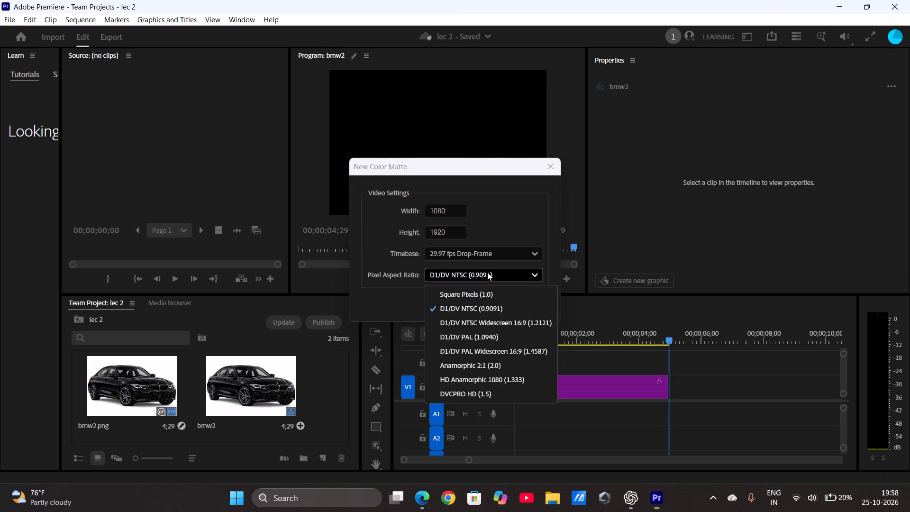
{"action": "left_click", "coordinate": [459, 380]}
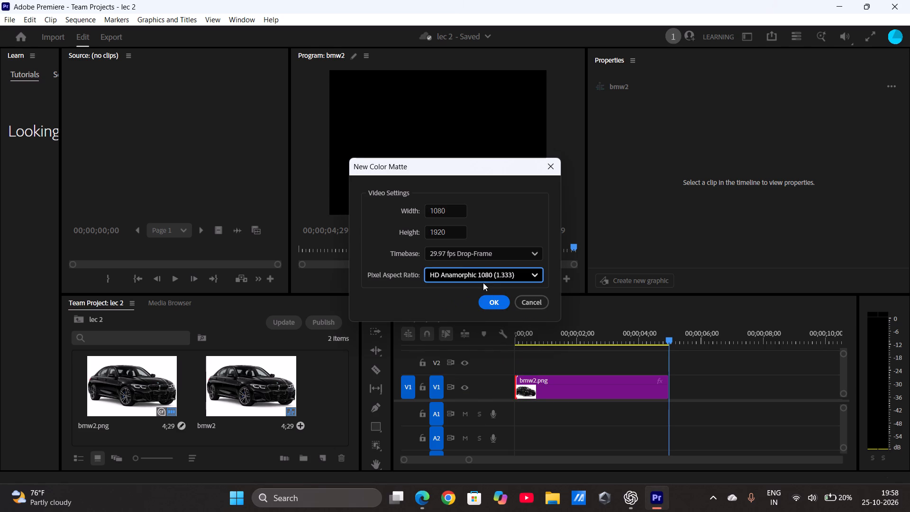
{"action": "left_click", "coordinate": [474, 274]}
{"action": "left_click", "coordinate": [470, 290]}
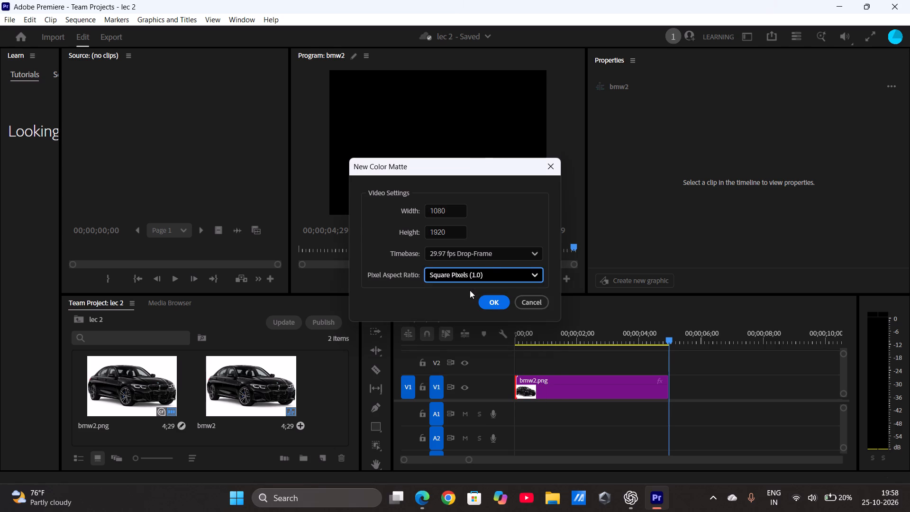
{"action": "left_click", "coordinate": [497, 274]}
{"action": "left_click", "coordinate": [480, 306]}
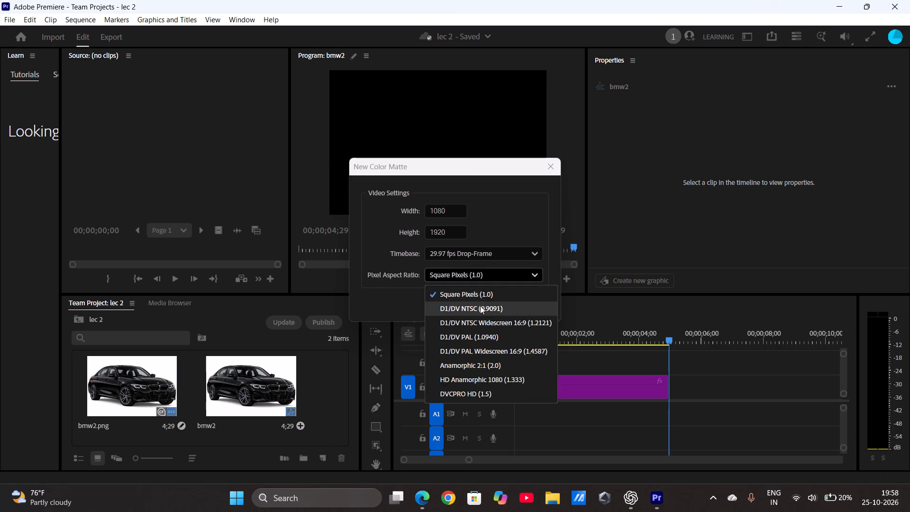
{"action": "left_click", "coordinate": [503, 272]}
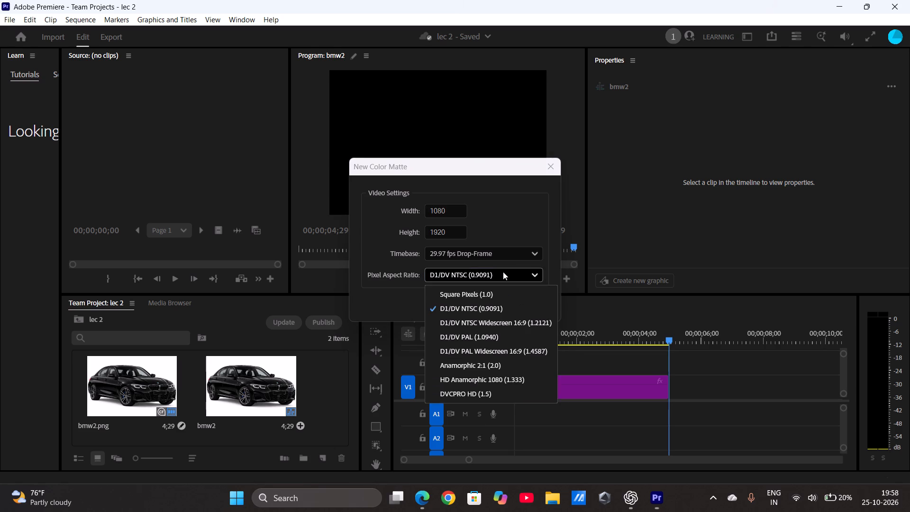
{"action": "left_click", "coordinate": [460, 347]}
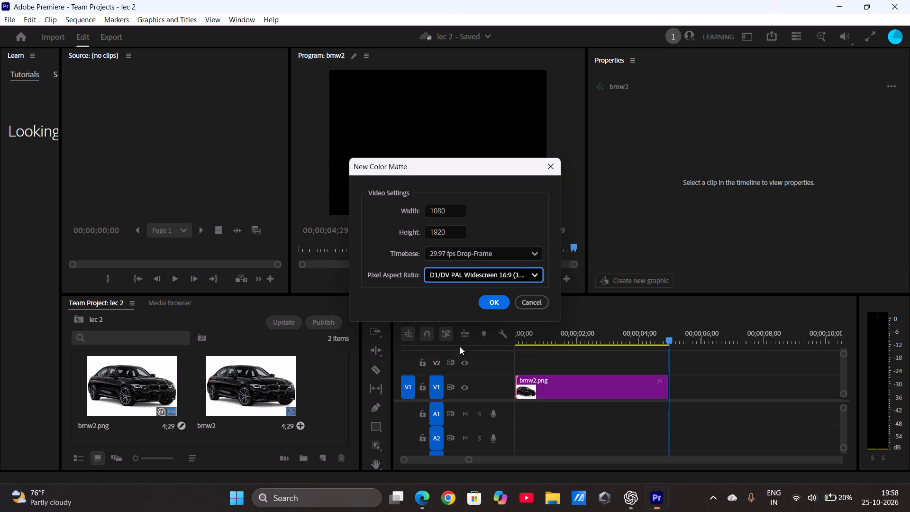
{"action": "left_click", "coordinate": [488, 303]}
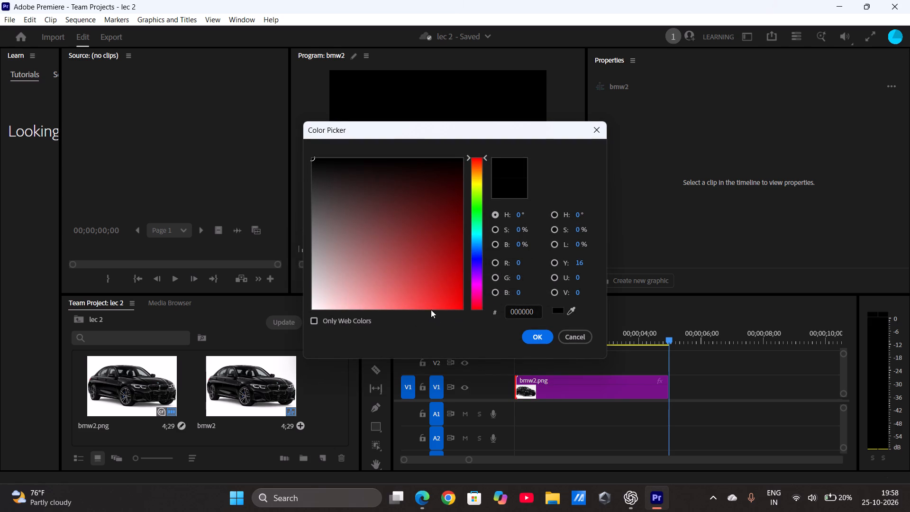
Restrict the matte's color choices to web colors only and sample a gray with the eyedropper, applying 808080.
{"action": "left_click", "coordinate": [313, 318]}
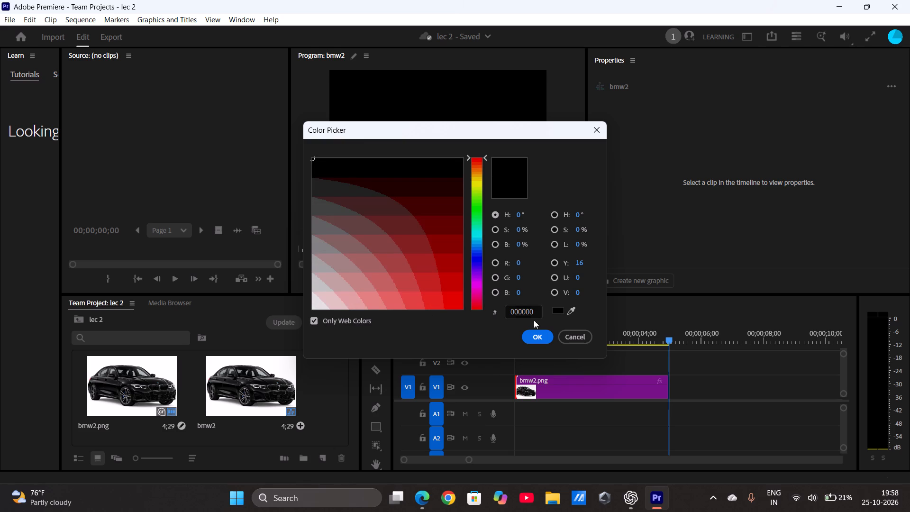
{"action": "left_click", "coordinate": [565, 314]}
{"action": "left_click", "coordinate": [569, 311]}
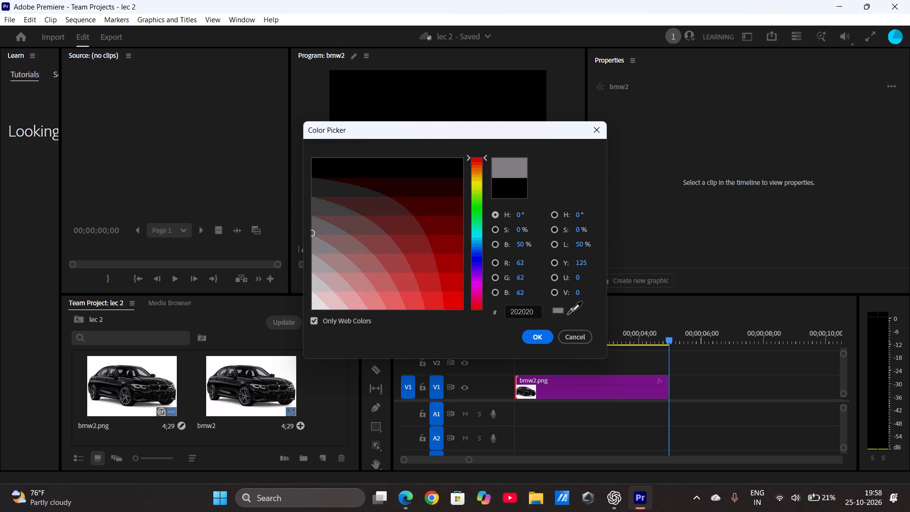
{"action": "left_click", "coordinate": [572, 311]}
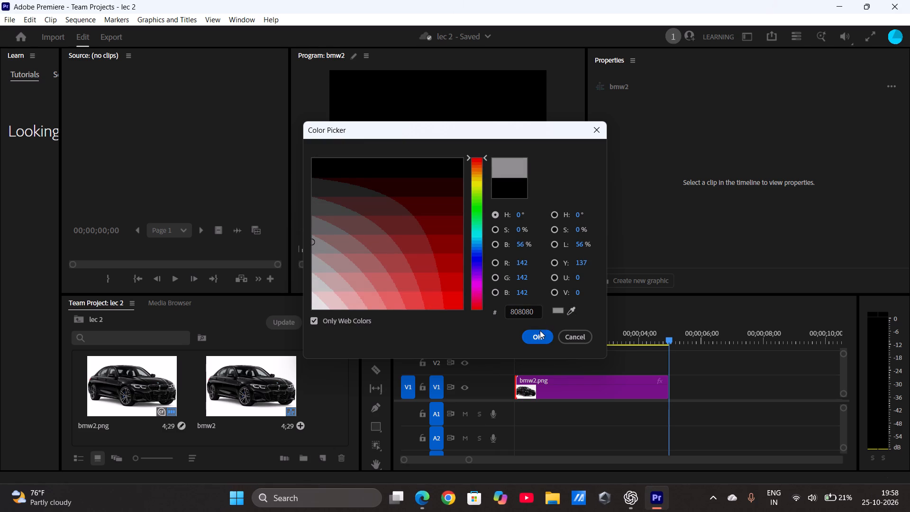
{"action": "scroll", "coordinate": [555, 286], "scroll_direction": "down", "scroll_amount": 2}
{"action": "left_click", "coordinate": [540, 334]}
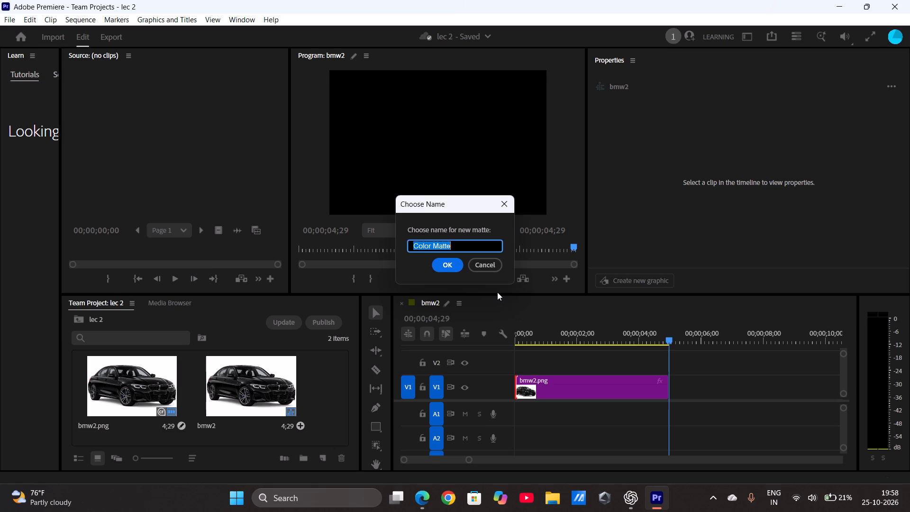
Name the new color matte "White solid".
{"action": "key", "text": "w"}
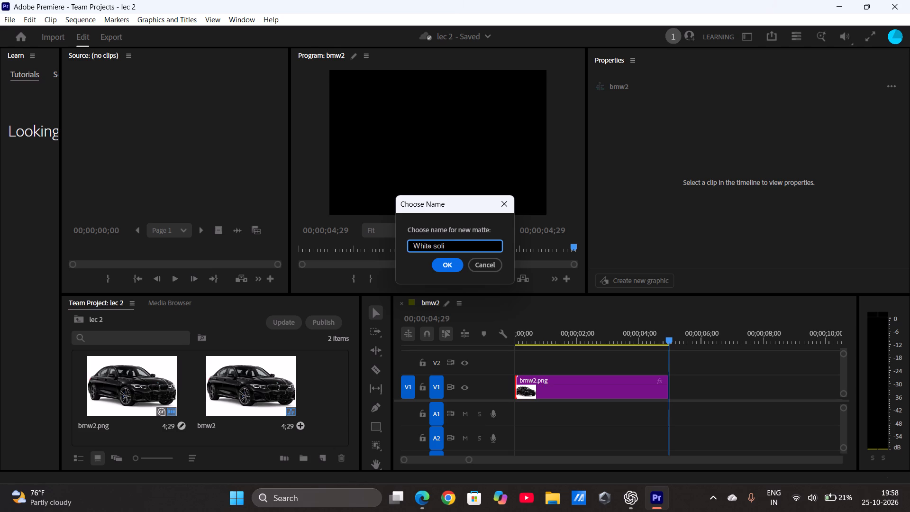
{"action": "left_click", "coordinate": [446, 265]}
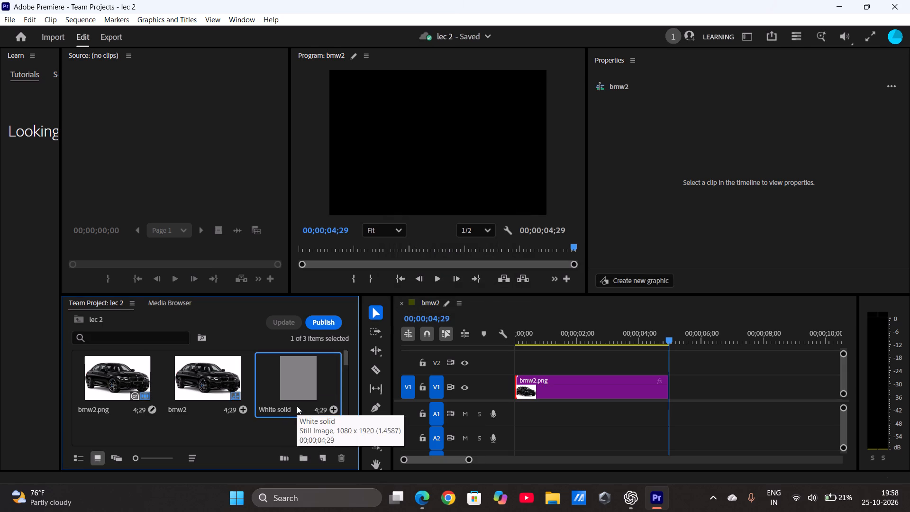
Play the bmw2 sequence several times in the program monitor to review the car clip.
{"action": "left_click", "coordinate": [297, 406]}
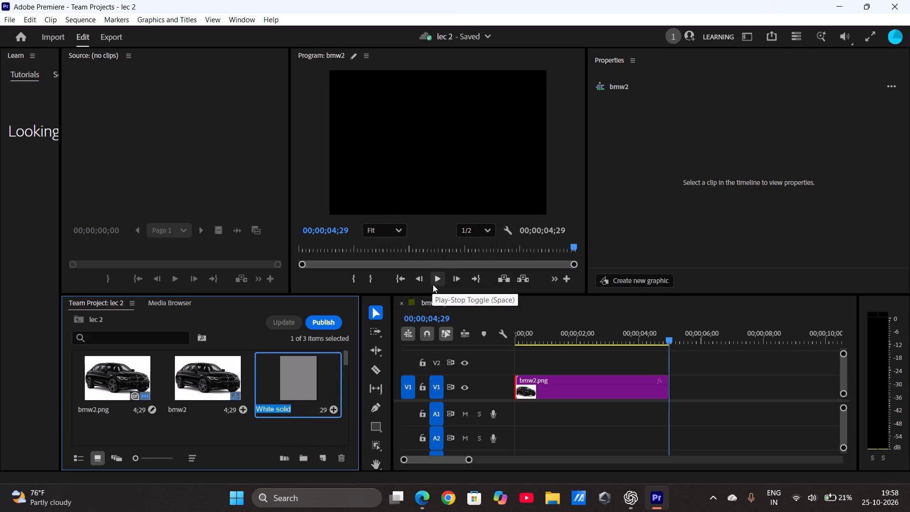
{"action": "left_click", "coordinate": [433, 284]}
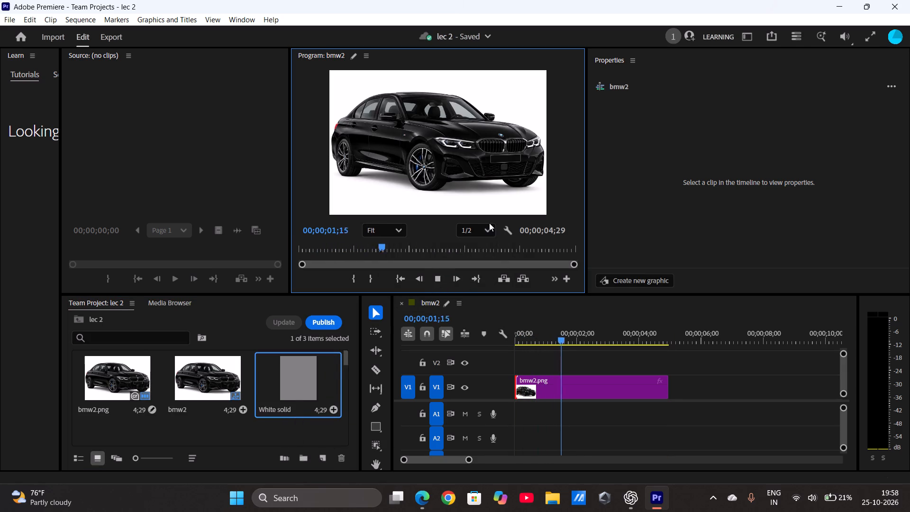
{"action": "left_click", "coordinate": [407, 230]}
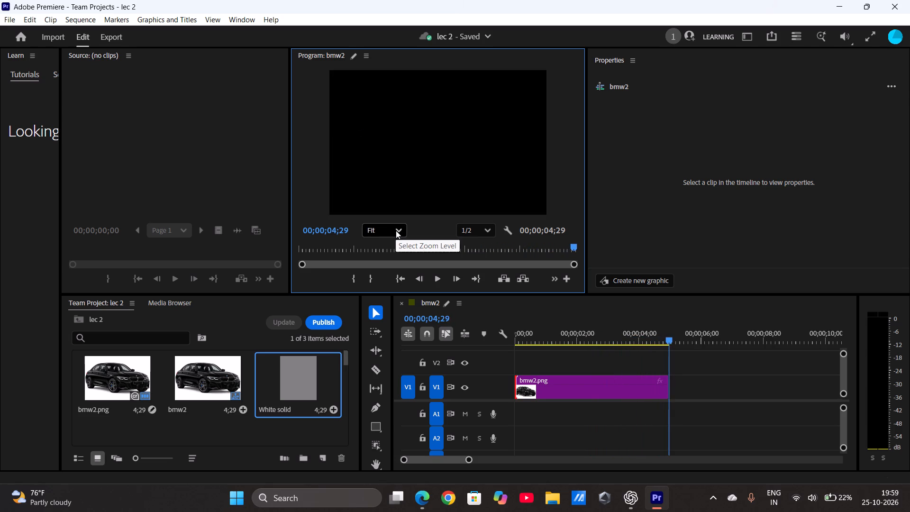
{"action": "left_click", "coordinate": [432, 283]}
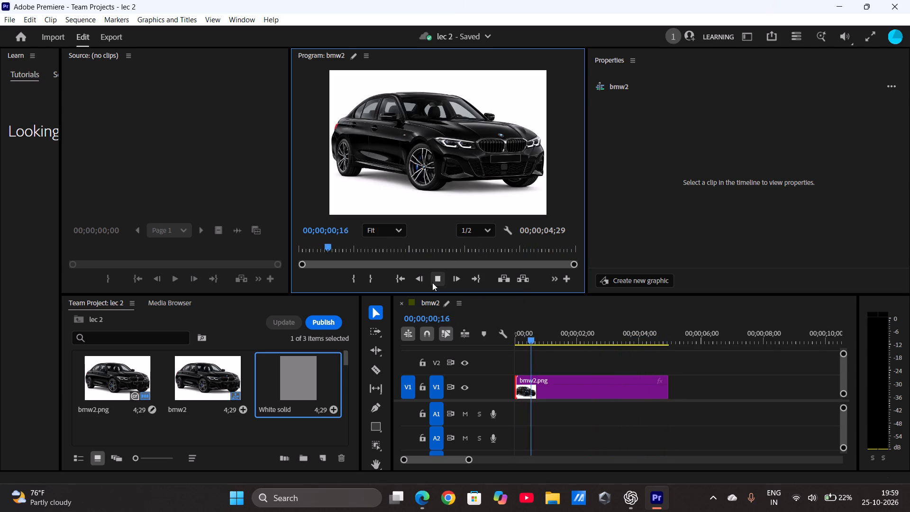
{"action": "left_click", "coordinate": [353, 55]}
{"action": "left_click", "coordinate": [363, 55]}
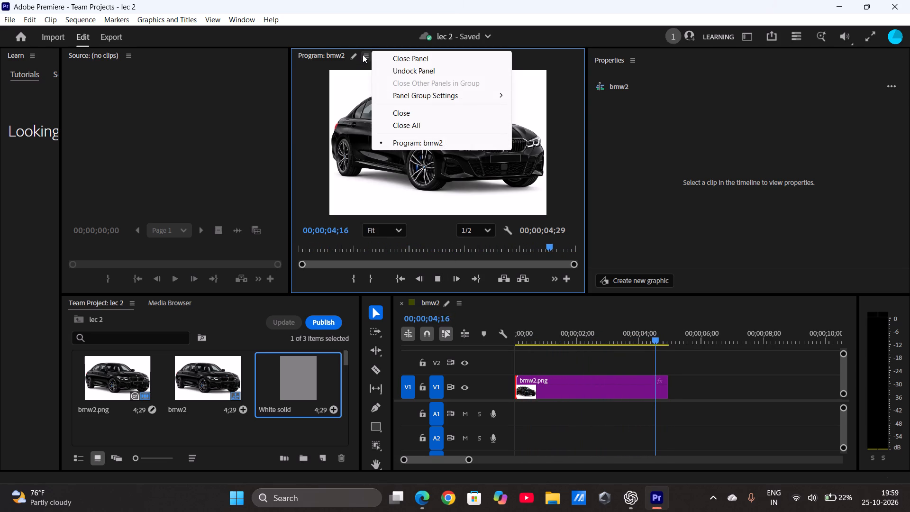
{"action": "left_click", "coordinate": [391, 201]}
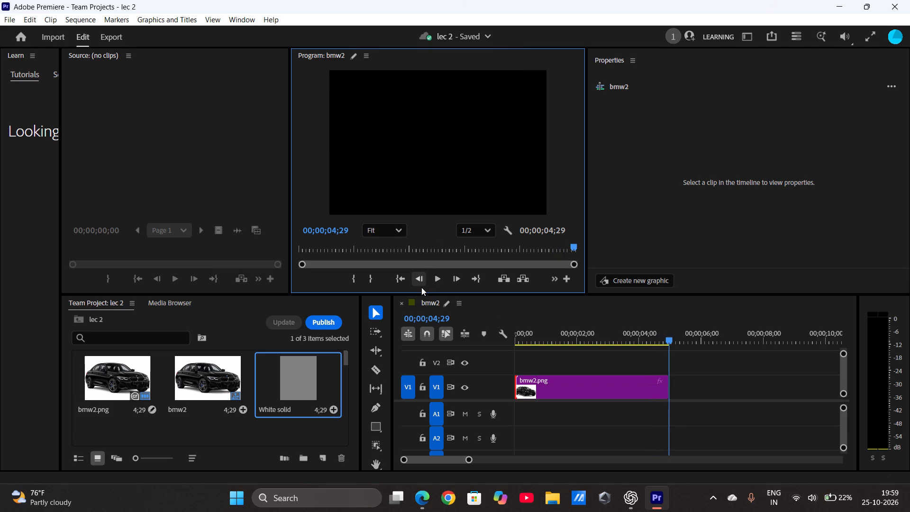
{"action": "left_click", "coordinate": [443, 275]}
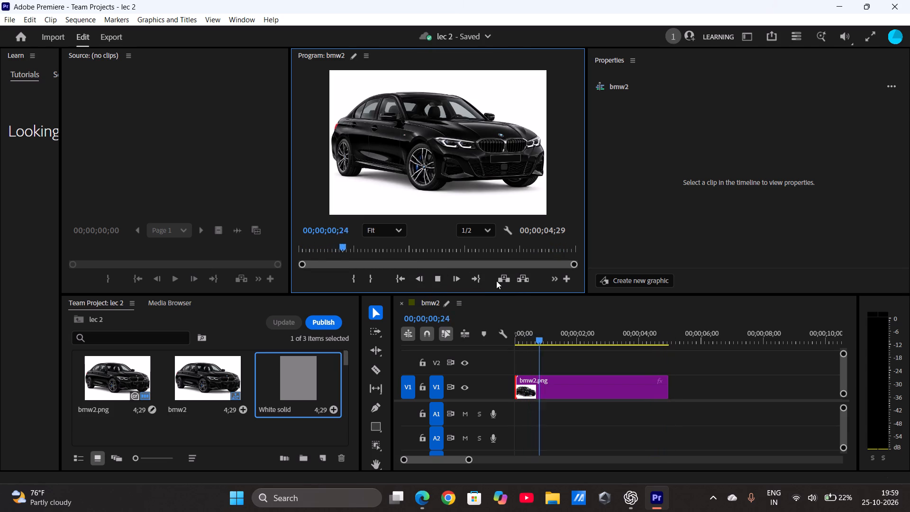
{"action": "left_click", "coordinate": [496, 281]}
{"action": "left_click", "coordinate": [504, 280]}
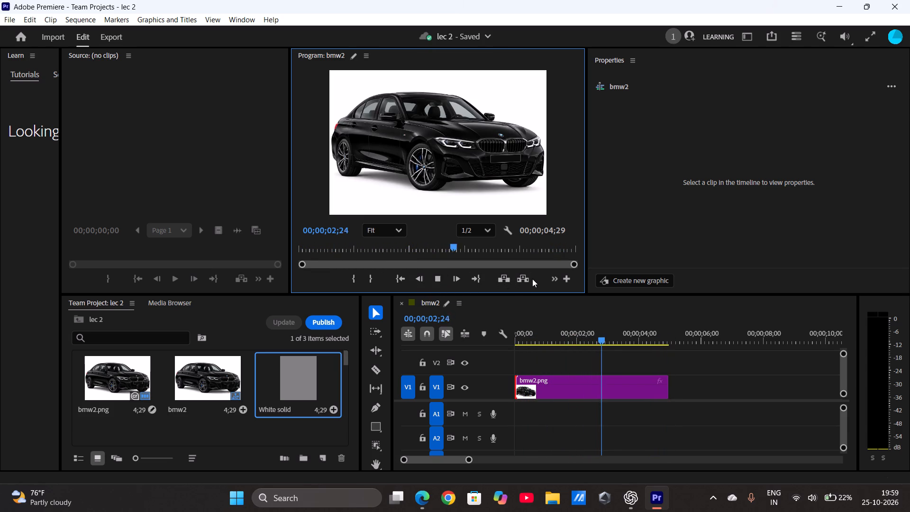
{"action": "left_click", "coordinate": [532, 279]}
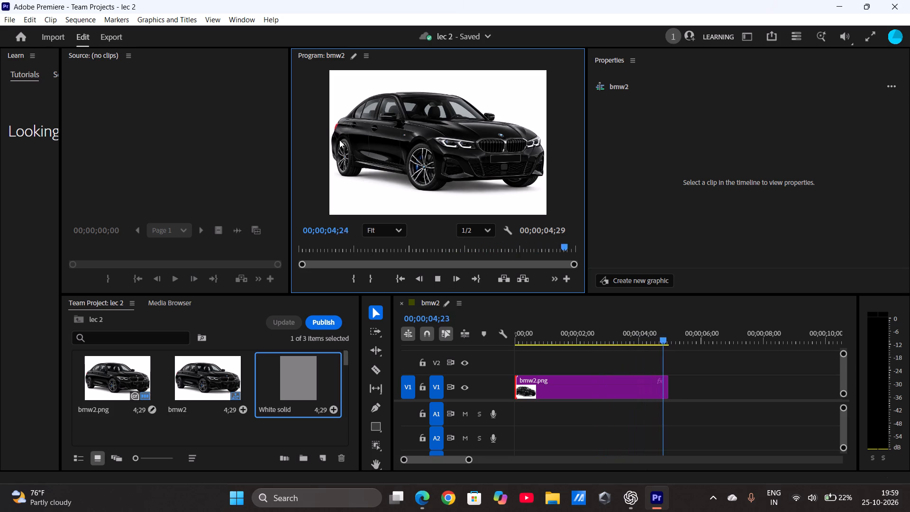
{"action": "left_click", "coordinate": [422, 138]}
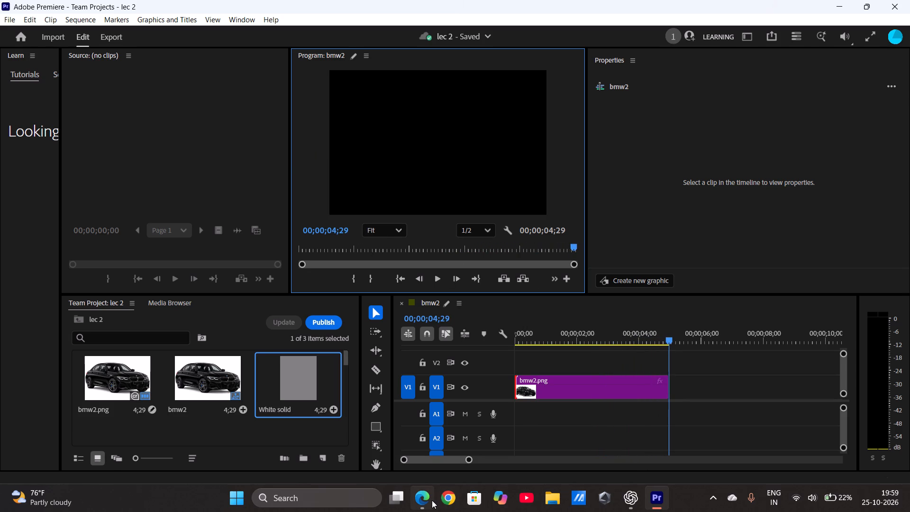
Switch to the lecture video in Microsoft Edge and rewind it to the part just before the color matte is created.
{"action": "left_click", "coordinate": [418, 448]}
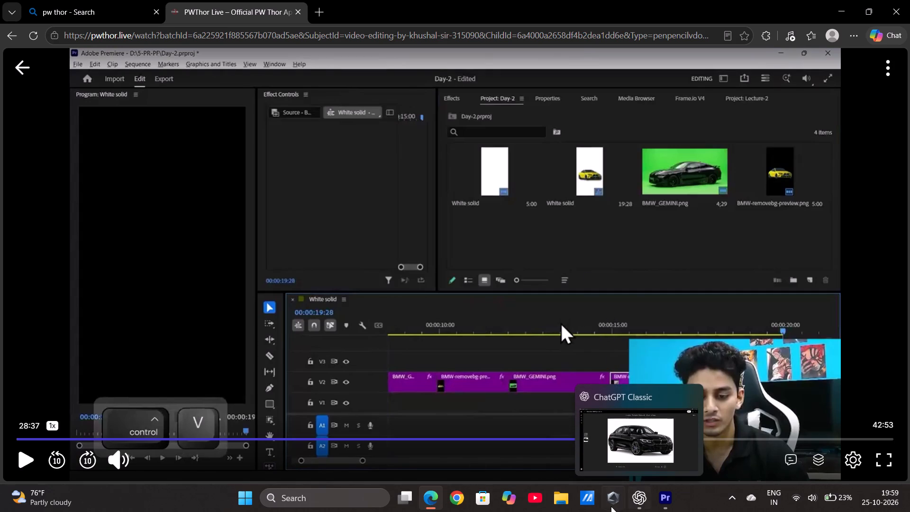
{"action": "left_click", "coordinate": [510, 439]}
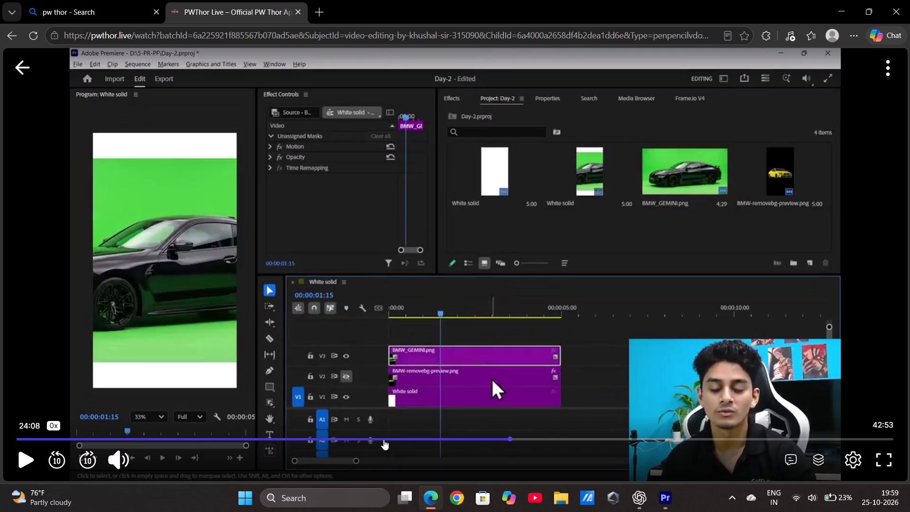
{"action": "left_click", "coordinate": [360, 438]}
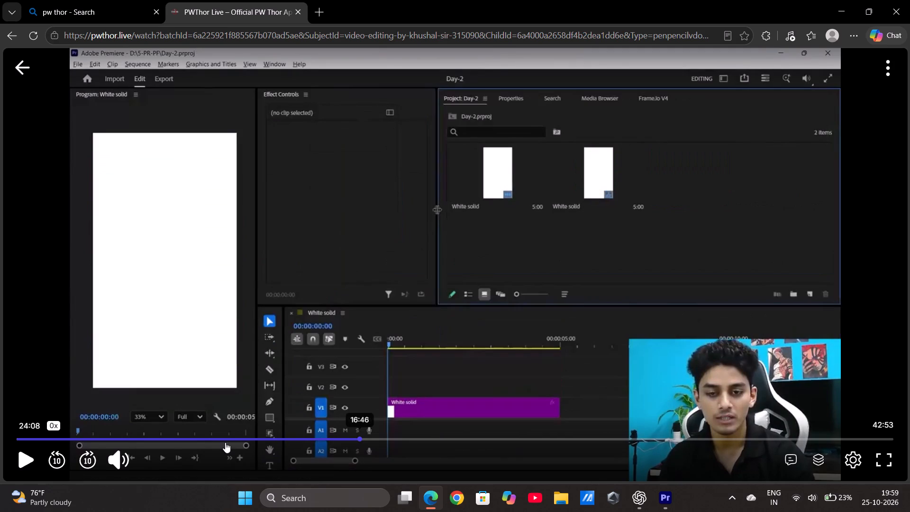
{"action": "left_click", "coordinate": [28, 455]}
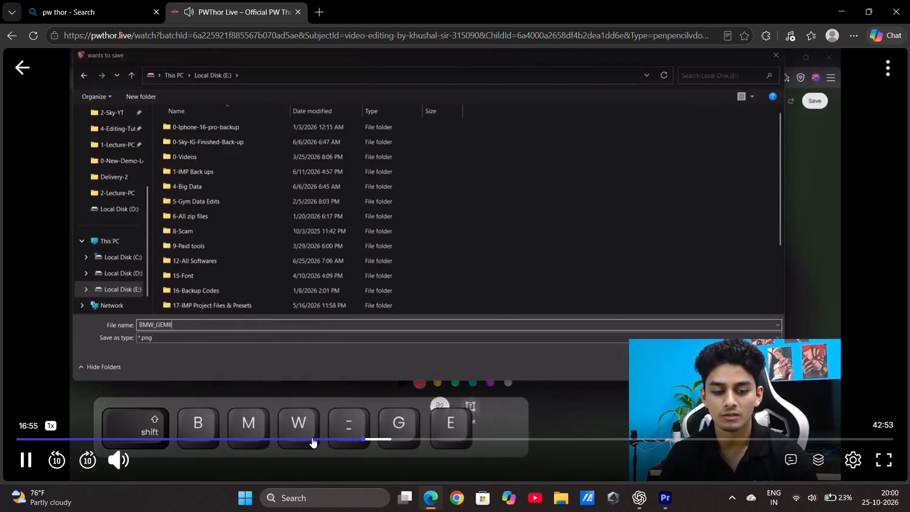
{"action": "left_click", "coordinate": [312, 438]}
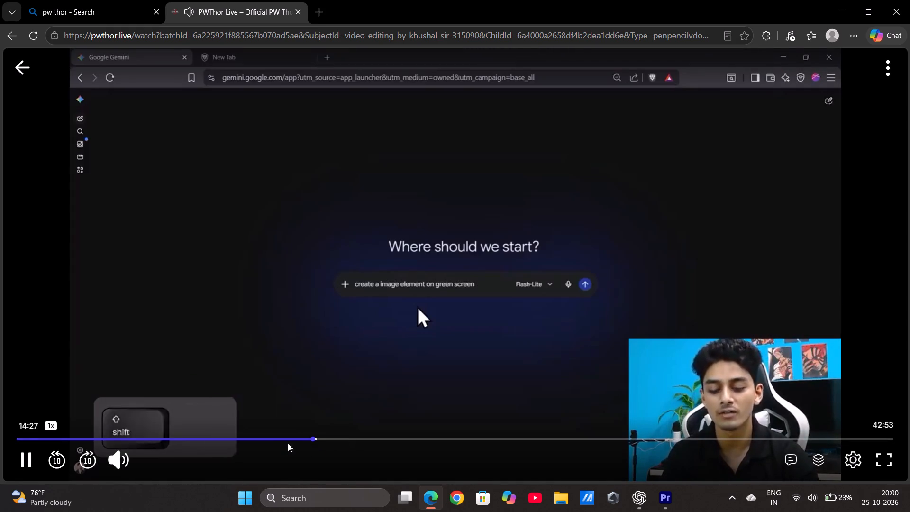
{"action": "left_click", "coordinate": [278, 441]}
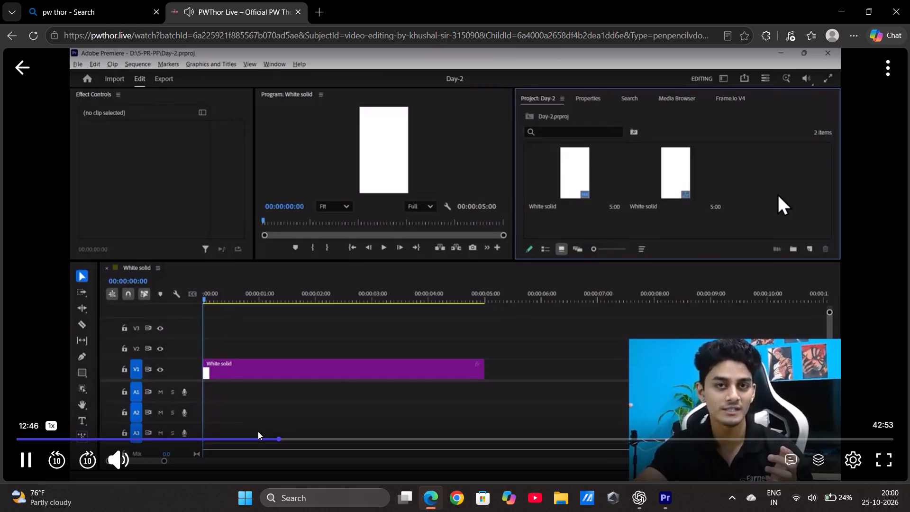
{"action": "left_click", "coordinate": [251, 440]}
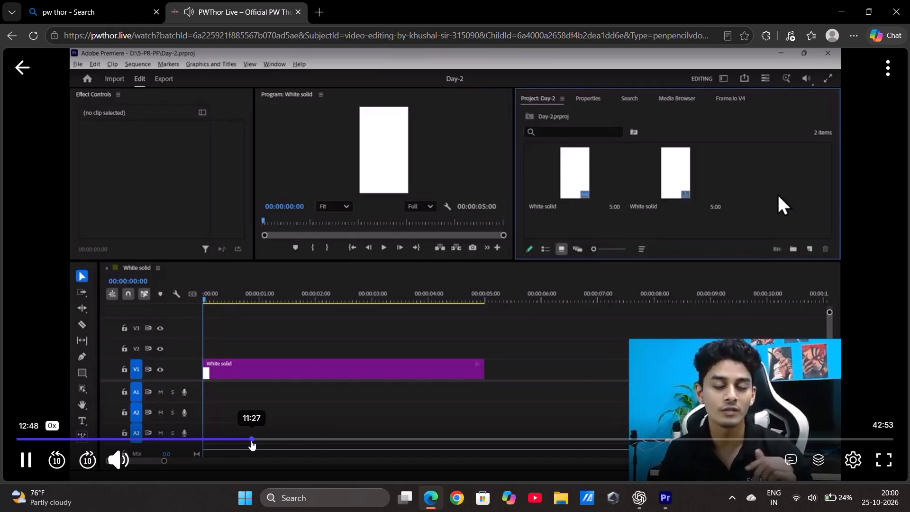
{"action": "left_click", "coordinate": [225, 437]}
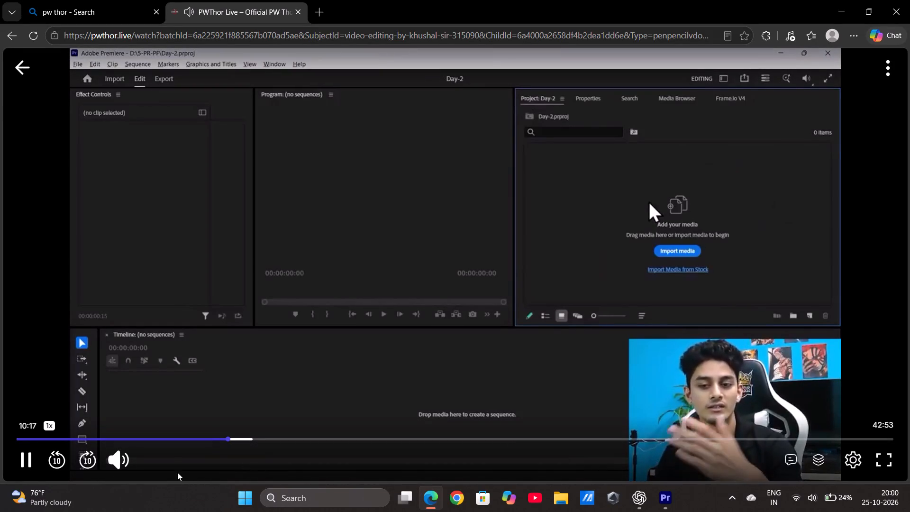
Watch how the lecture creates the White solid matte and its sequence, skipping ahead where needed, and pause the video after that part.
{"action": "left_click", "coordinate": [88, 461]}
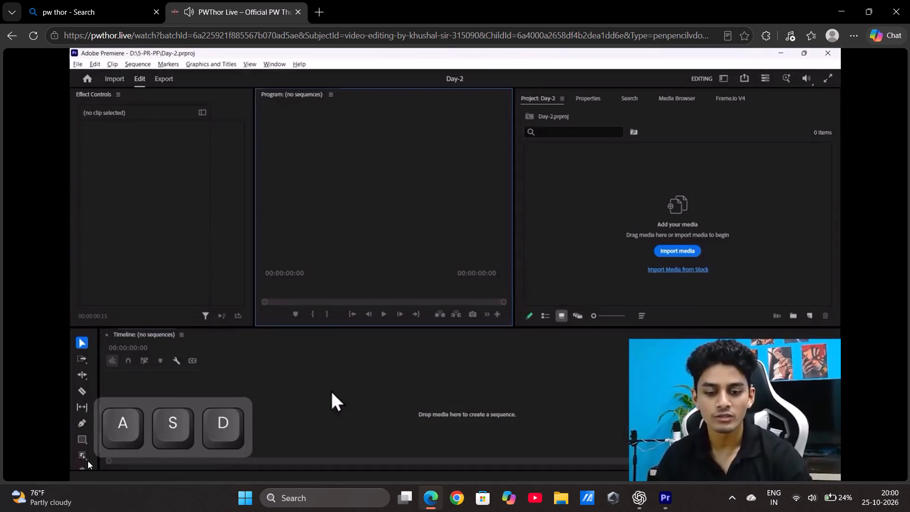
{"action": "left_click", "coordinate": [88, 461]}
{"action": "left_click", "coordinate": [88, 461]}
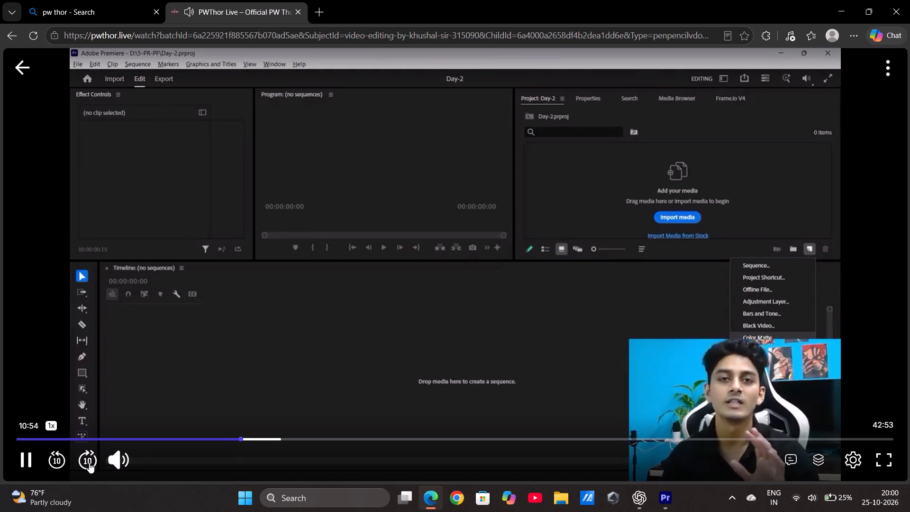
{"action": "left_click", "coordinate": [81, 459]}
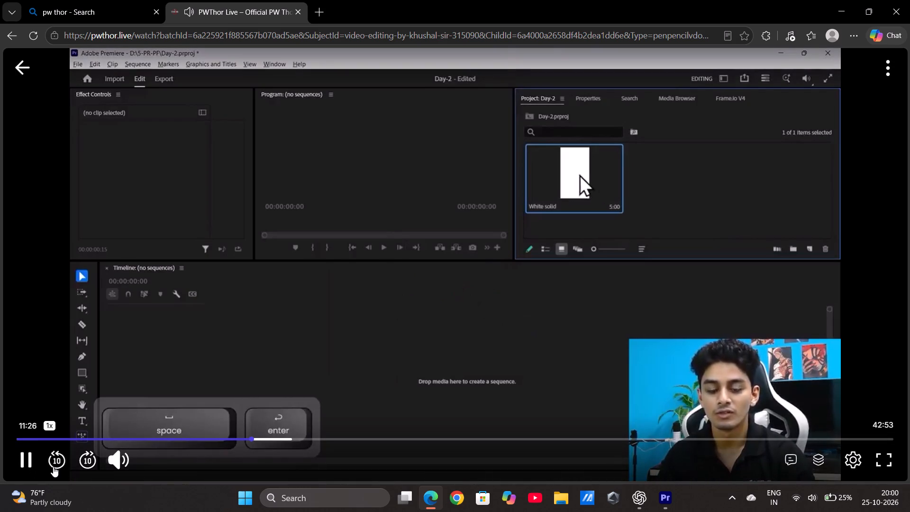
{"action": "left_click", "coordinate": [29, 462]}
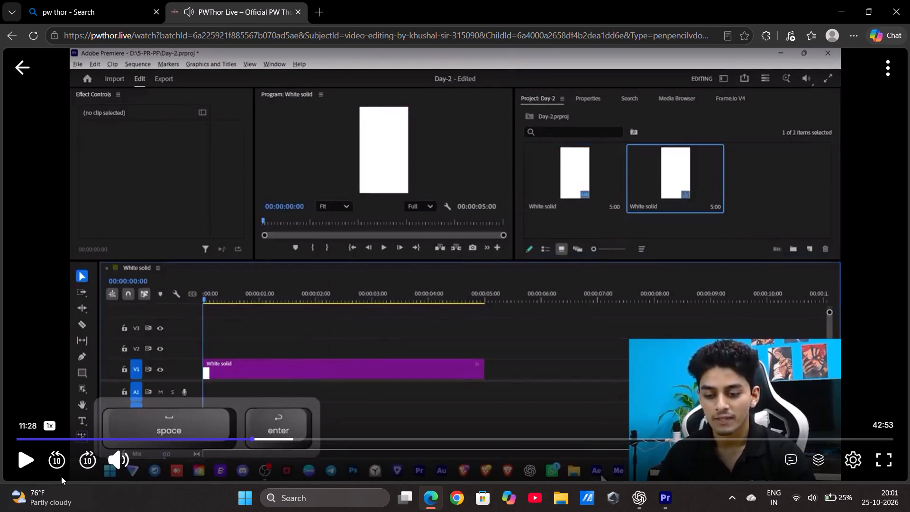
{"action": "left_click", "coordinate": [27, 462]}
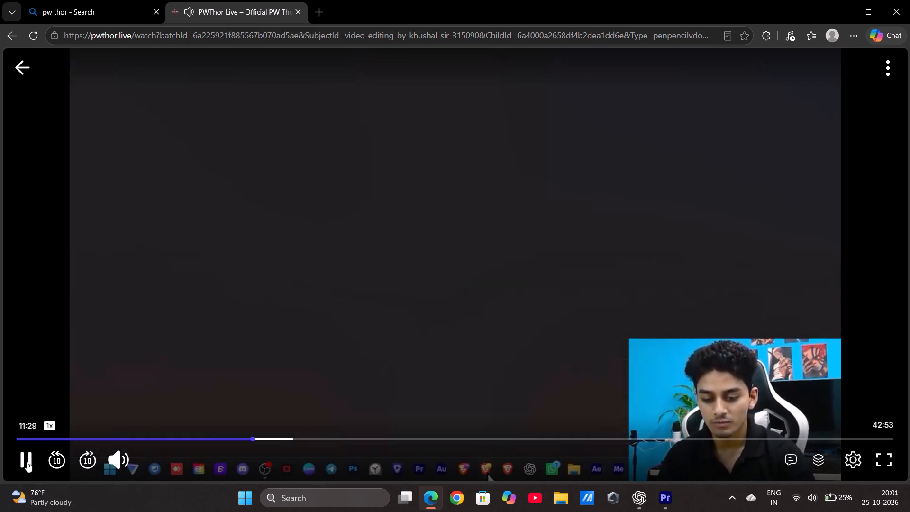
{"action": "left_click", "coordinate": [27, 462]}
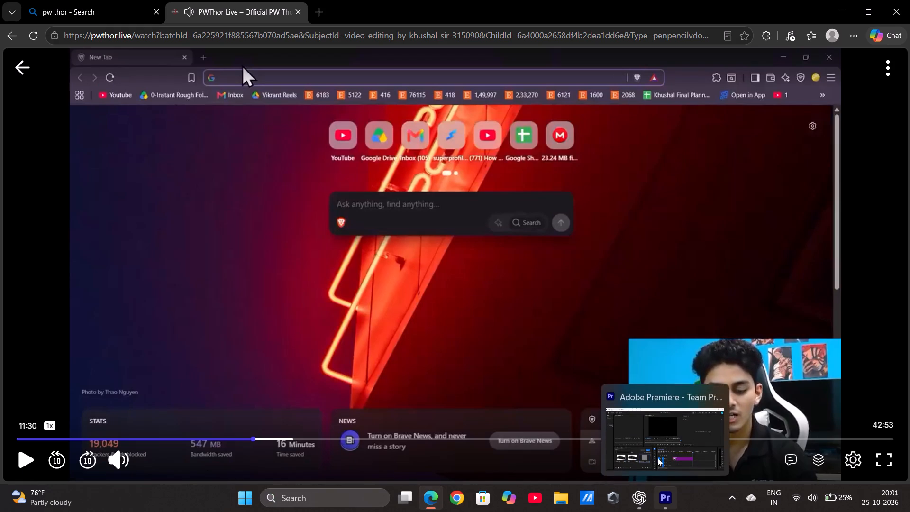
Switch back to Adobe Premiere and empty the lec 2 project by deleting the White solid matte, the bmw2 sequence and bmw2.png.
{"action": "left_click", "coordinate": [654, 440]}
{"action": "left_click", "coordinate": [324, 392]}
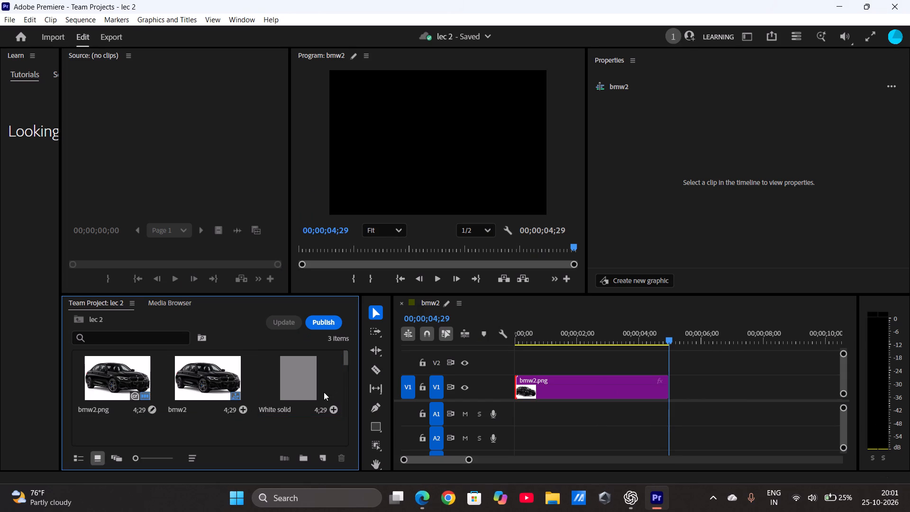
{"action": "key", "text": "BackSpace"}
{"action": "key", "text": "Delete"}
{"action": "left_click", "coordinate": [298, 393]}
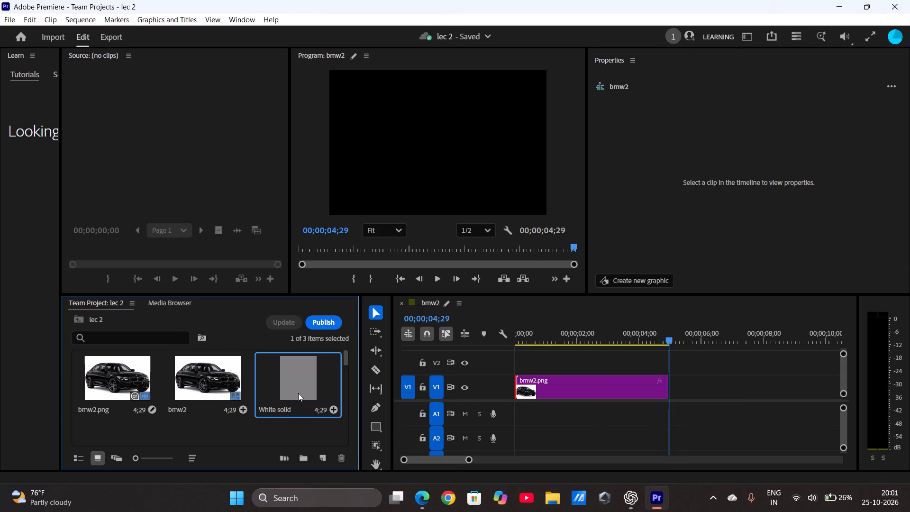
{"action": "key", "text": "Delete"}
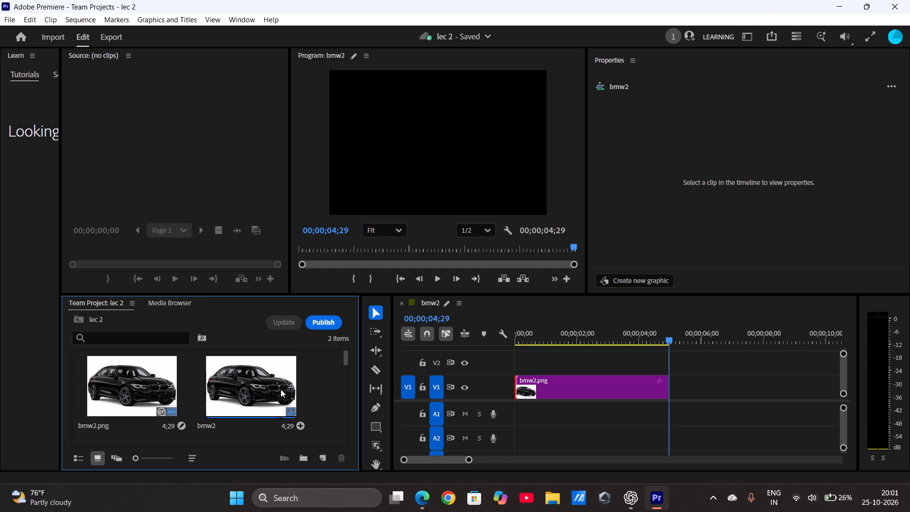
{"action": "left_click", "coordinate": [281, 389]}
{"action": "key", "text": "Delete"}
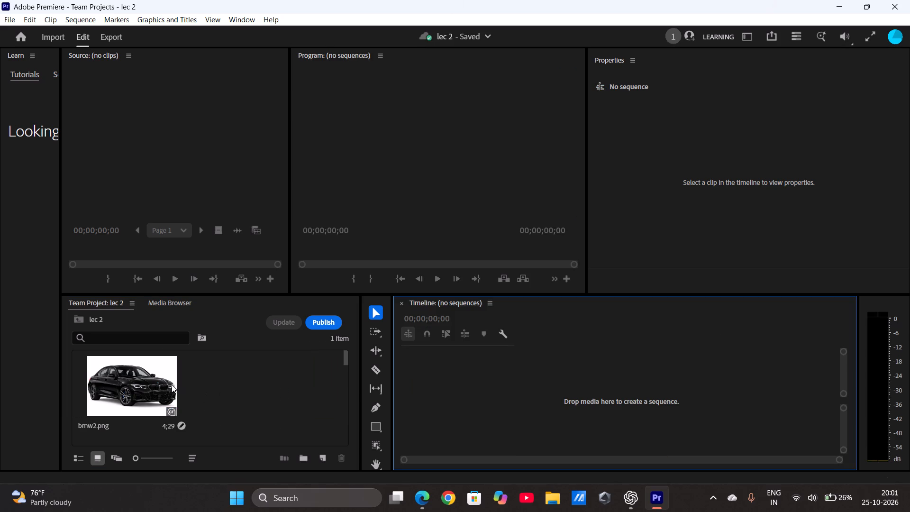
{"action": "left_click", "coordinate": [172, 384]}
{"action": "key", "text": "Delete"}
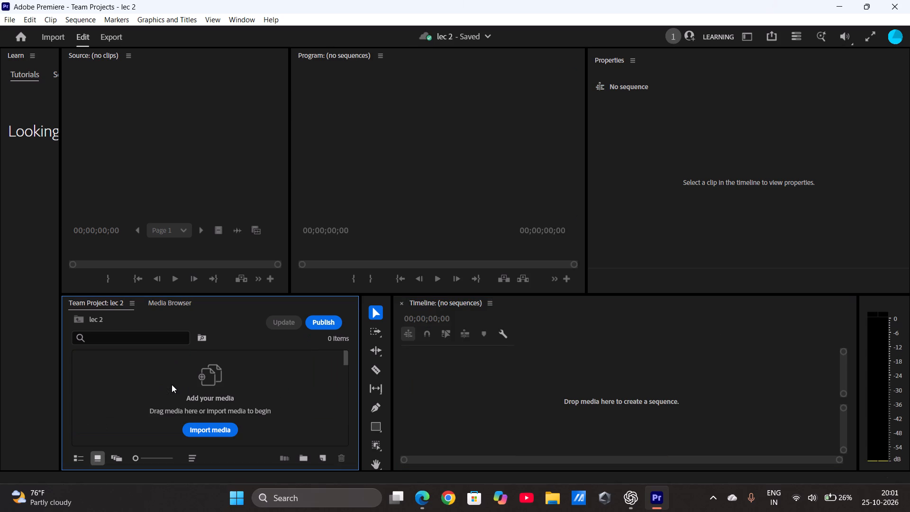
Start a new color matte in the lec 2 project and set its width to 1080 and height to 1920.
{"action": "left_click", "coordinate": [323, 456]}
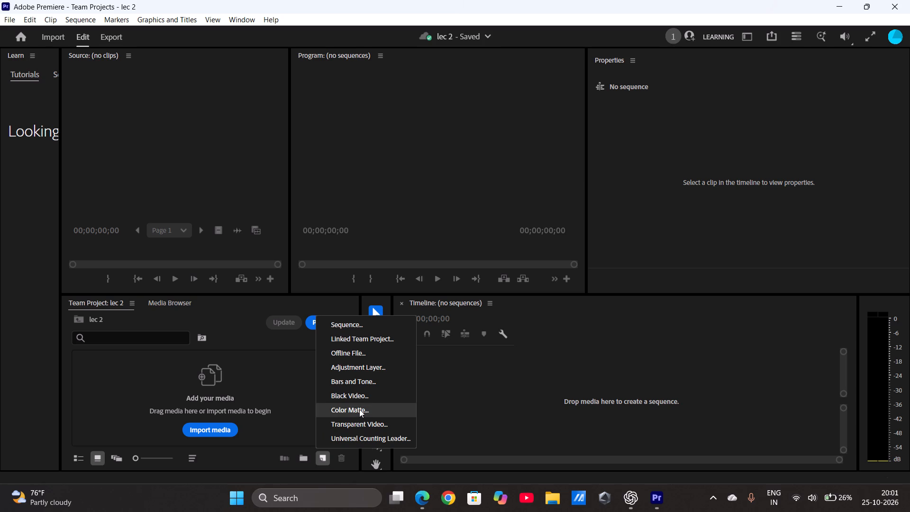
{"action": "left_click", "coordinate": [359, 409]}
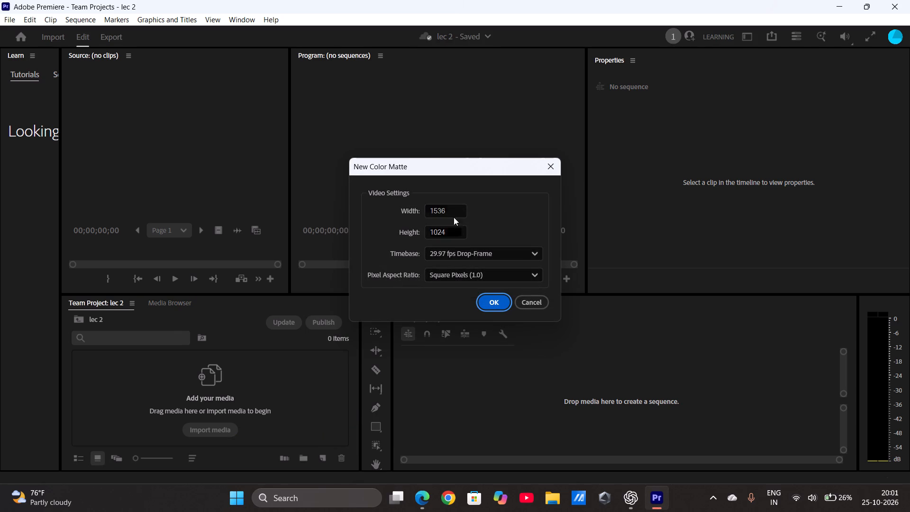
{"action": "left_click", "coordinate": [452, 212]}
{"action": "key", "text": "BackSpace"}
{"action": "key", "text": "BackSpace"}
{"action": "key", "text": "BackSpace"}
{"action": "key", "text": "BackSpace"}
{"action": "key", "text": "BackSpace"}
{"action": "key", "text": "BackSpace"}
{"action": "key", "text": "BackSpace"}
{"action": "key", "text": "BackSpace"}
{"action": "key", "text": "BackSpace"}
{"action": "key", "text": "BackSpace"}
{"action": "type", "text": "1080"}
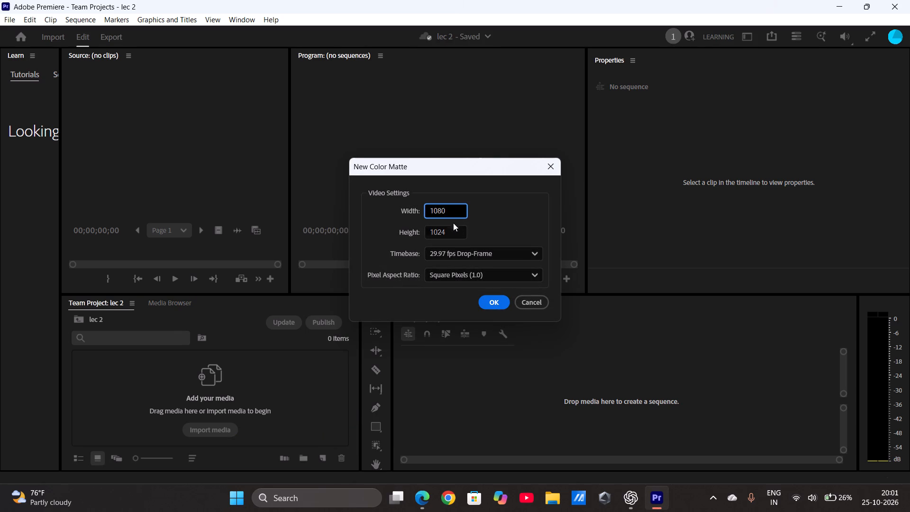
{"action": "left_click", "coordinate": [452, 229]}
{"action": "key", "text": "BackSpace"}
{"action": "key", "text": "BackSpace"}
{"action": "key", "text": "BackSpace"}
{"action": "key", "text": "BackSpace"}
{"action": "key", "text": "BackSpace"}
{"action": "key", "text": "BackSpace"}
{"action": "key", "text": "BackSpace"}
{"action": "key", "text": "BackSpace"}
{"action": "key", "text": "BackSpace"}
{"action": "key", "text": "BackSpace"}
{"action": "key", "text": "BackSpace"}
{"action": "key", "text": "BackSpace"}
{"action": "key", "text": "BackSpace"}
{"action": "key", "text": "BackSpace"}
{"action": "key", "text": "BackSpace"}
{"action": "key", "text": "BackSpace"}
{"action": "key", "text": "BackSpace"}
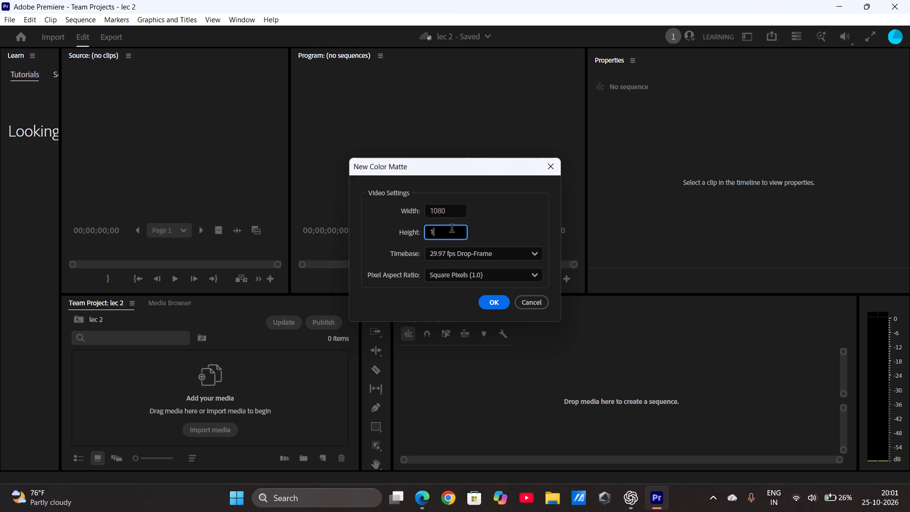
{"action": "type", "text": "1920"}
Set the new matte's timebase to 30.00 fps and accept its video settings.
{"action": "left_click", "coordinate": [469, 260]}
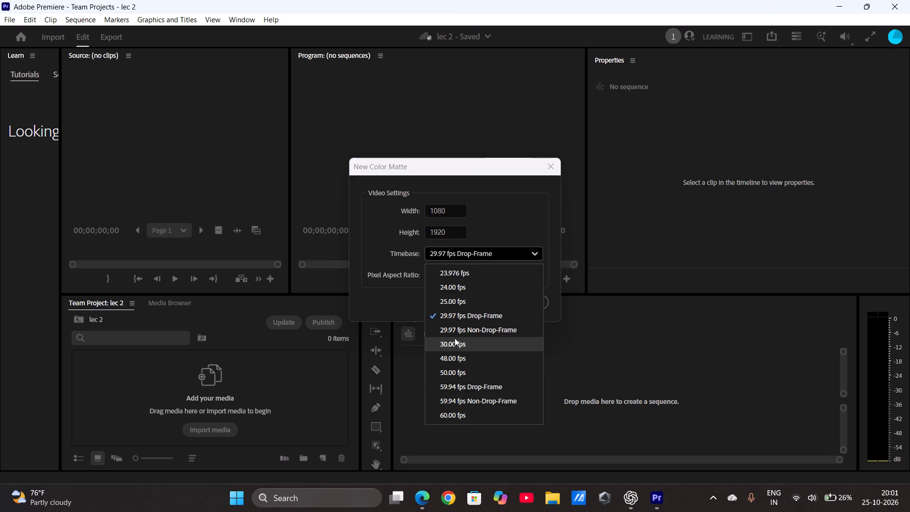
{"action": "left_click", "coordinate": [454, 339]}
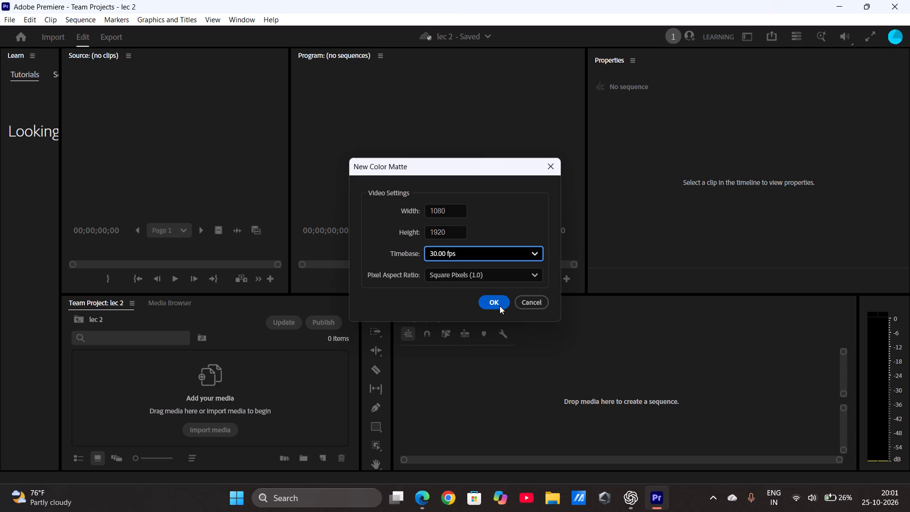
{"action": "left_click", "coordinate": [500, 306]}
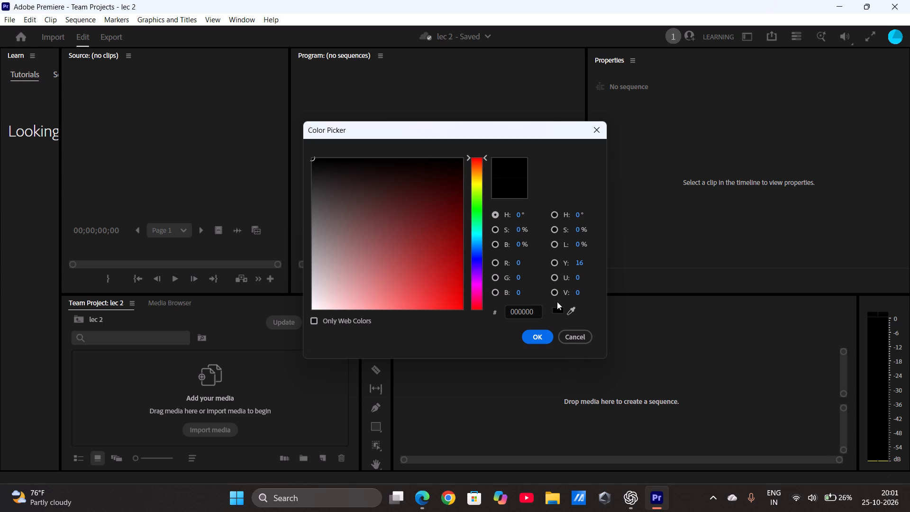
Sample the gray 868686 with the eyedropper as the new matte's color and accept it.
{"action": "left_click", "coordinate": [557, 306]}
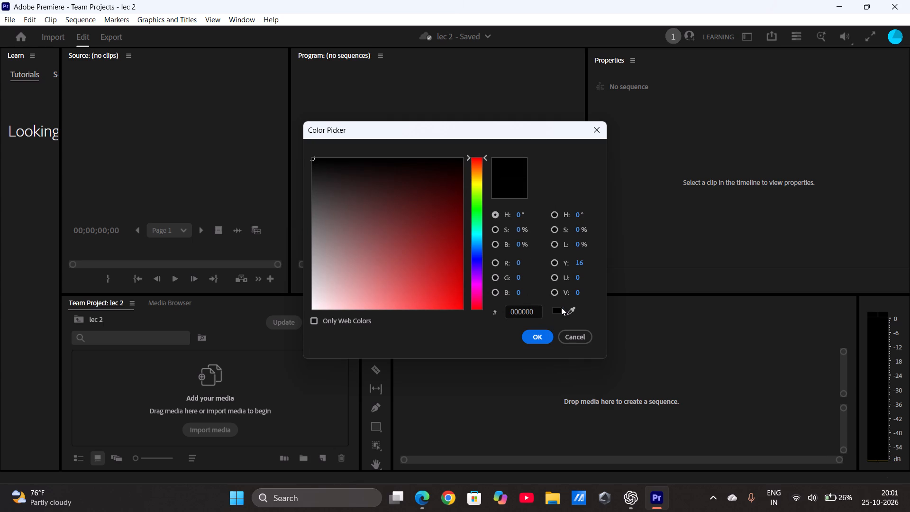
{"action": "left_click", "coordinate": [569, 310]}
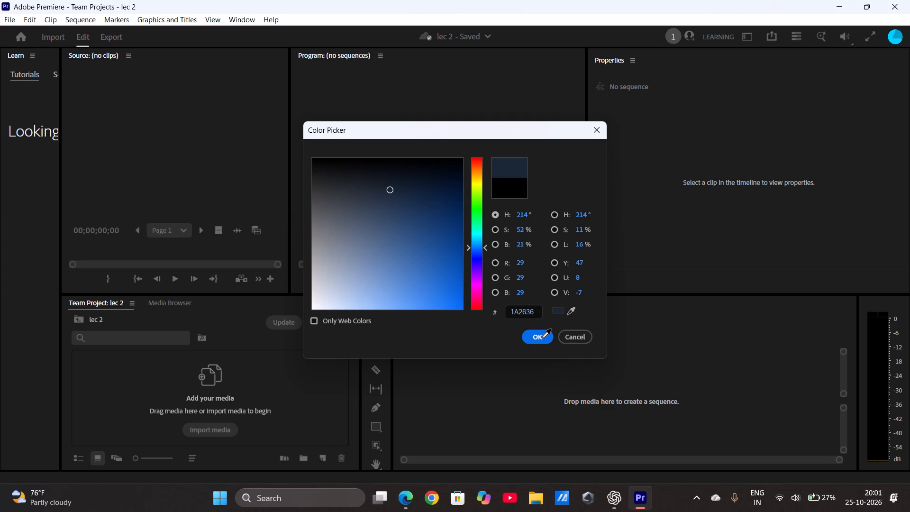
{"action": "left_click", "coordinate": [568, 315]}
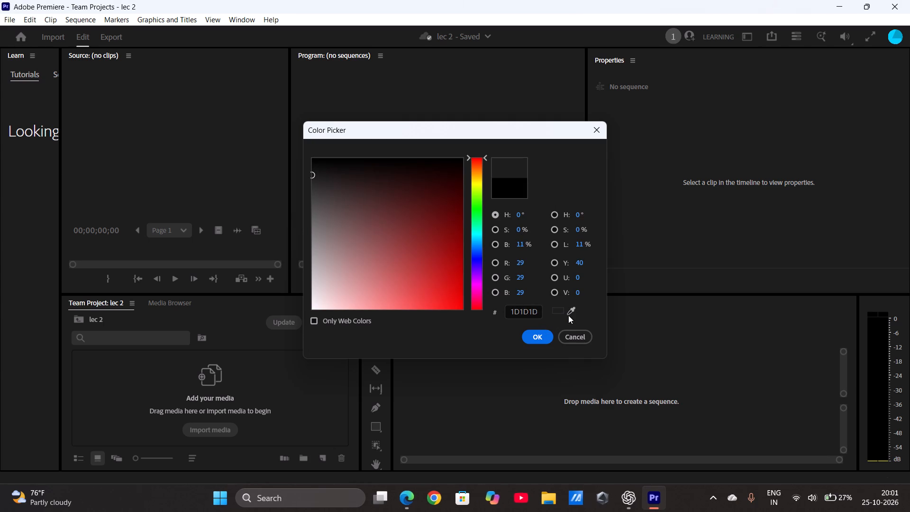
{"action": "left_click", "coordinate": [570, 310]}
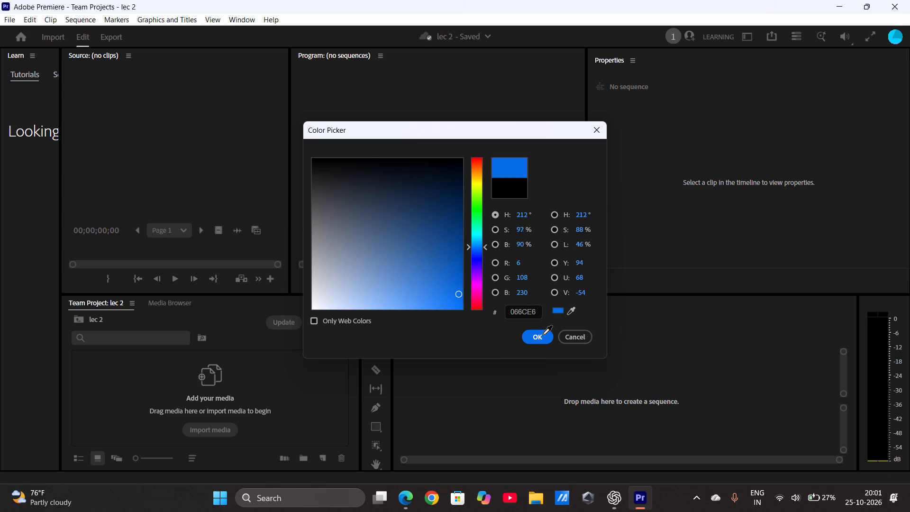
{"action": "left_click", "coordinate": [570, 313]}
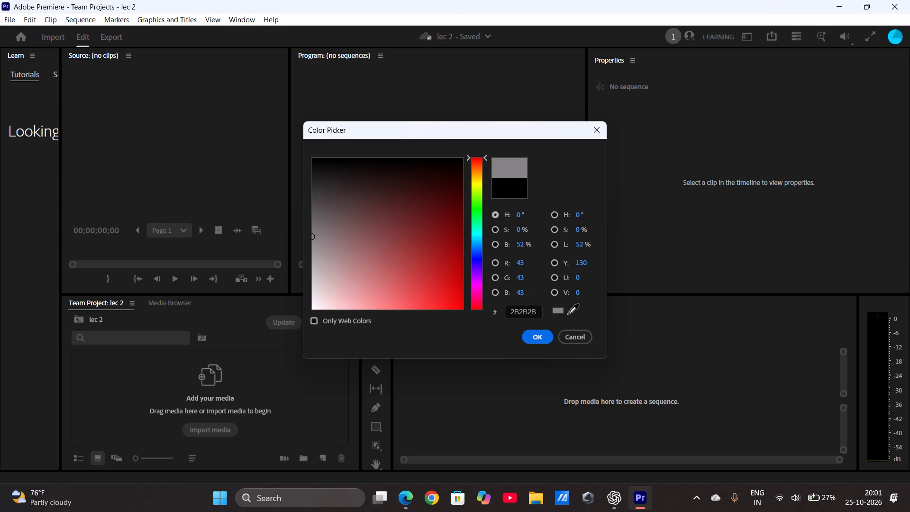
{"action": "left_click", "coordinate": [569, 313]}
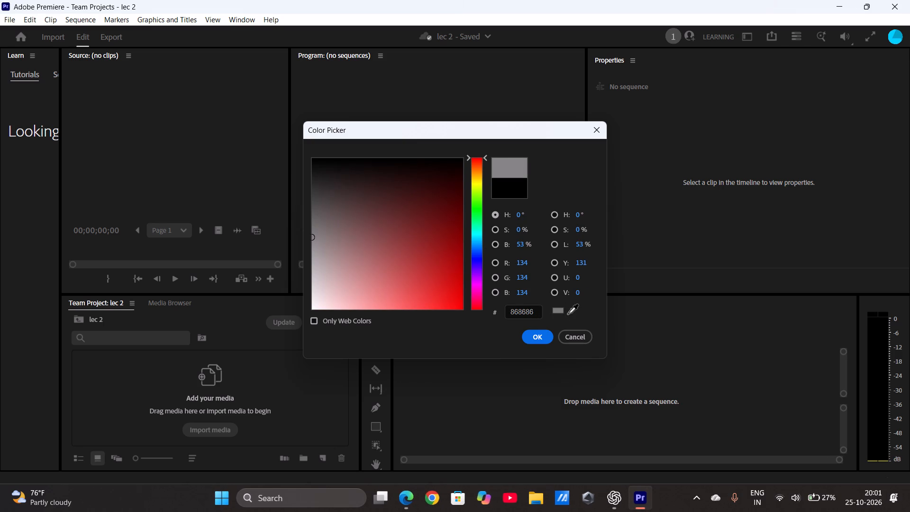
{"action": "left_click", "coordinate": [573, 312]}
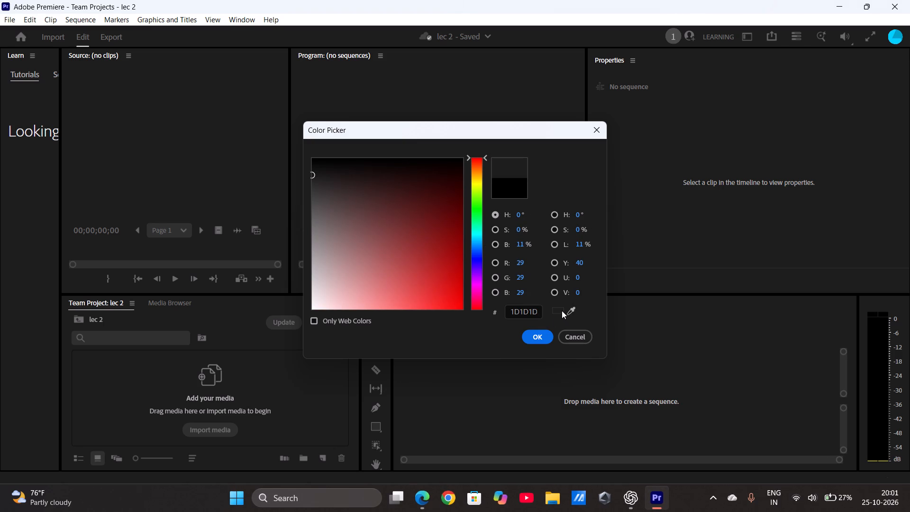
{"action": "left_click", "coordinate": [562, 311]}
{"action": "left_click", "coordinate": [572, 309]}
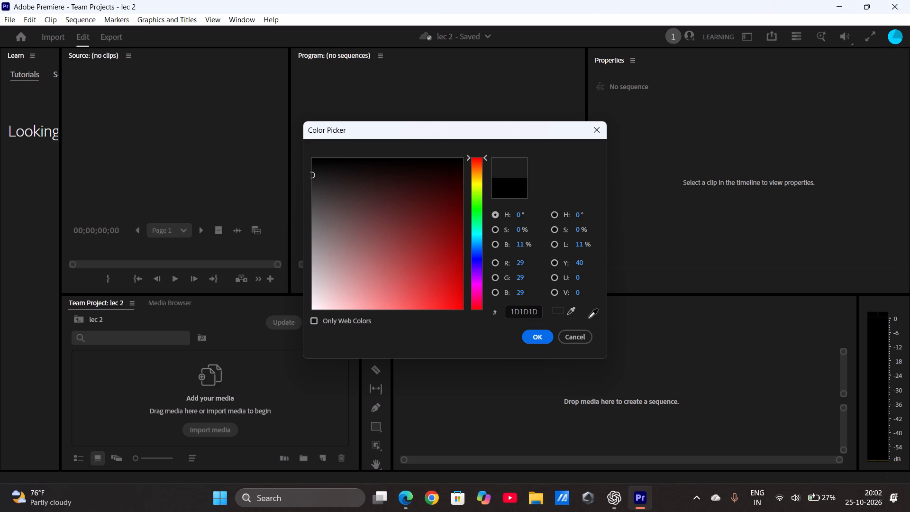
{"action": "left_click", "coordinate": [570, 313]}
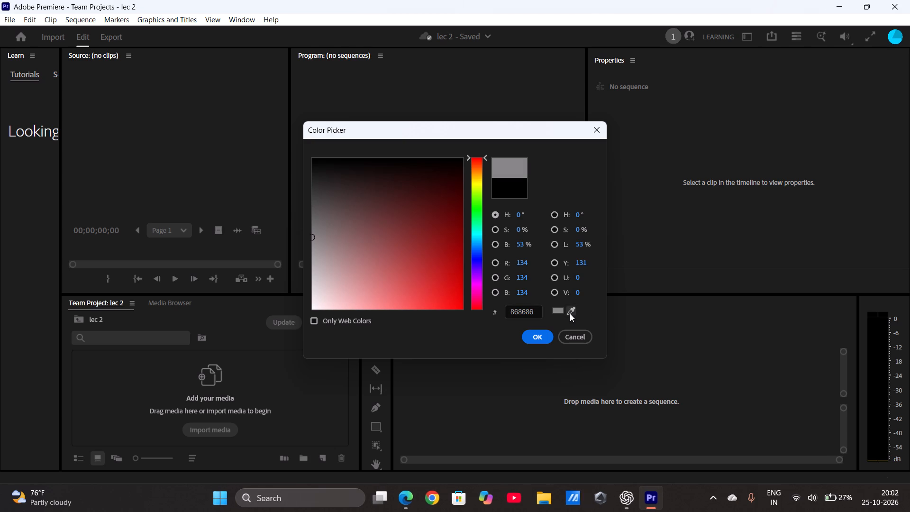
{"action": "left_click", "coordinate": [509, 169]}
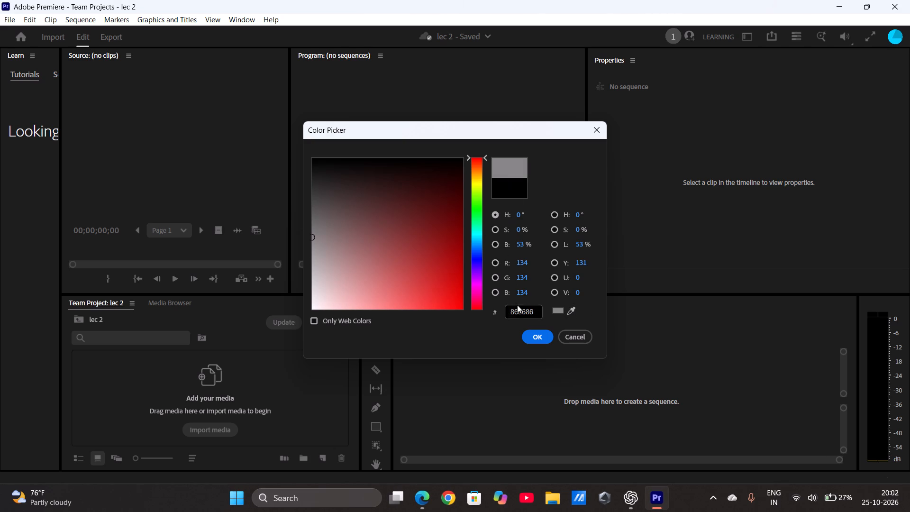
{"action": "left_click", "coordinate": [536, 333]}
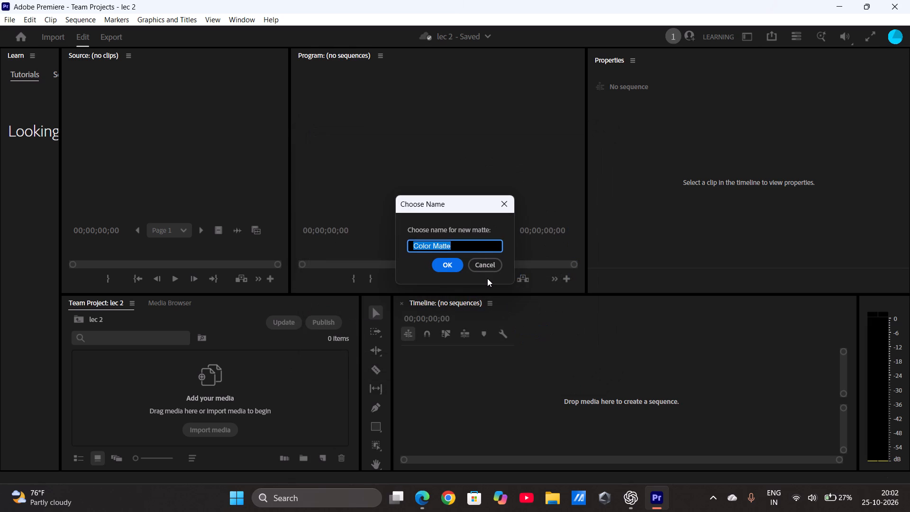
Name the new color matte "white solid" and create it in the lec 2 project.
{"action": "type", "text": "whilte"}
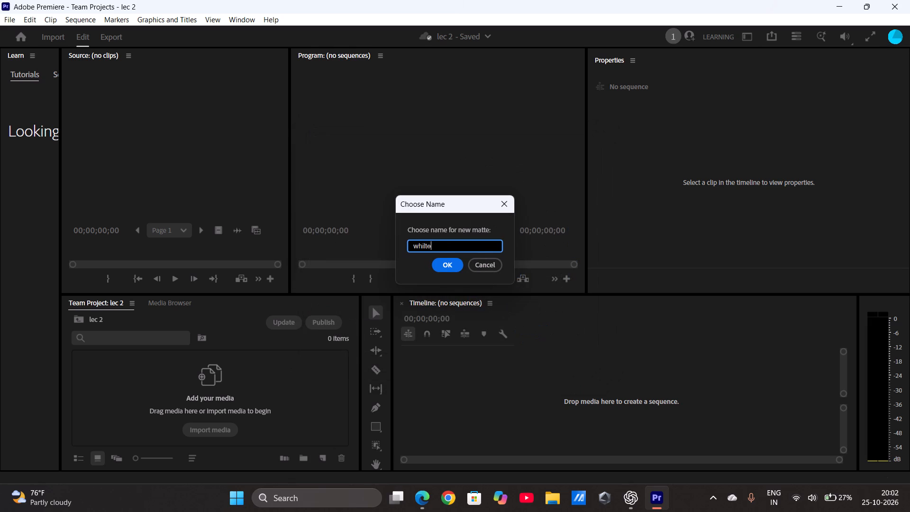
{"action": "key", "text": "space"}
{"action": "type", "text": "s"}
{"action": "key", "text": "BackSpace"}
{"action": "key", "text": "BackSpace"}
{"action": "key", "text": "BackSpace"}
{"action": "key", "text": "BackSpace"}
{"action": "key", "text": "BackSpace"}
{"action": "type", "text": "tw"}
{"action": "key", "text": "BackSpace"}
{"action": "type", "text": "e solid"}
{"action": "key", "text": "Return"}
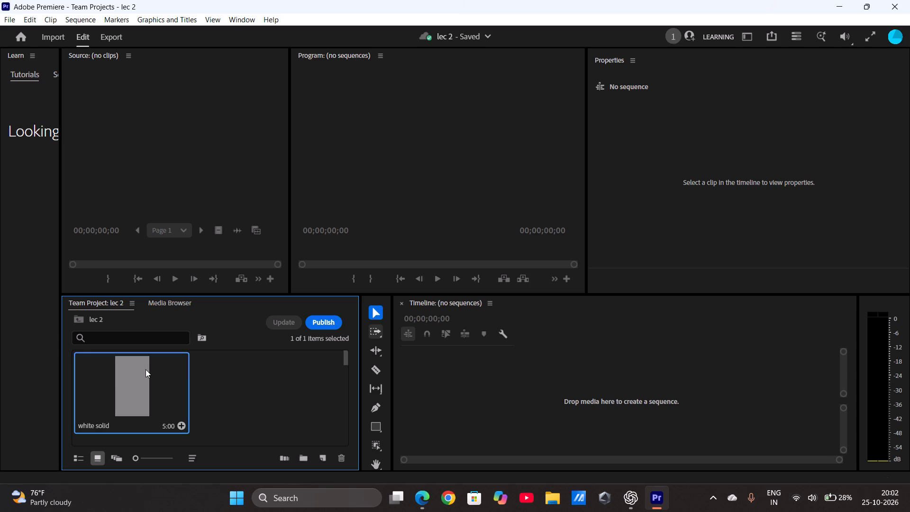
Create a new sequence from the white solid matte by placing it in the empty timeline.
{"action": "left_click_drag", "start_coordinate": [135, 373], "coordinate": [547, 402]}
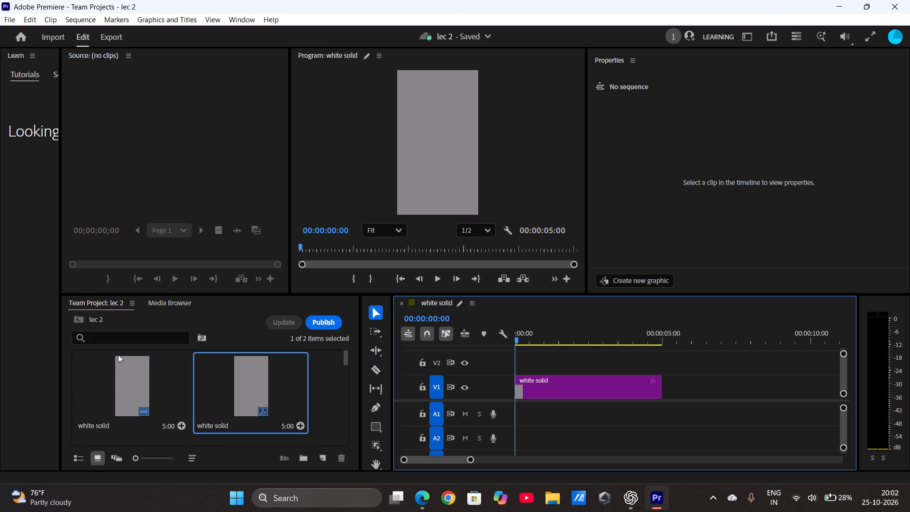
Browse the available media locations, examining the Creative Cloud source, the C: (OS) drive and the remaining drive and cloud entries.
{"action": "left_click", "coordinate": [161, 302]}
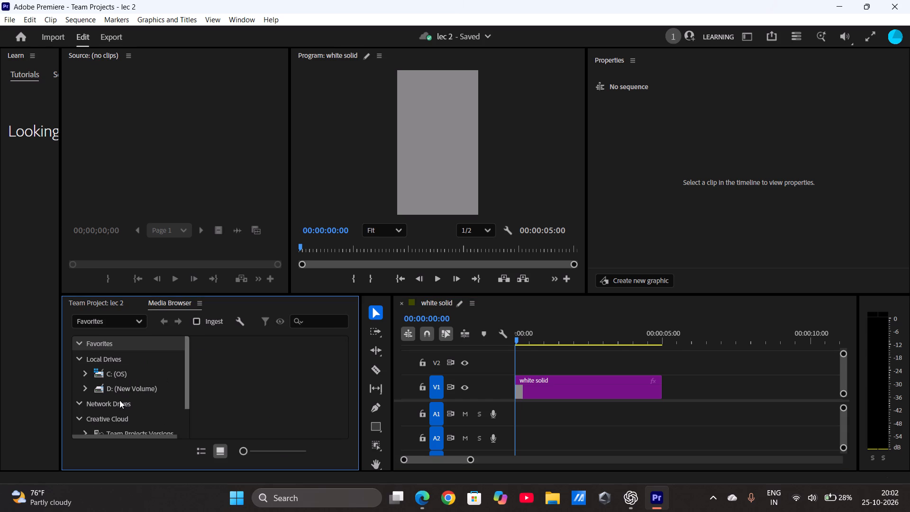
{"action": "scroll", "coordinate": [119, 400], "scroll_direction": "down", "scroll_amount": 1}
{"action": "left_click", "coordinate": [119, 400]}
{"action": "scroll", "coordinate": [119, 400], "scroll_direction": "up", "scroll_amount": 2}
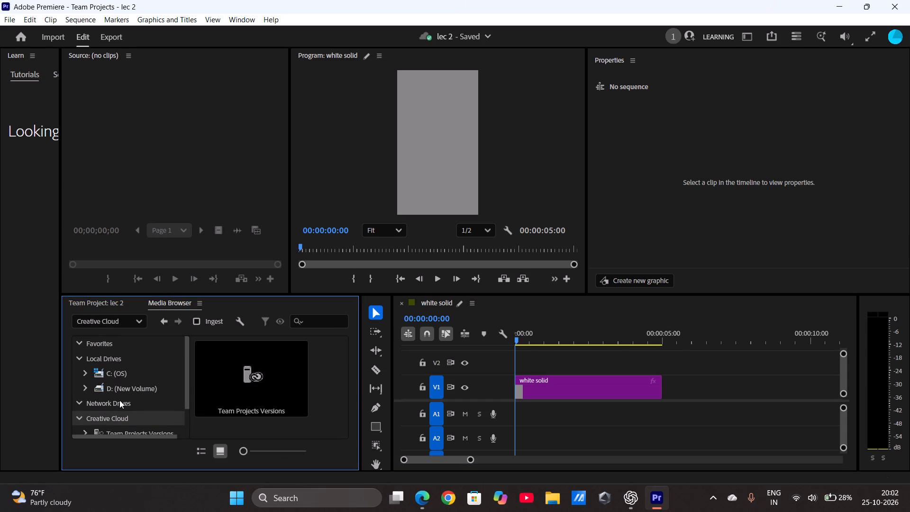
{"action": "scroll", "coordinate": [119, 400], "scroll_direction": "up", "scroll_amount": 1}
{"action": "left_click", "coordinate": [121, 371]}
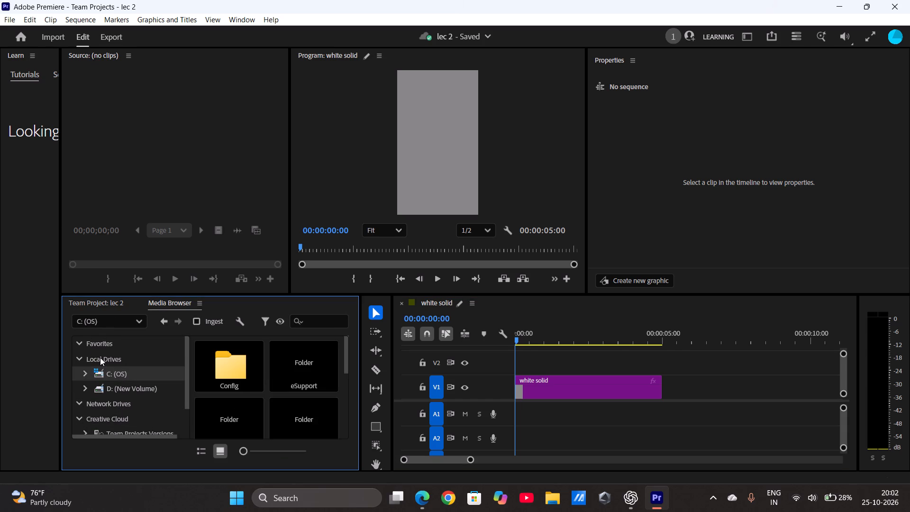
{"action": "scroll", "coordinate": [100, 357], "scroll_direction": "up", "scroll_amount": 1}
{"action": "scroll", "coordinate": [111, 406], "scroll_direction": "down", "scroll_amount": 1}
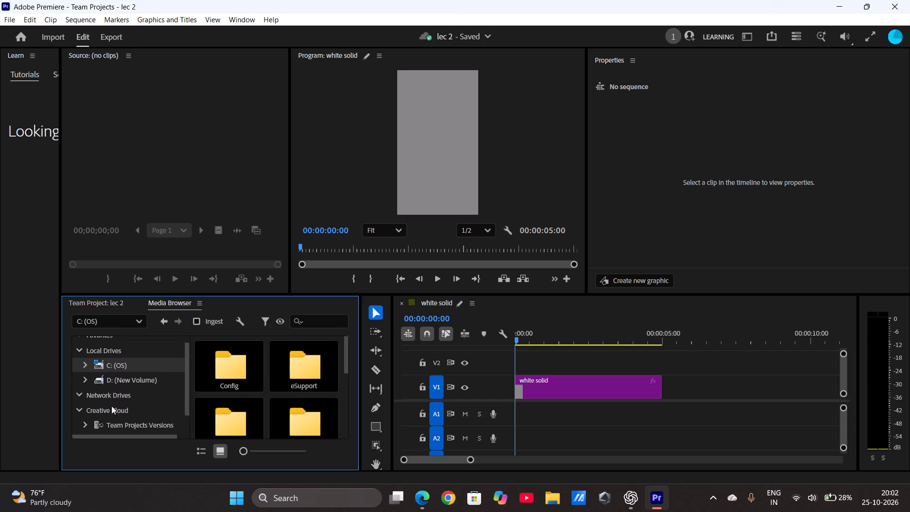
{"action": "scroll", "coordinate": [111, 406], "scroll_direction": "down", "scroll_amount": 4}
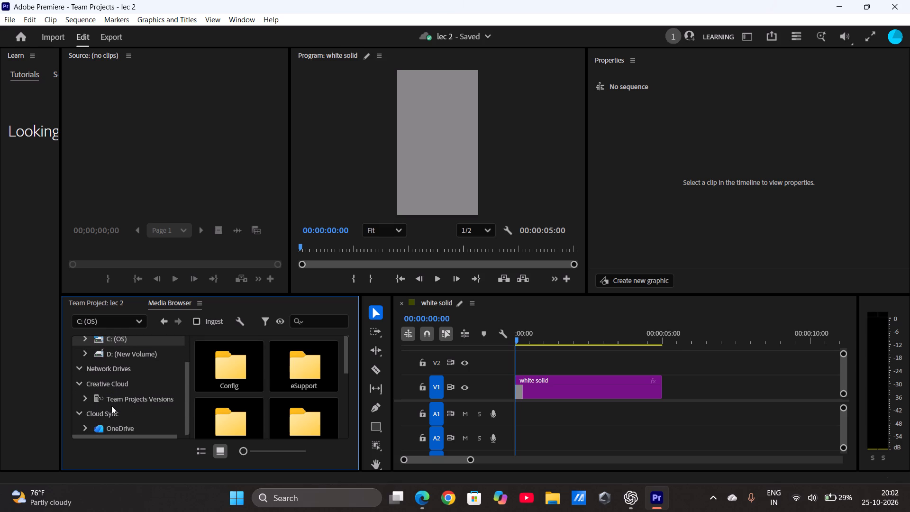
{"action": "scroll", "coordinate": [100, 435], "scroll_direction": "down", "scroll_amount": 2}
{"action": "scroll", "coordinate": [100, 435], "scroll_direction": "up", "scroll_amount": 2}
{"action": "scroll", "coordinate": [109, 379], "scroll_direction": "up", "scroll_amount": 3}
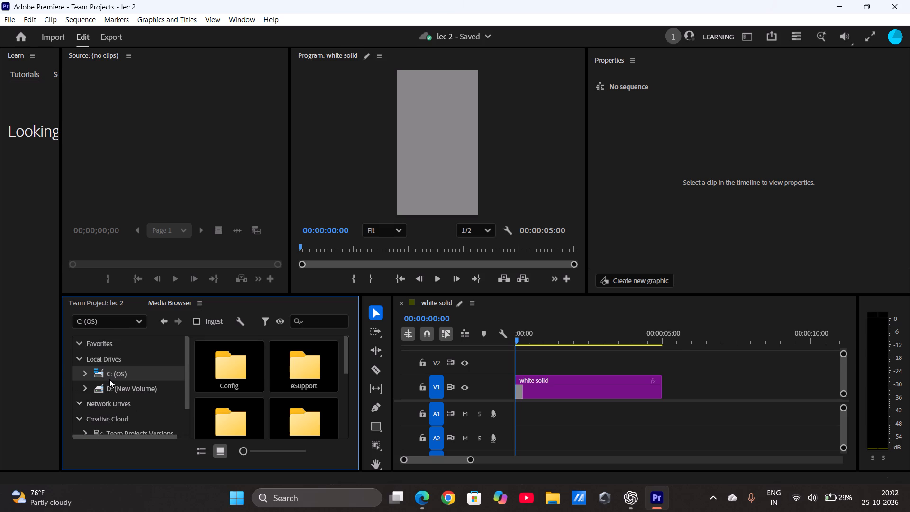
{"action": "scroll", "coordinate": [109, 379], "scroll_direction": "up", "scroll_amount": 1}
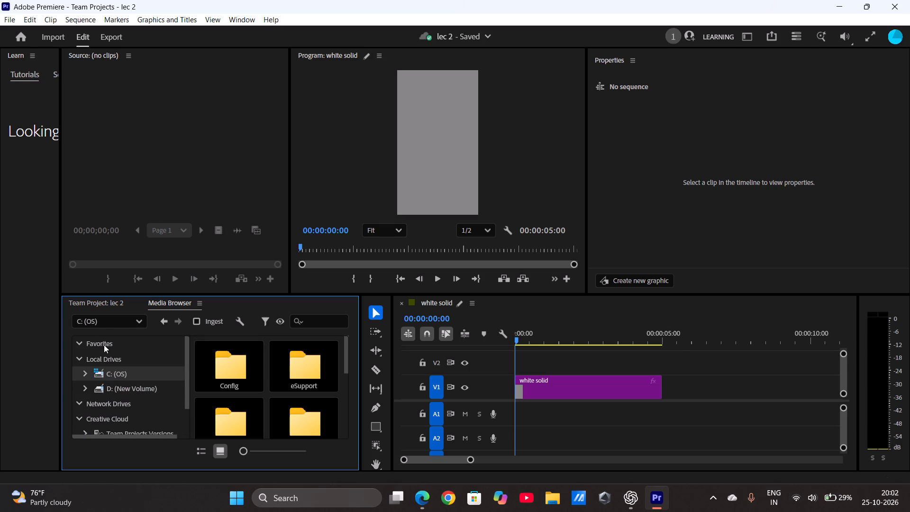
Check the contents of the D: (New Volume) drive and the Team Projects Versions location for media.
{"action": "left_click", "coordinate": [104, 345]}
{"action": "left_click", "coordinate": [100, 362]}
{"action": "left_click", "coordinate": [99, 377]}
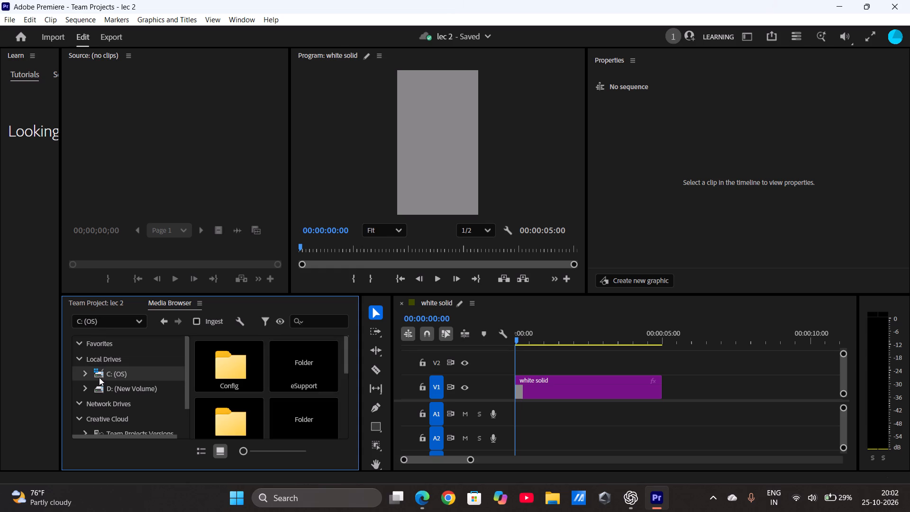
{"action": "left_click", "coordinate": [97, 385]}
{"action": "left_click", "coordinate": [100, 399]}
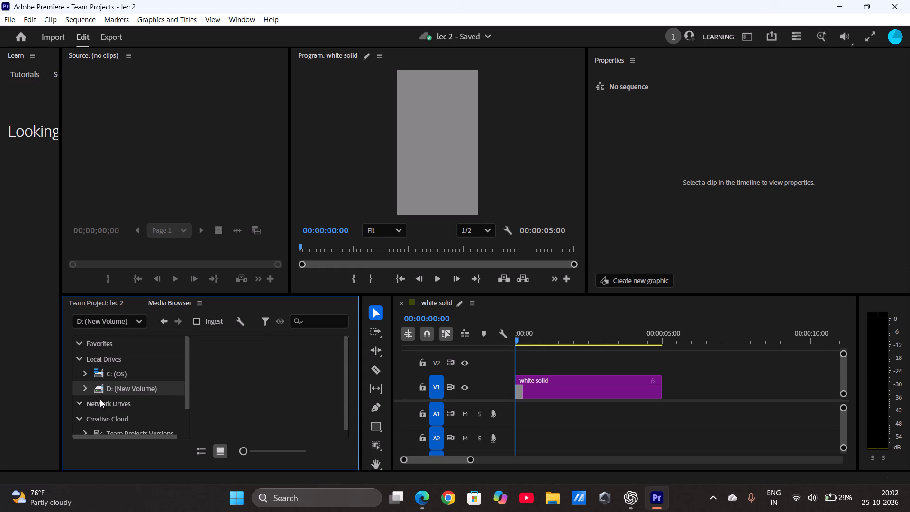
{"action": "left_click_drag", "start_coordinate": [111, 391], "coordinate": [93, 434]}
{"action": "scroll", "coordinate": [93, 434], "scroll_direction": "down", "scroll_amount": 1}
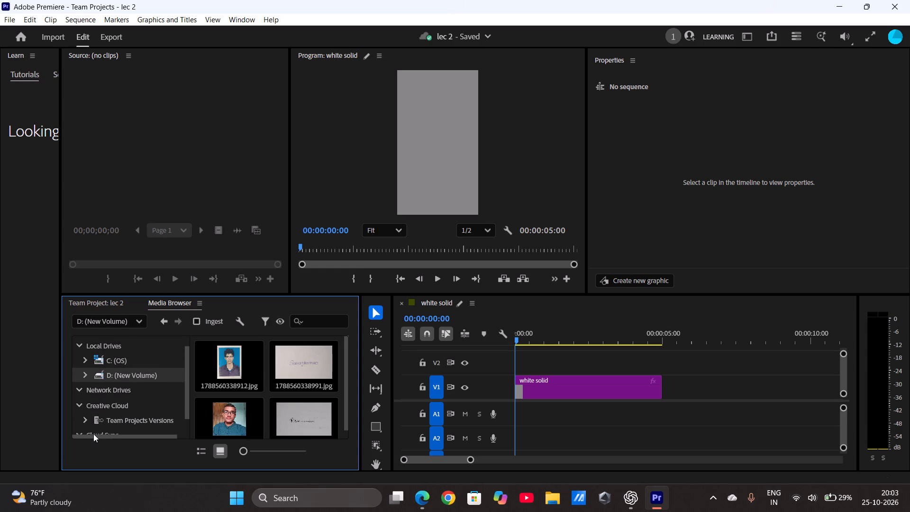
{"action": "left_click", "coordinate": [114, 421]}
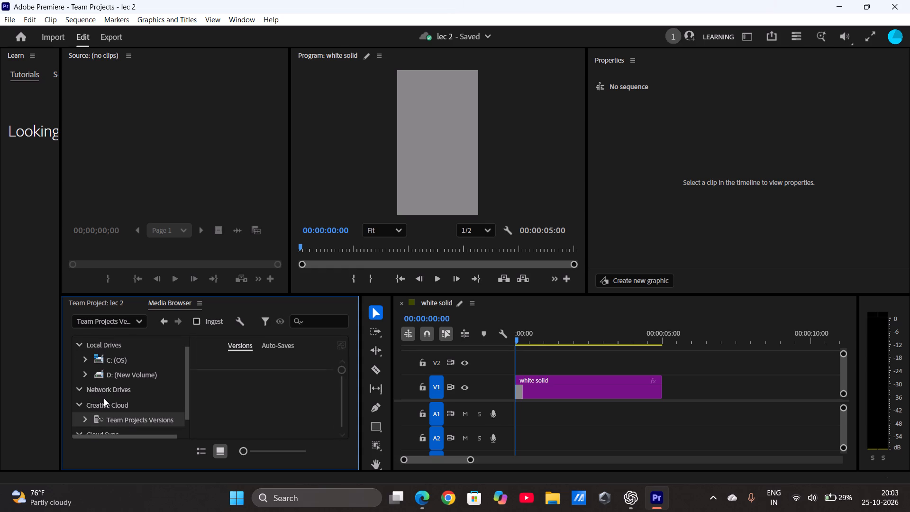
{"action": "left_click", "coordinate": [104, 398]}
{"action": "left_click", "coordinate": [98, 380]}
{"action": "scroll", "coordinate": [98, 380], "scroll_direction": "down", "scroll_amount": 3}
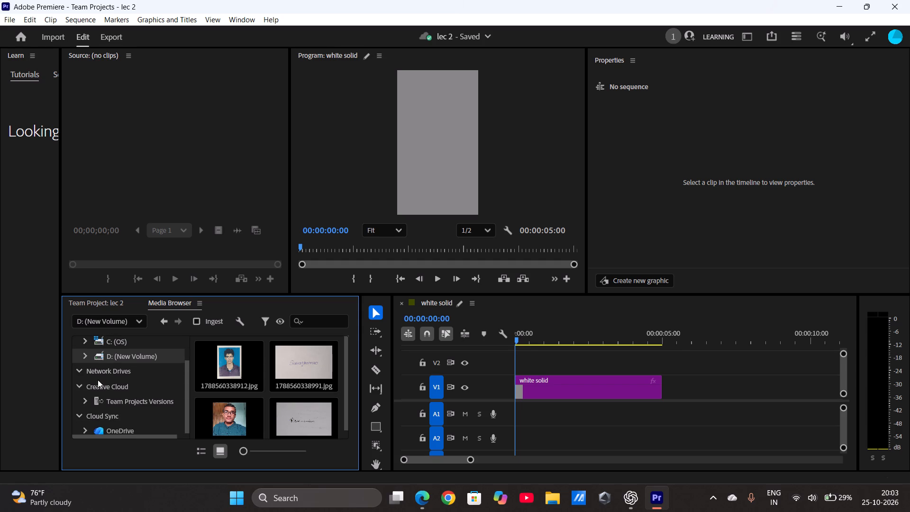
{"action": "left_click_drag", "start_coordinate": [98, 380], "coordinate": [134, 313]}
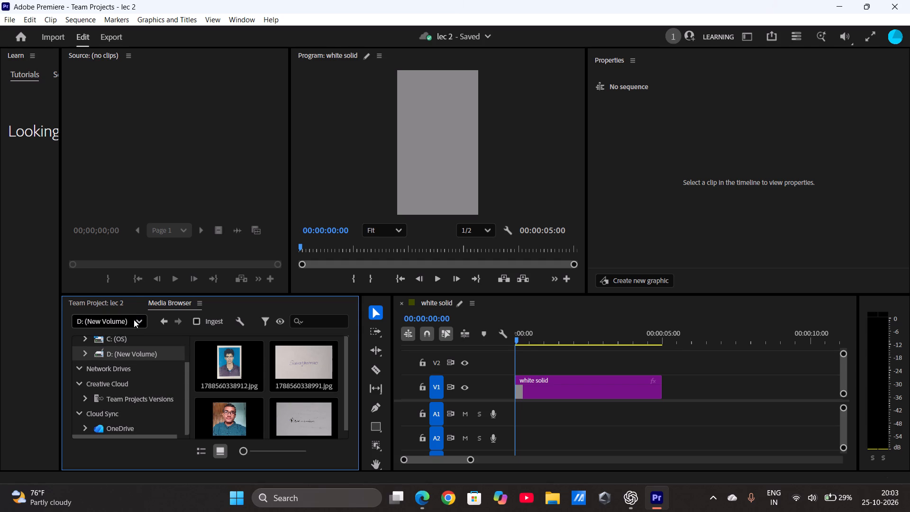
Look through the local drives for media, examining the folders on the C: (OS) drive.
{"action": "left_click", "coordinate": [134, 320]}
{"action": "left_click", "coordinate": [124, 338]}
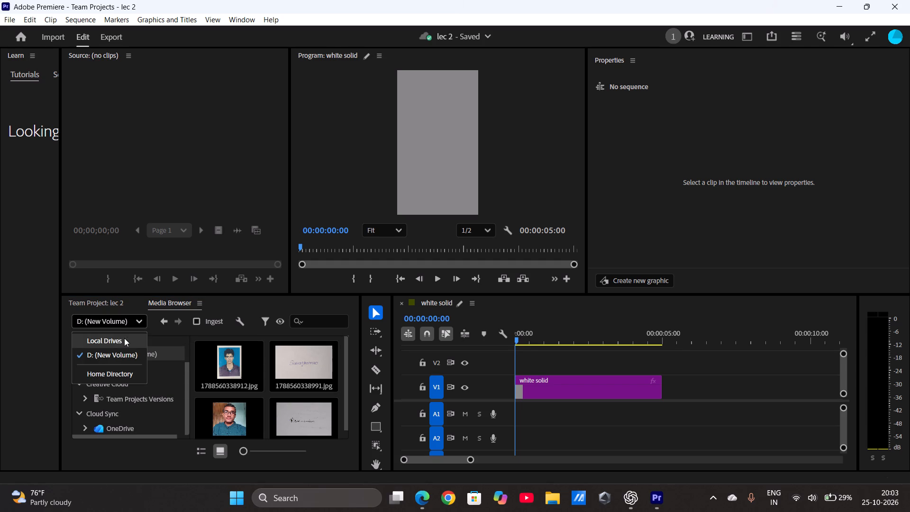
{"action": "scroll", "coordinate": [124, 338], "scroll_direction": "up", "scroll_amount": 1}
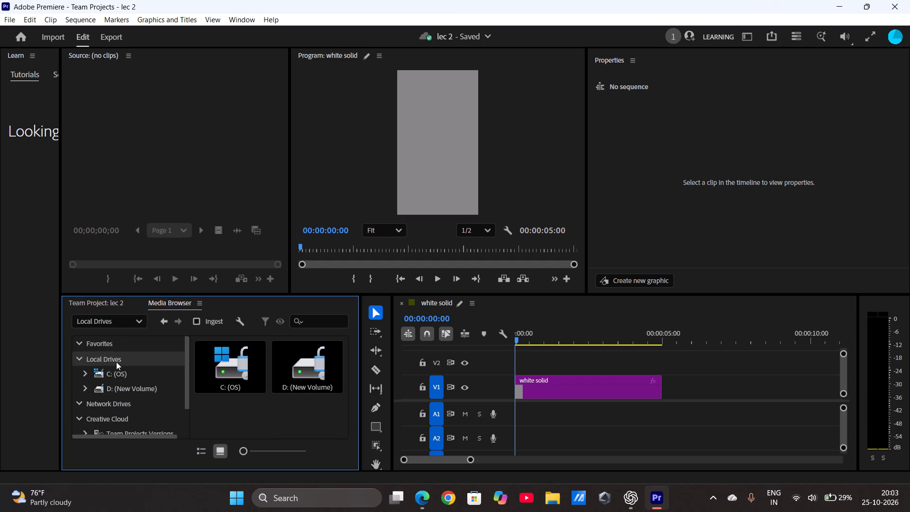
{"action": "scroll", "coordinate": [116, 362], "scroll_direction": "up", "scroll_amount": 1}
{"action": "double_click", "coordinate": [215, 364]}
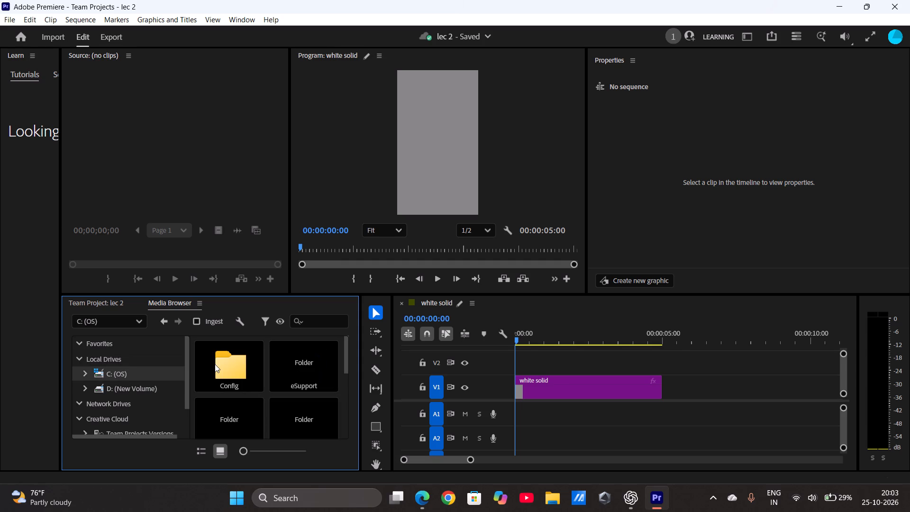
{"action": "scroll", "coordinate": [244, 391], "scroll_direction": "down", "scroll_amount": 2}
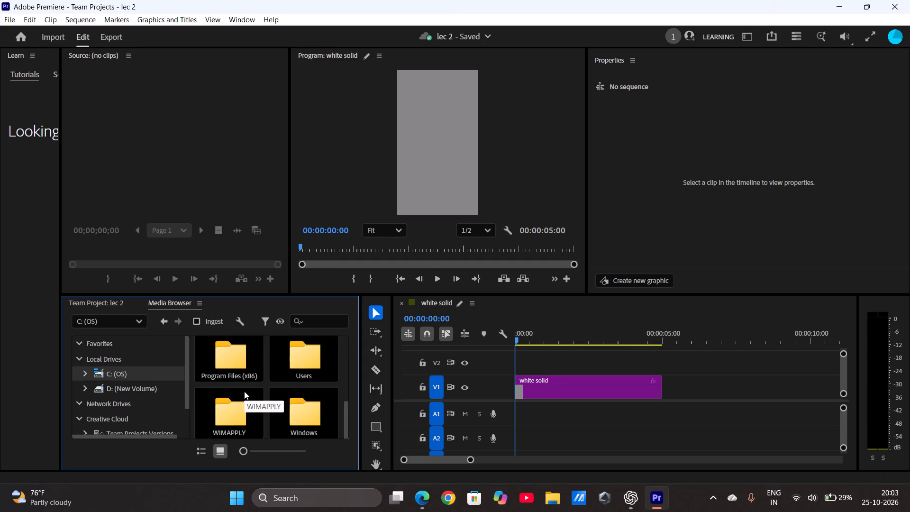
{"action": "scroll", "coordinate": [244, 391], "scroll_direction": "down", "scroll_amount": 7}
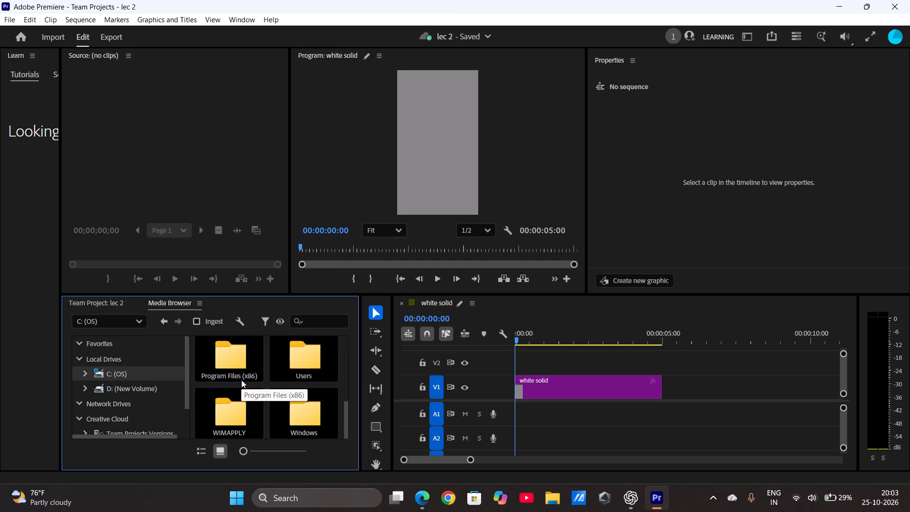
{"action": "scroll", "coordinate": [240, 374], "scroll_direction": "down", "scroll_amount": 1}
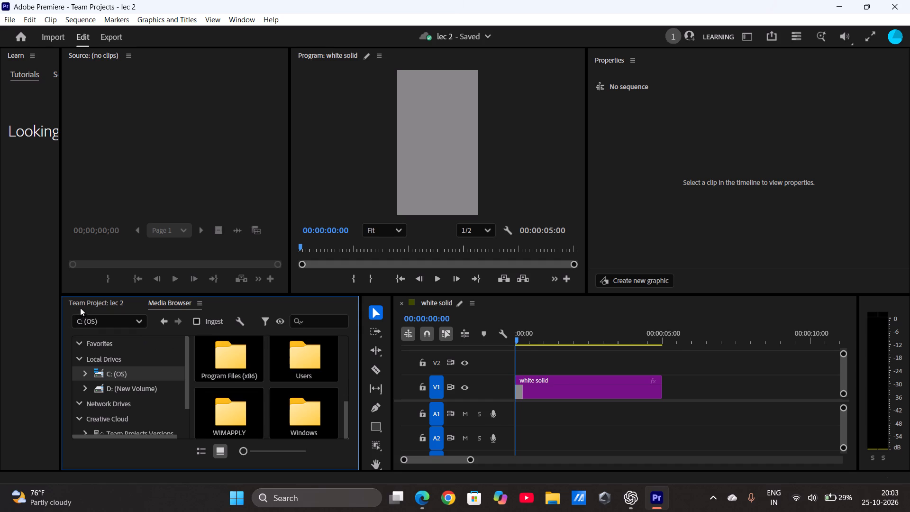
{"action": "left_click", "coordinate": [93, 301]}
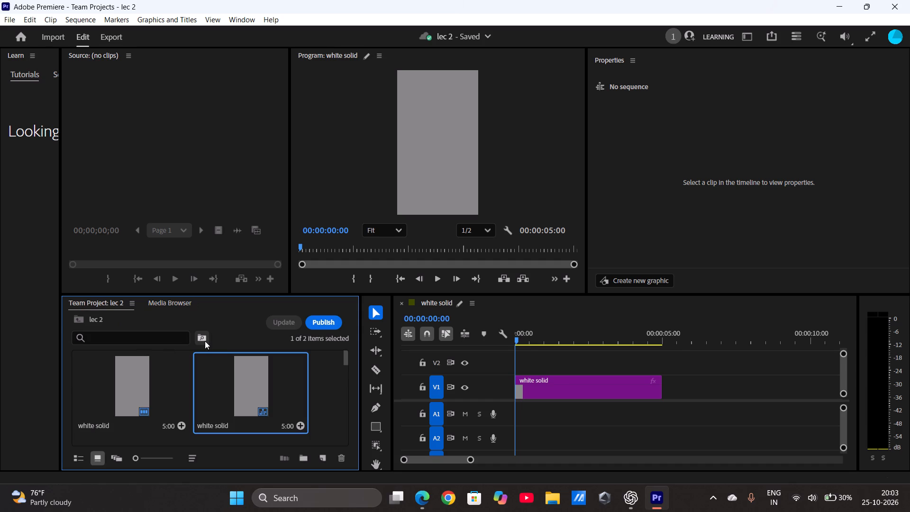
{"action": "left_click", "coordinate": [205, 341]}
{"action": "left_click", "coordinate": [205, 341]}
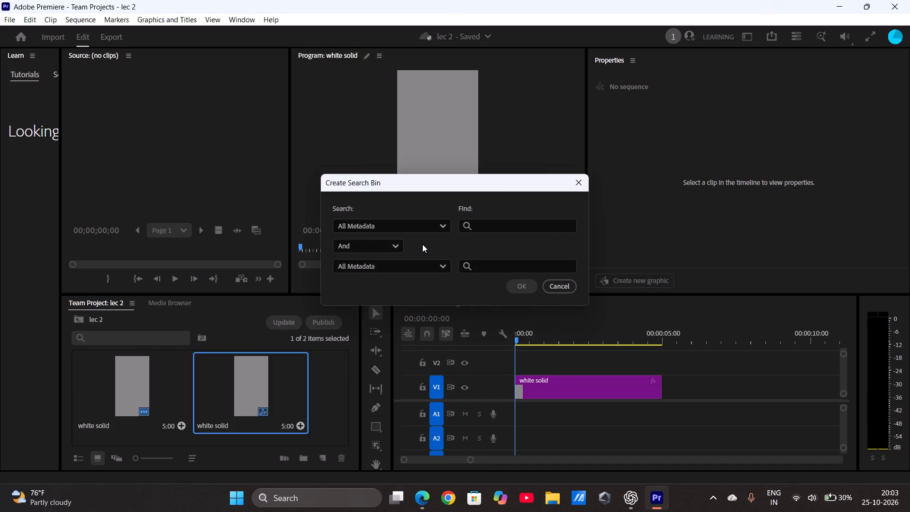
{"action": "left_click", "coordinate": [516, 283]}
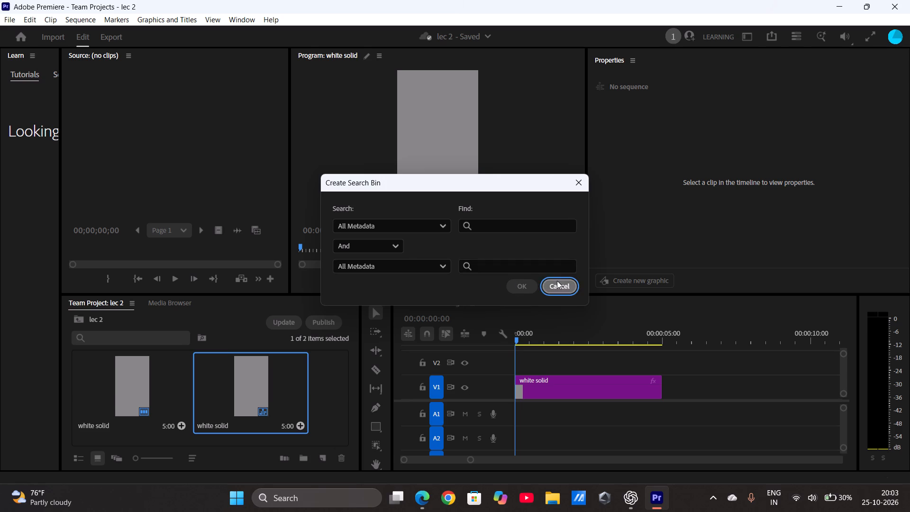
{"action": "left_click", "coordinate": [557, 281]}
Slightly enlarge the item thumbnails in the lec 2 project.
{"action": "scroll", "coordinate": [183, 414], "scroll_direction": "down", "scroll_amount": 1}
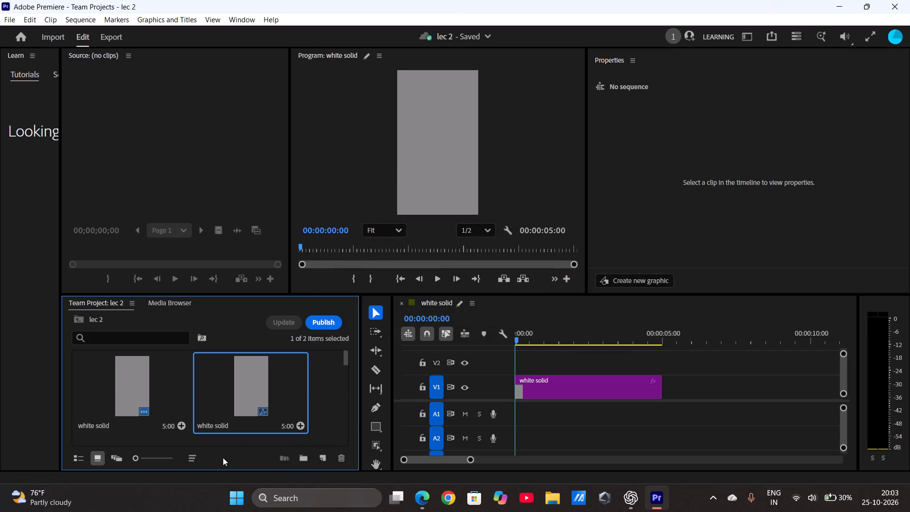
{"action": "left_click", "coordinate": [146, 457]}
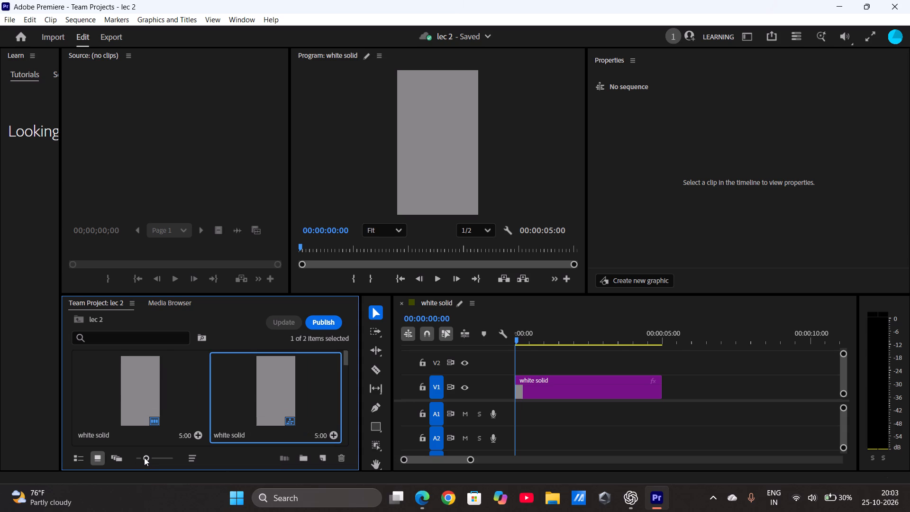
{"action": "left_click", "coordinate": [141, 456]}
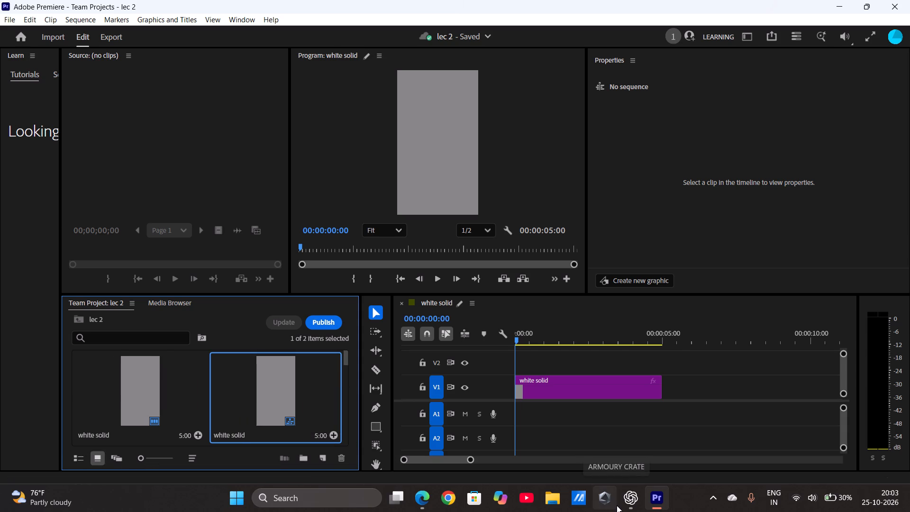
Review the pending asset changes listed for publishing the lec 2 team project, without publishing them.
{"action": "left_click", "coordinate": [327, 322]}
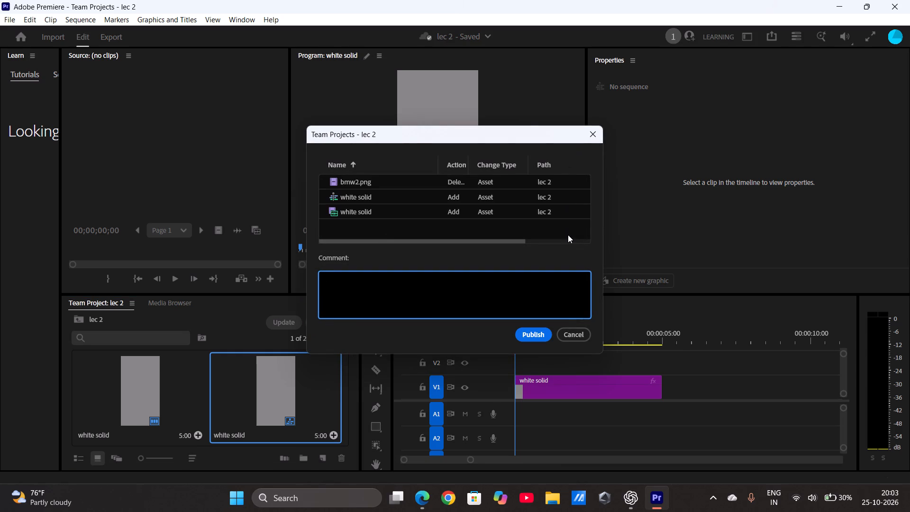
{"action": "left_click", "coordinate": [591, 135]}
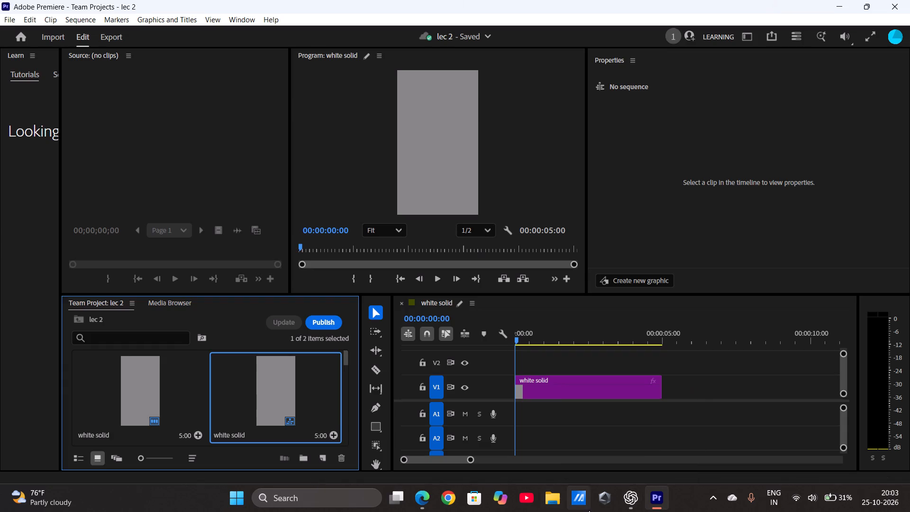
Switch to File Explorer and look through the recent files on its Home page for media.
{"action": "left_click", "coordinate": [556, 497]}
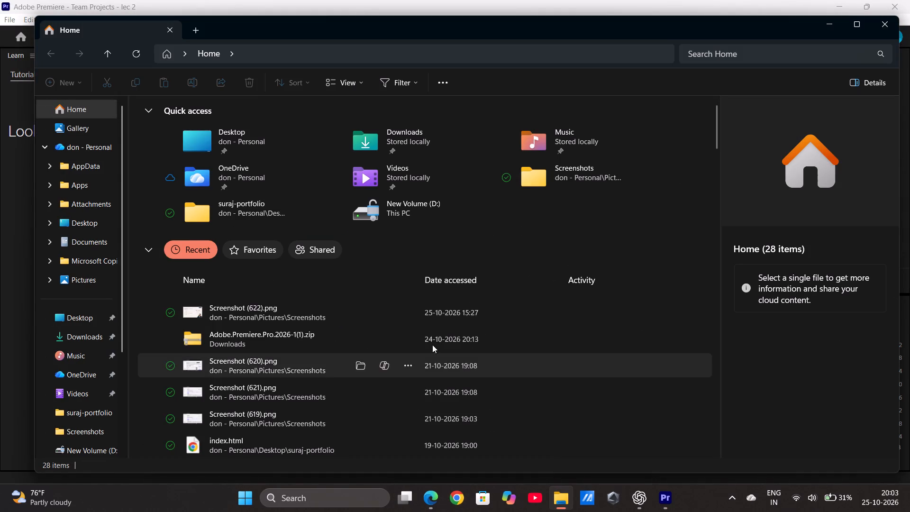
{"action": "scroll", "coordinate": [397, 355], "scroll_direction": "down", "scroll_amount": 1}
{"action": "scroll", "coordinate": [397, 355], "scroll_direction": "up", "scroll_amount": 1}
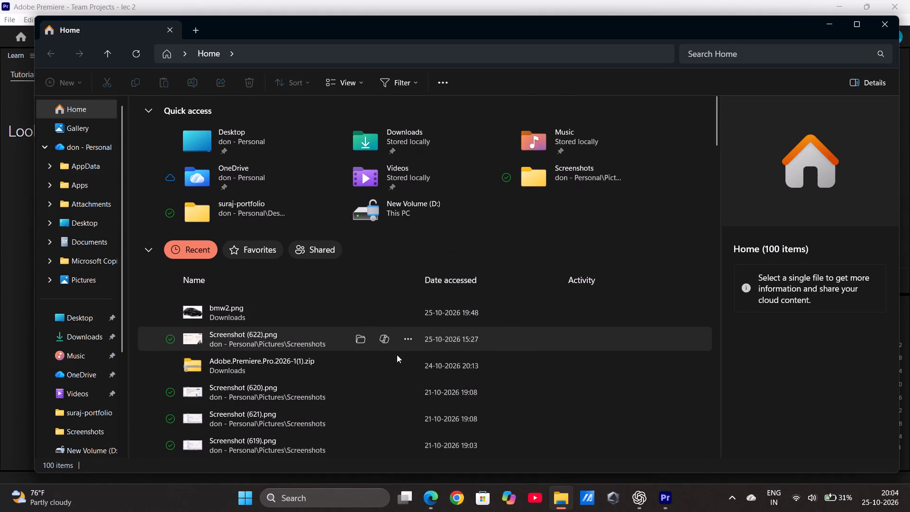
{"action": "left_click", "coordinate": [833, 22]}
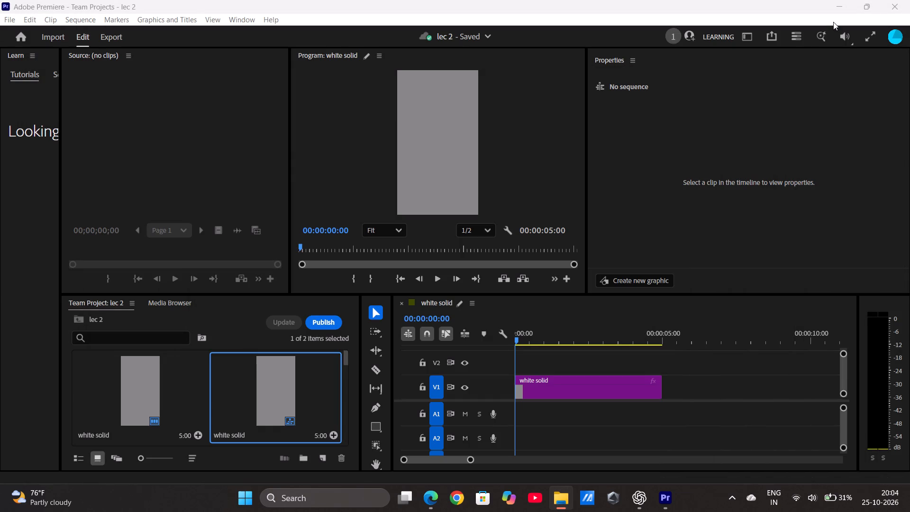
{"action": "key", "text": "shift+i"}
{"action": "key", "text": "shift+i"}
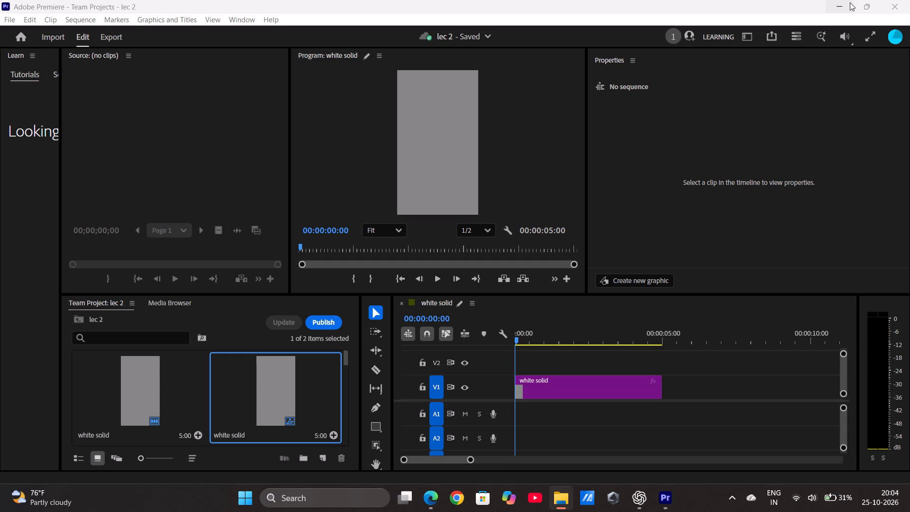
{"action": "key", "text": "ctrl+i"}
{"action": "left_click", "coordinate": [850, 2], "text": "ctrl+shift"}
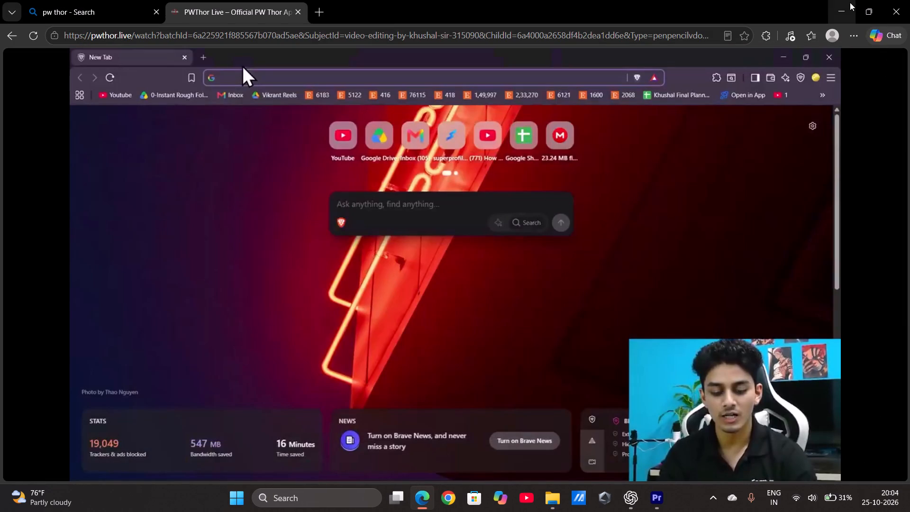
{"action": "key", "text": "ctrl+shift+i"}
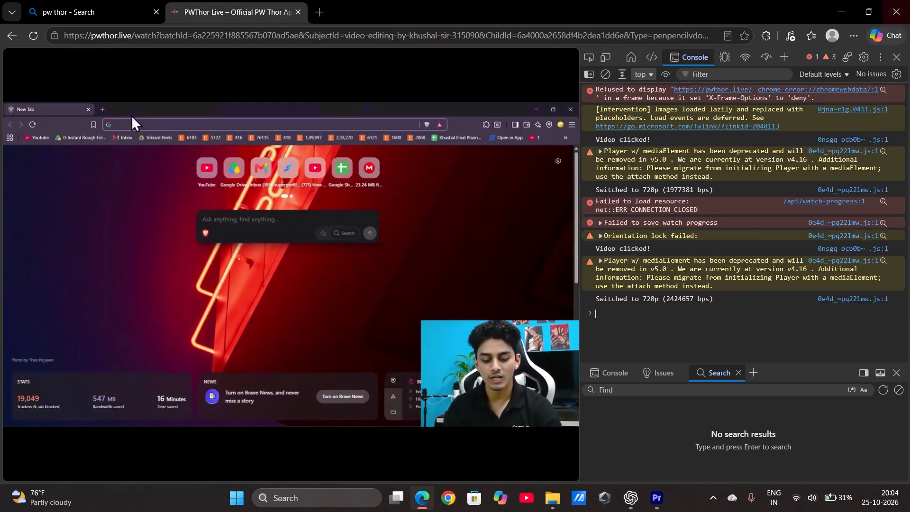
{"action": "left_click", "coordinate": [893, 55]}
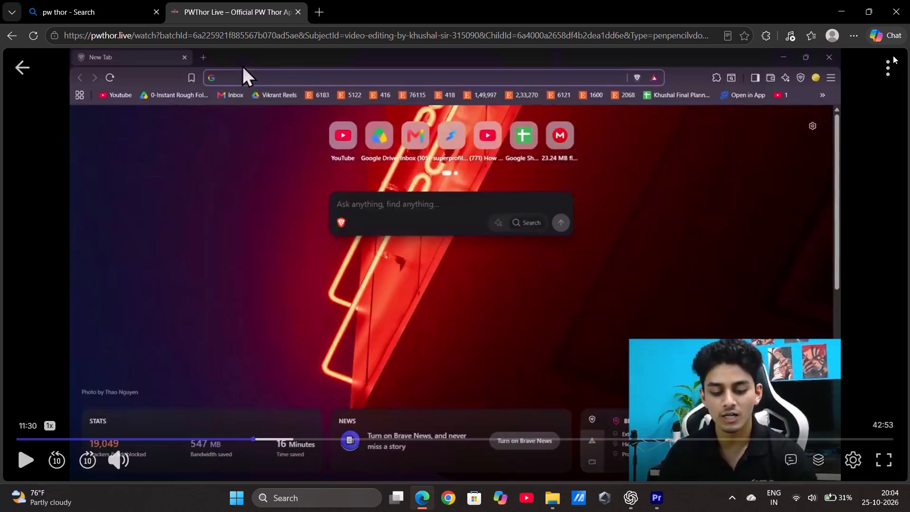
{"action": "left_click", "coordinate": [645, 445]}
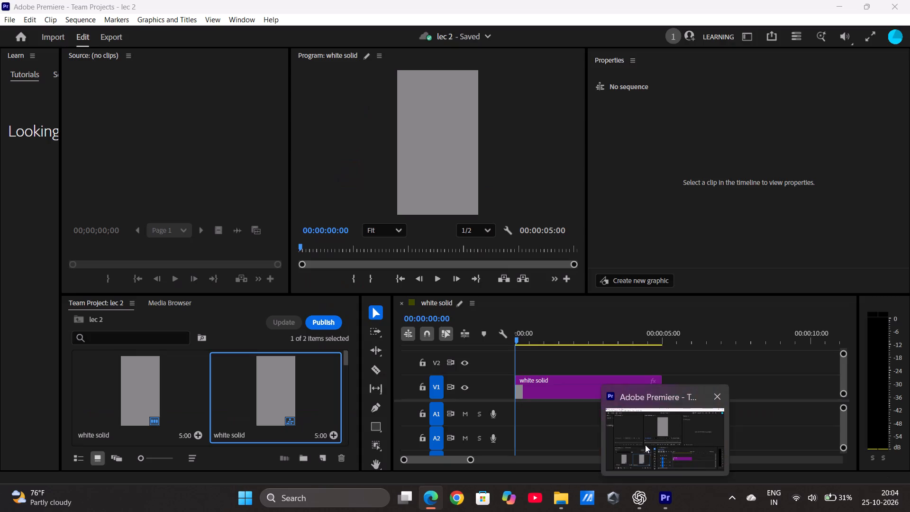
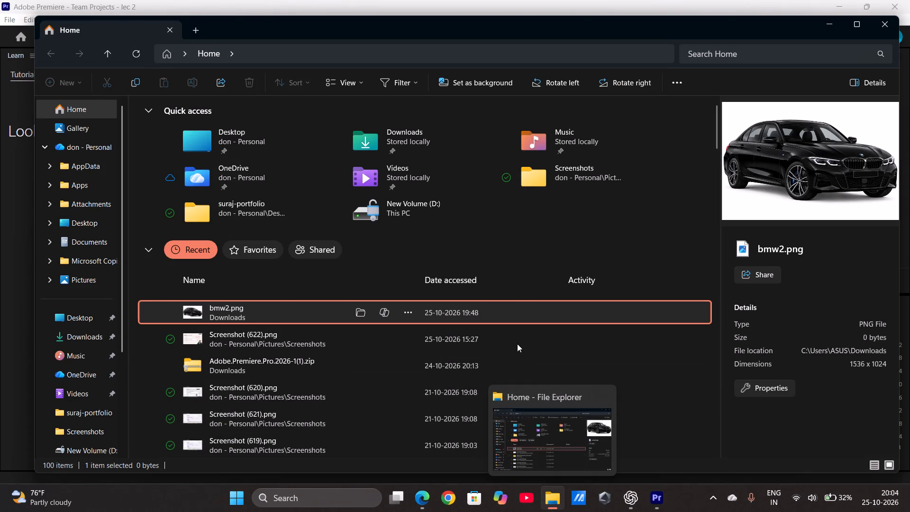
Bring bmw2.png from File Explorer's recent files into the Premiere timeline on track V2, beyond the end of the white solid clip.
{"action": "left_click_drag", "start_coordinate": [494, 305], "coordinate": [673, 510]}
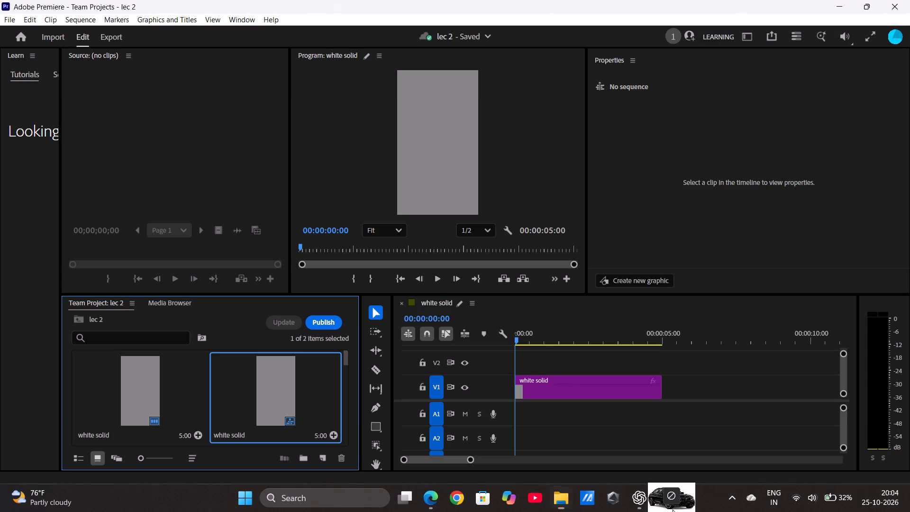
{"action": "left_click_drag", "start_coordinate": [673, 510], "coordinate": [663, 396]}
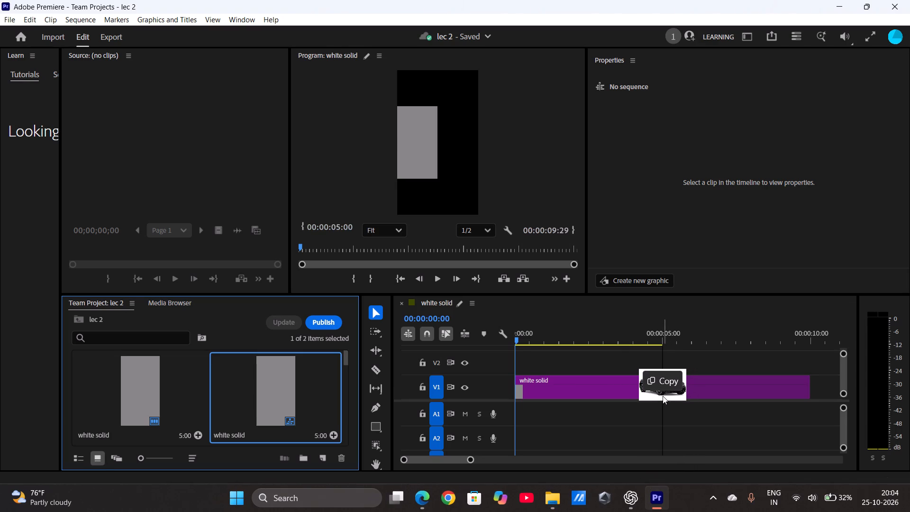
{"action": "left_click_drag", "start_coordinate": [663, 396], "coordinate": [592, 386]}
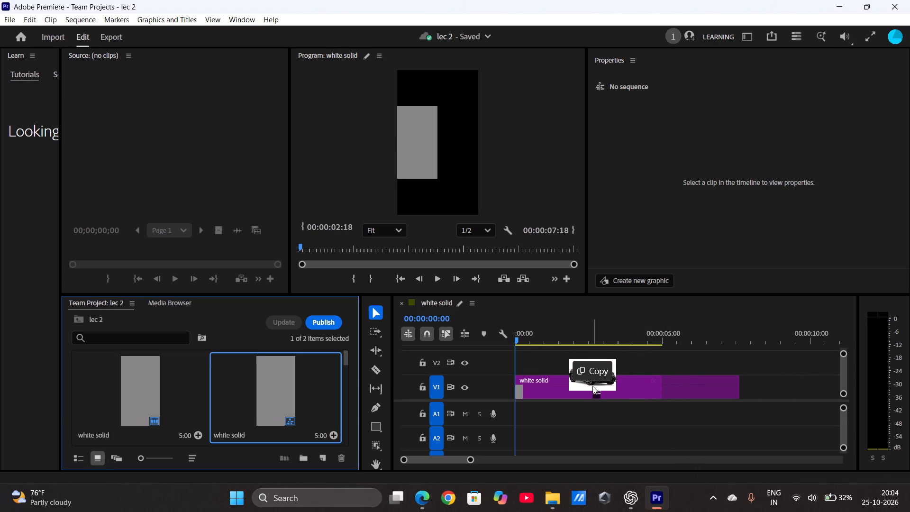
{"action": "left_click_drag", "start_coordinate": [592, 386], "coordinate": [707, 365]}
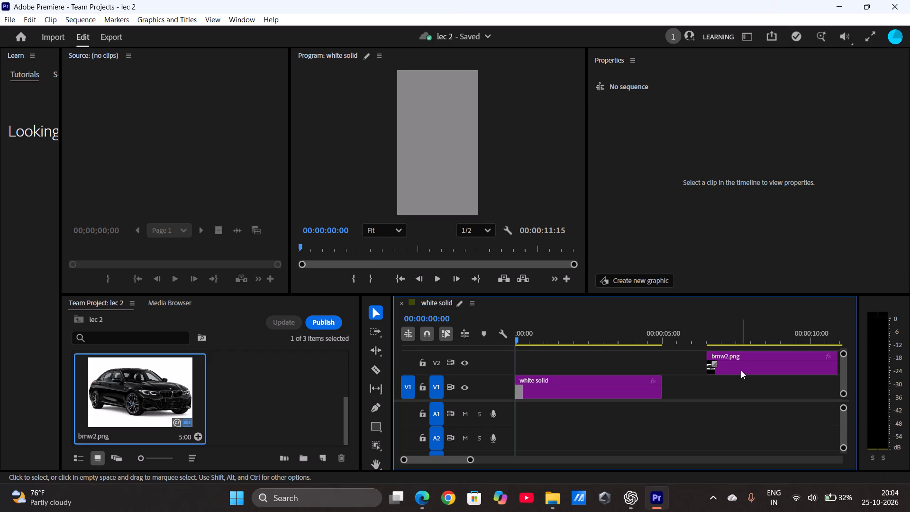
Delete the empty gap before the bmw2.png clip on V2 so it starts at 00:00:00:00 above the white solid.
{"action": "left_click", "coordinate": [699, 369]}
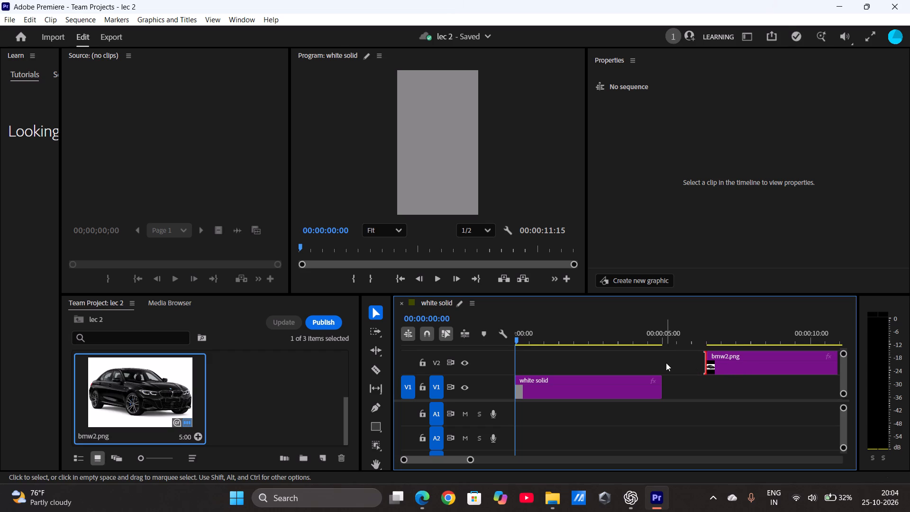
{"action": "left_click", "coordinate": [666, 363]}
{"action": "key", "text": "BackSpace"}
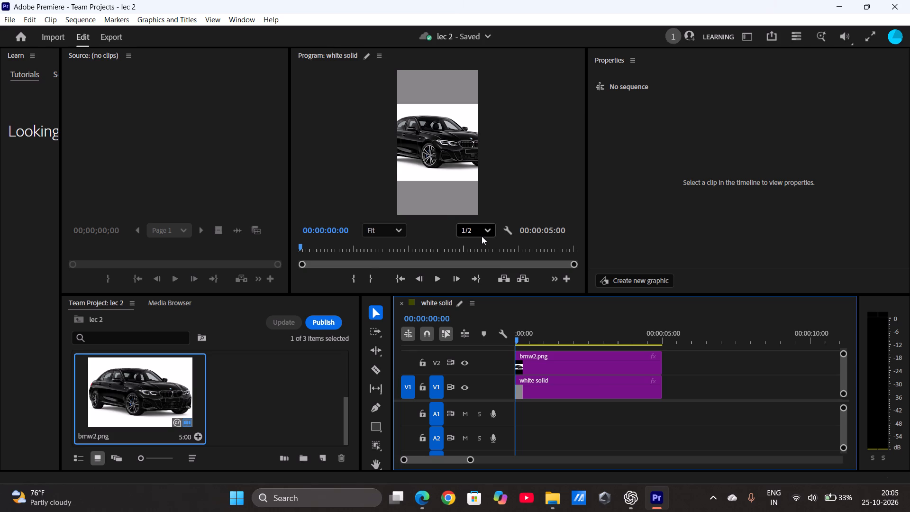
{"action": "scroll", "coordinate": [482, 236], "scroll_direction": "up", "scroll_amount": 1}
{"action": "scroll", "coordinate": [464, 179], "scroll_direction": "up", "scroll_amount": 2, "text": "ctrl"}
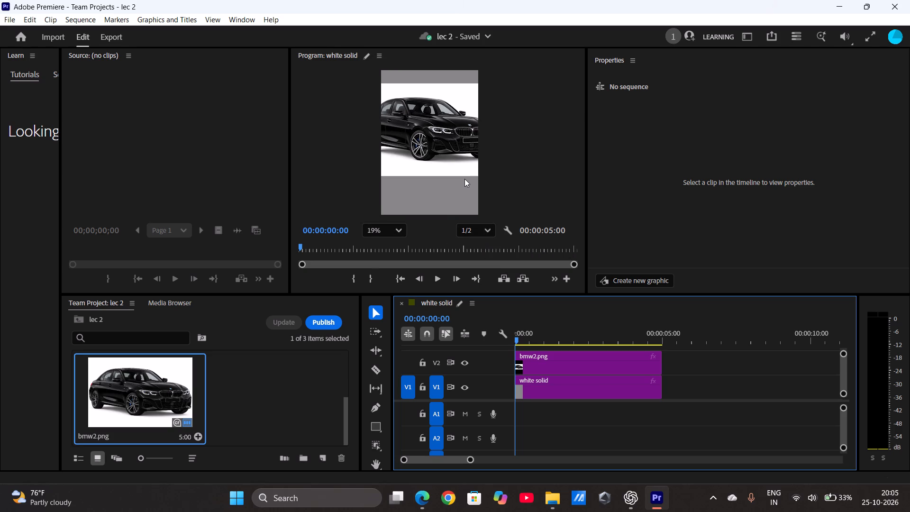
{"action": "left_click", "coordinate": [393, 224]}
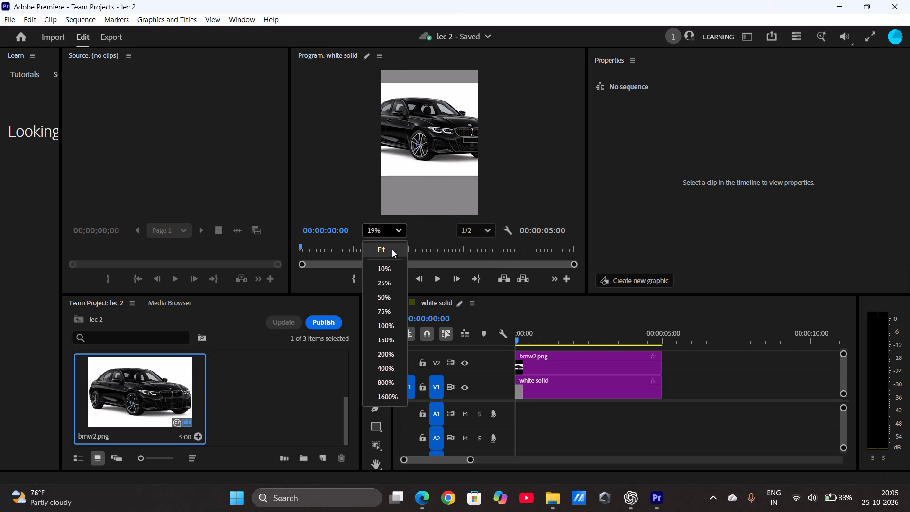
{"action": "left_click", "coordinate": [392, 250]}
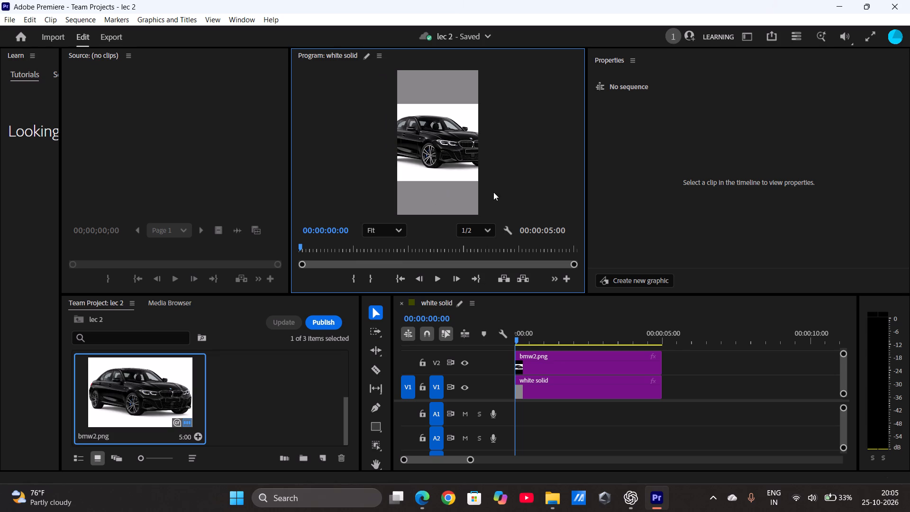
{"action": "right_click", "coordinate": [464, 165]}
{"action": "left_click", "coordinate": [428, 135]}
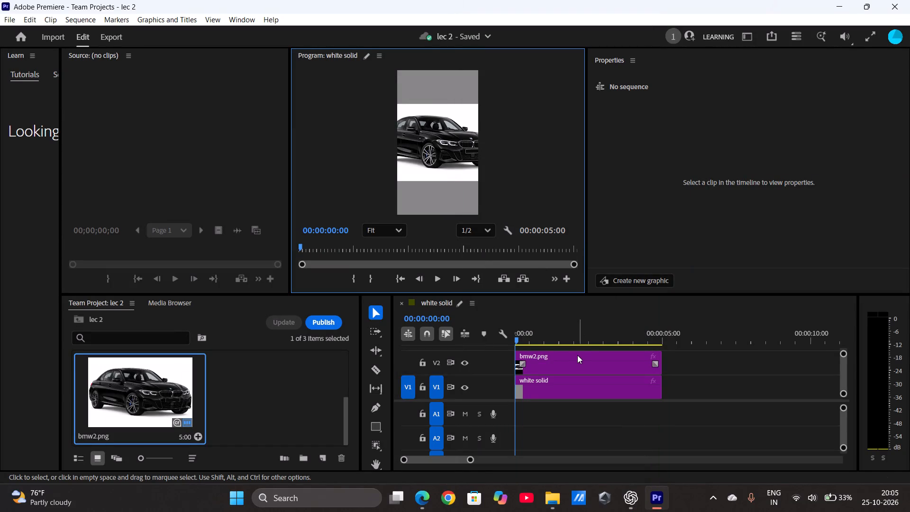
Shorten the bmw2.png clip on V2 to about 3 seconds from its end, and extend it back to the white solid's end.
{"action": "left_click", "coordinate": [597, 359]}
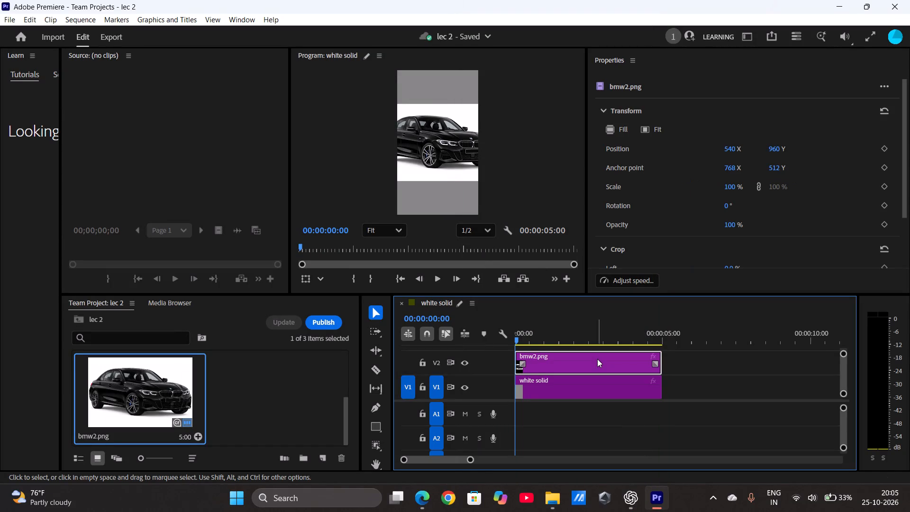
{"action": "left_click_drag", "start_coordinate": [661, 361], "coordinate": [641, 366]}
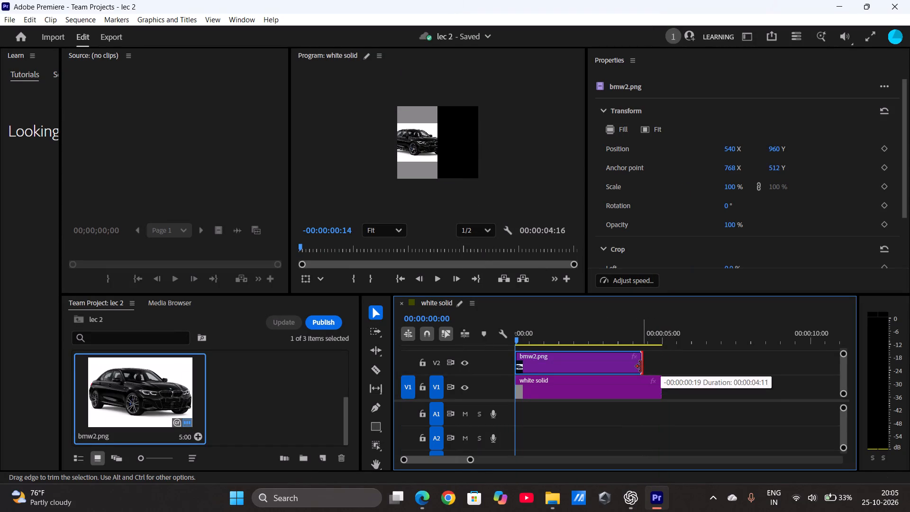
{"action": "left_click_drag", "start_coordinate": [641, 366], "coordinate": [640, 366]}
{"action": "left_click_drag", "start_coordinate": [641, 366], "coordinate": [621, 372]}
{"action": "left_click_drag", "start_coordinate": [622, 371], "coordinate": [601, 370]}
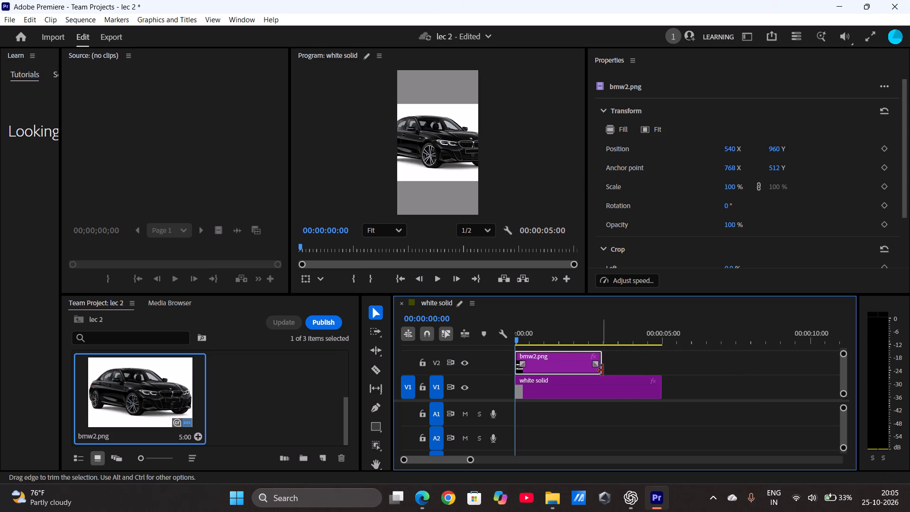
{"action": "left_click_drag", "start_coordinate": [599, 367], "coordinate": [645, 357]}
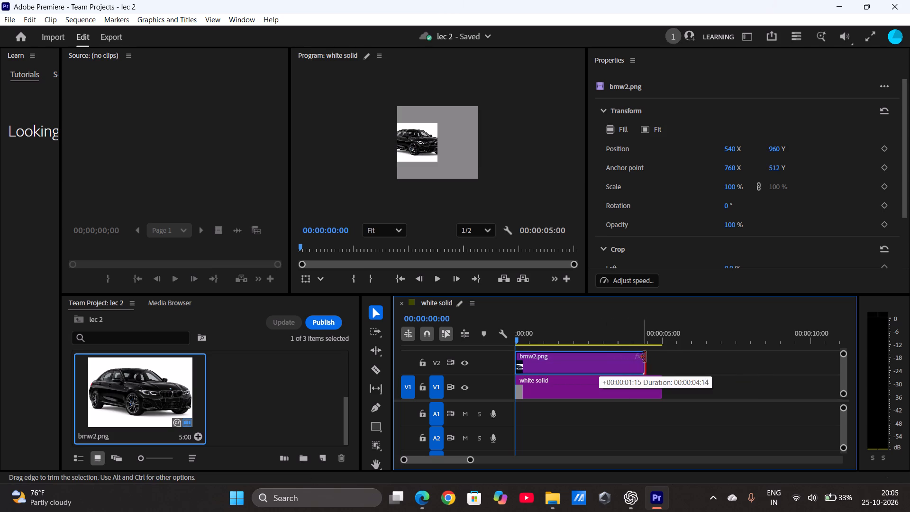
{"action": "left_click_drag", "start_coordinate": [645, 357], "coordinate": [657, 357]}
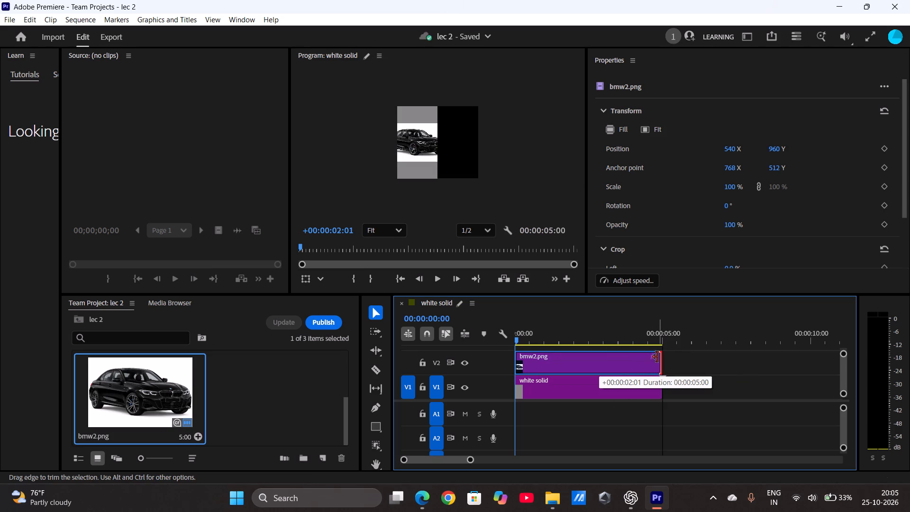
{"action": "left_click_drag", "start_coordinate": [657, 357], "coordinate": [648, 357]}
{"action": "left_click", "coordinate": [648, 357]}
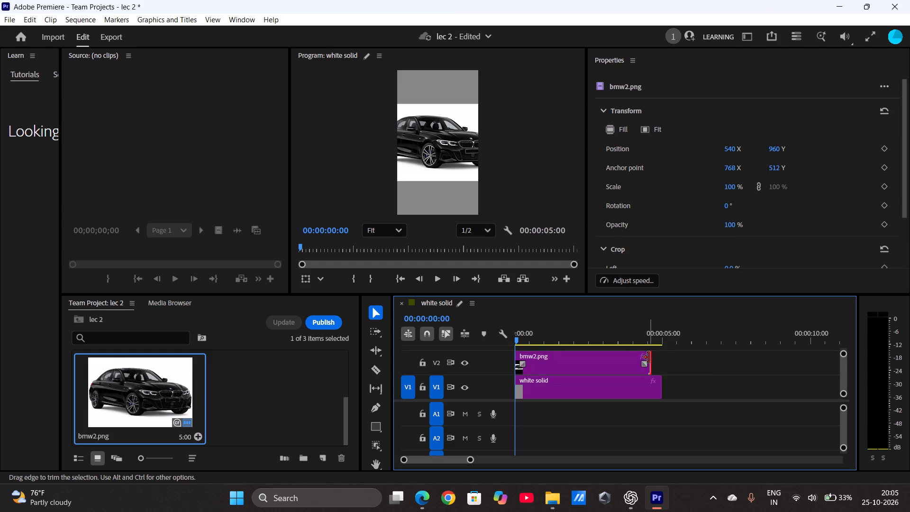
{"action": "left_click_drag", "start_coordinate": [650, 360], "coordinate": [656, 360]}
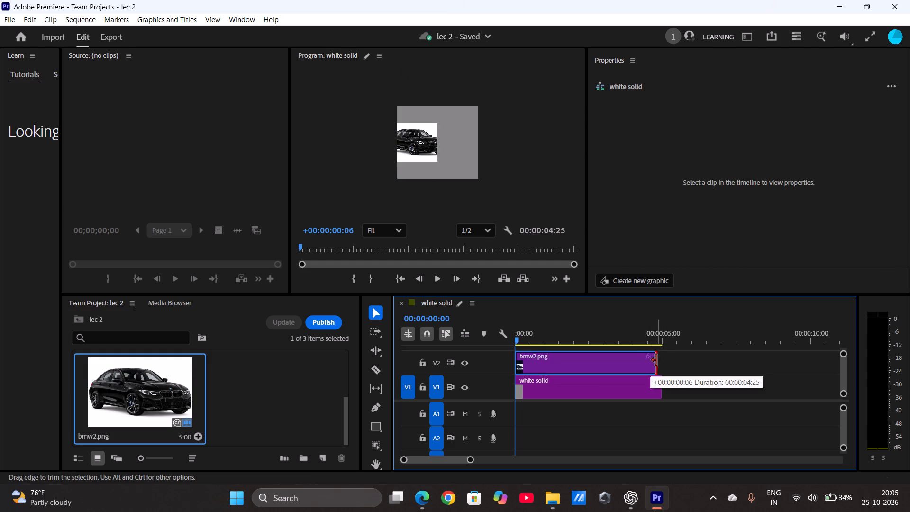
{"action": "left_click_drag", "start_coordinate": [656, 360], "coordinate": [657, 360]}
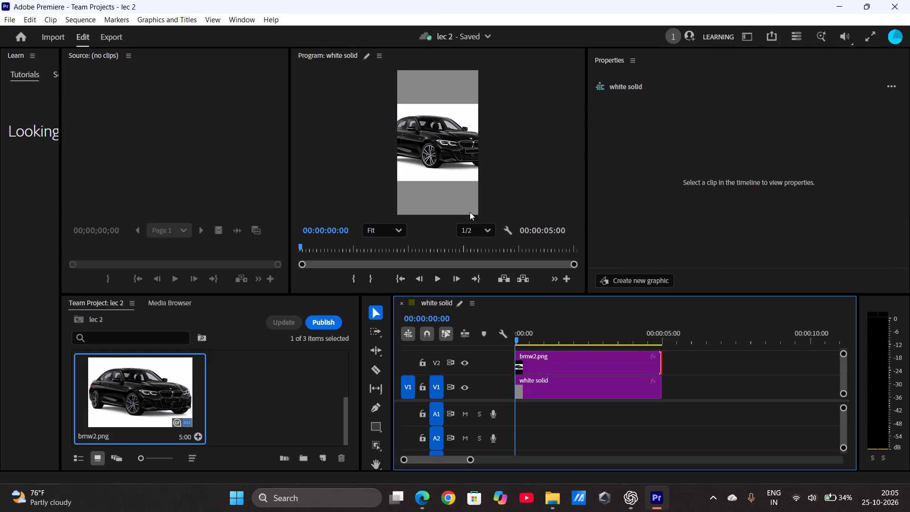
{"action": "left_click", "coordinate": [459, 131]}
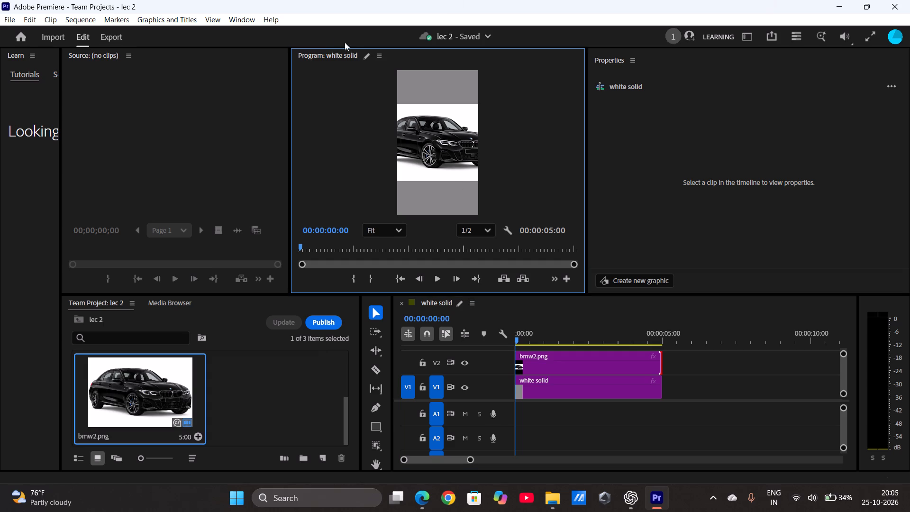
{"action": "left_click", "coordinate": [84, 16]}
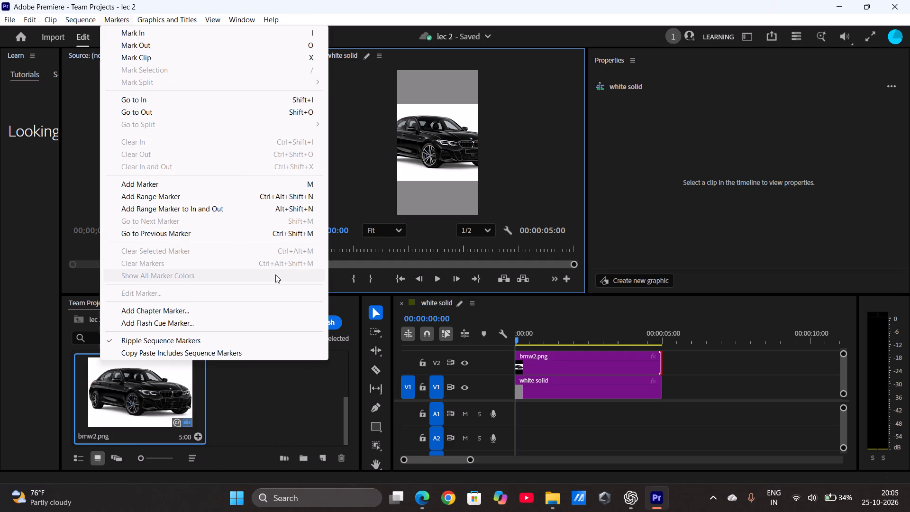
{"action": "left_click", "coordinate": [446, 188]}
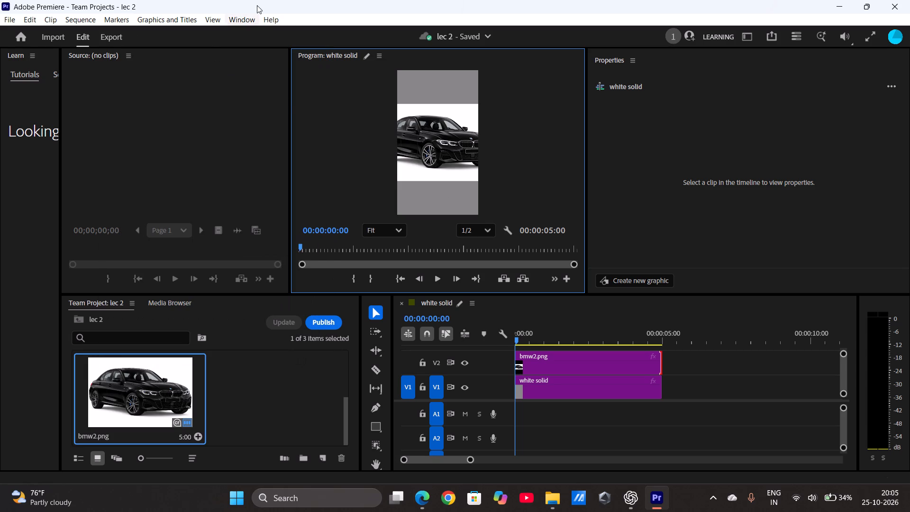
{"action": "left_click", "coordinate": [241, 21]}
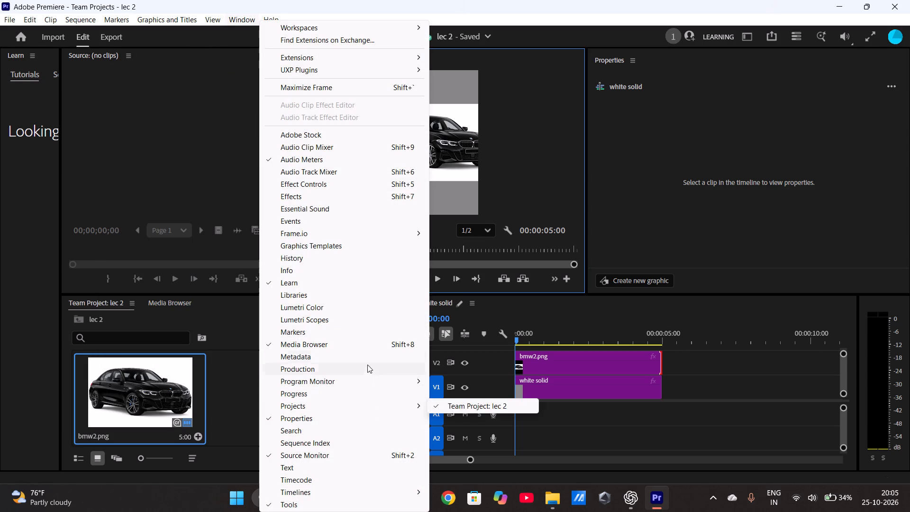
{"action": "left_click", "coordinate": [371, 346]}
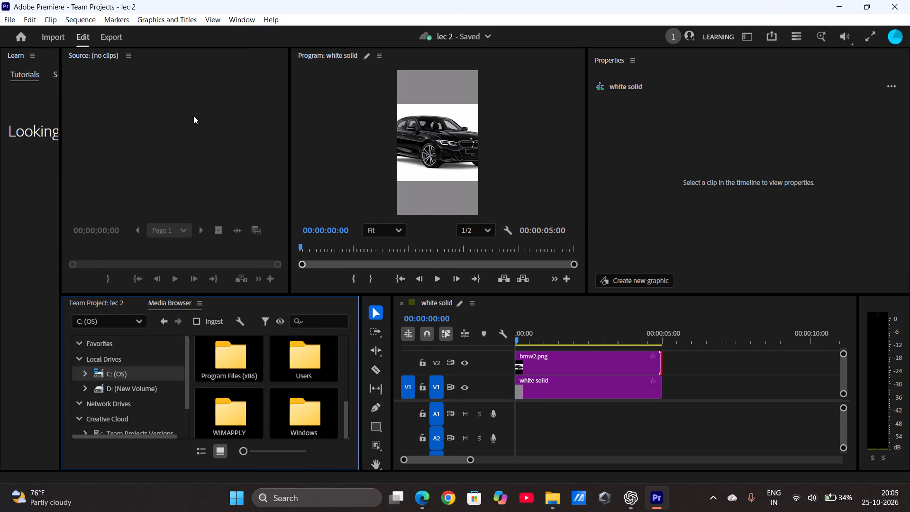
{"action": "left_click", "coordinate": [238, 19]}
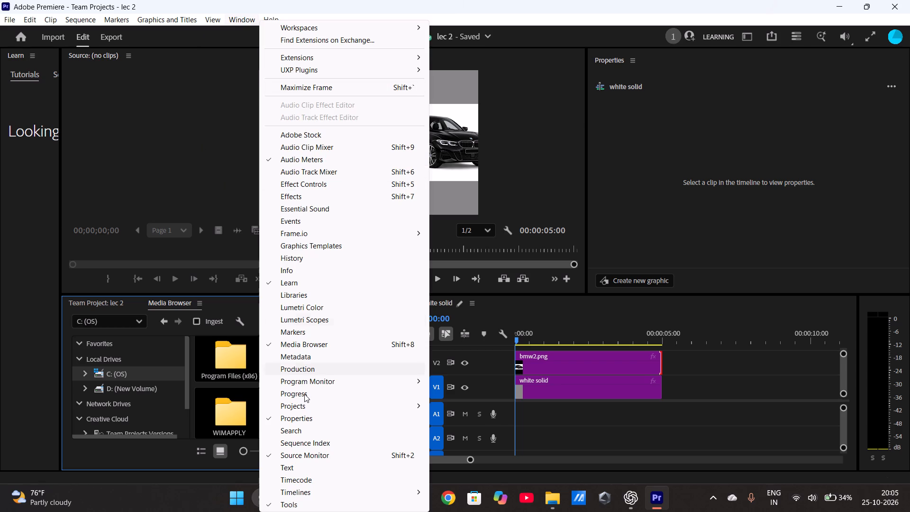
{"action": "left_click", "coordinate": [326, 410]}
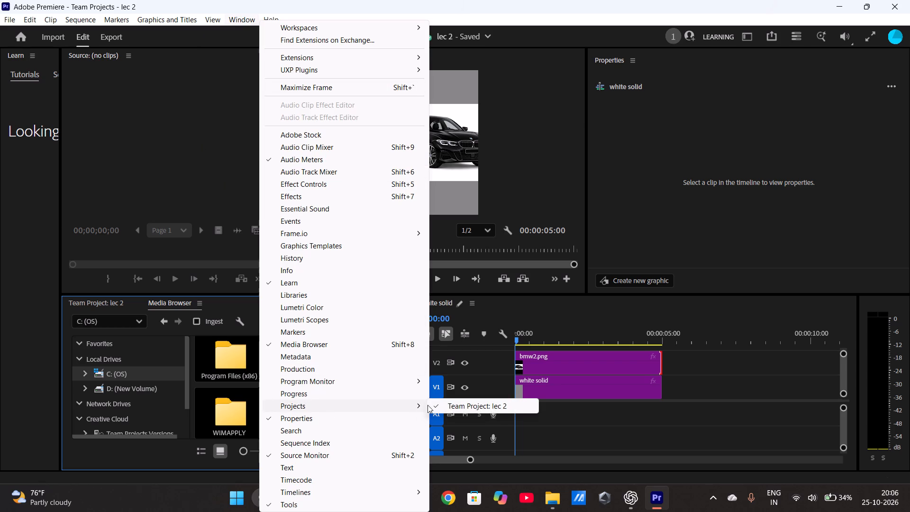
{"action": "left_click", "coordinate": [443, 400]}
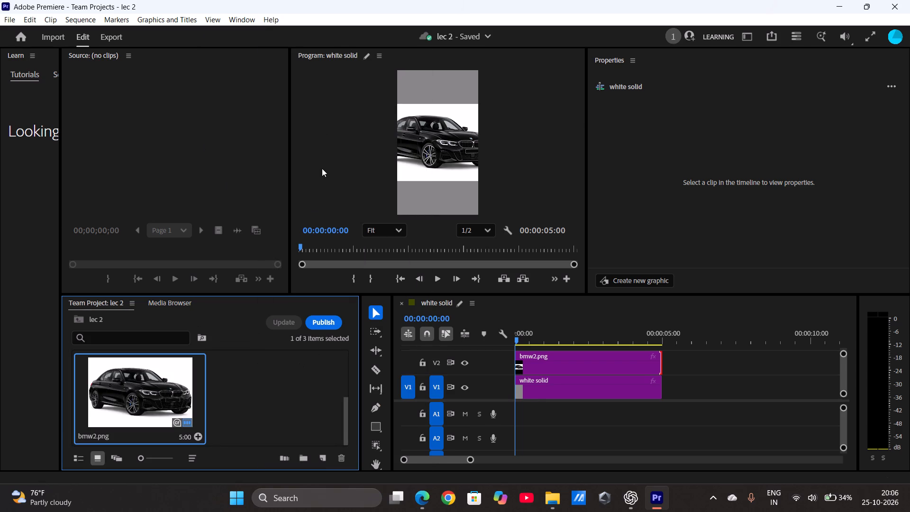
Show the Effect Controls for the bmw2.png clip on V2 and expand its Motion properties.
{"action": "left_click", "coordinate": [237, 19]}
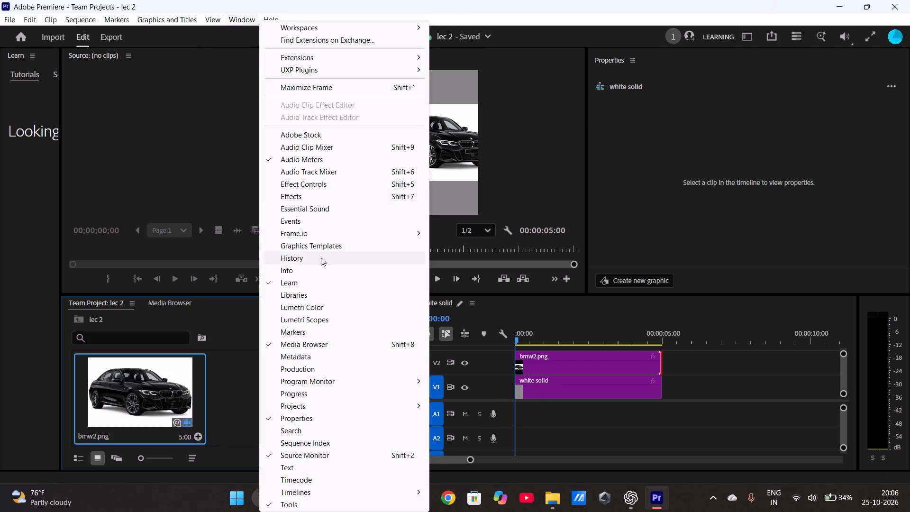
{"action": "left_click", "coordinate": [373, 180]}
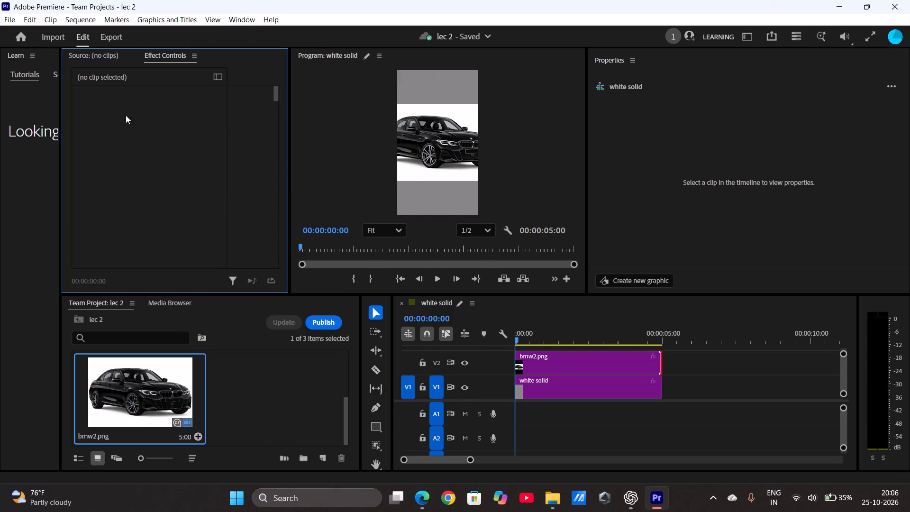
{"action": "left_click", "coordinate": [193, 53]}
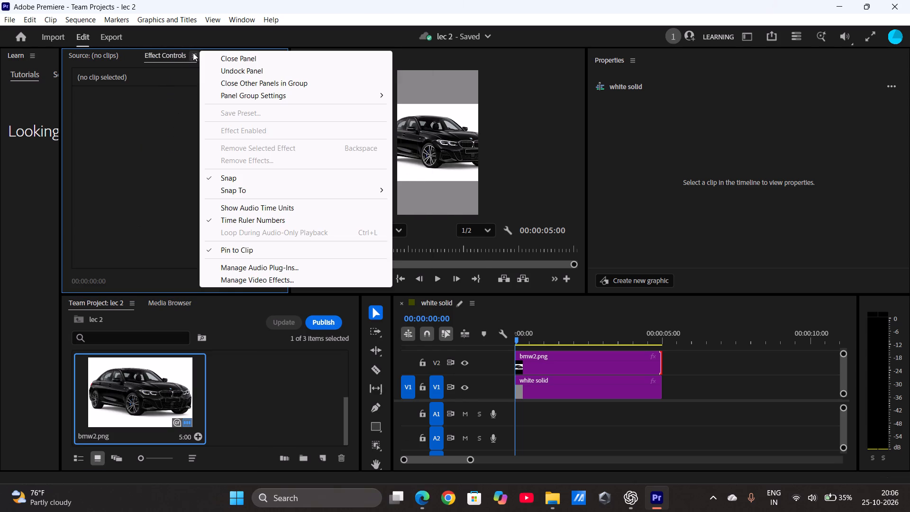
{"action": "left_click", "coordinate": [553, 354]}
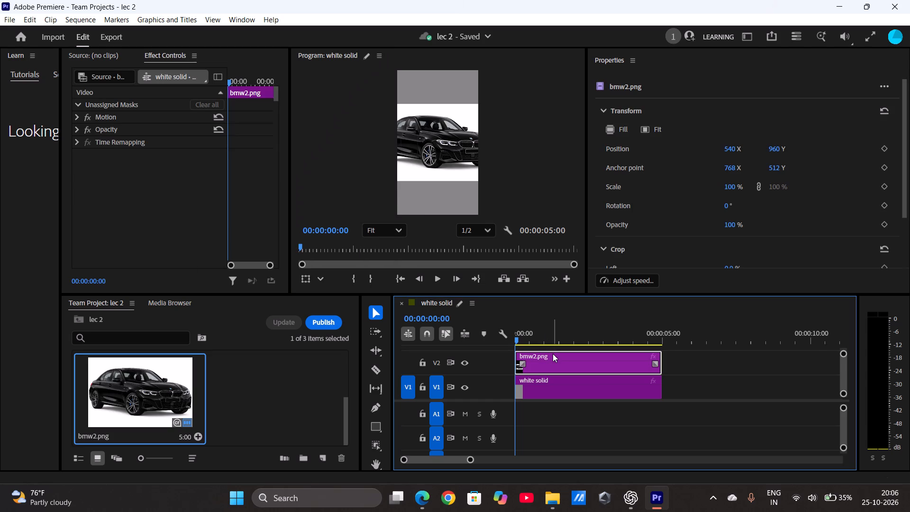
{"action": "left_click", "coordinate": [167, 112]}
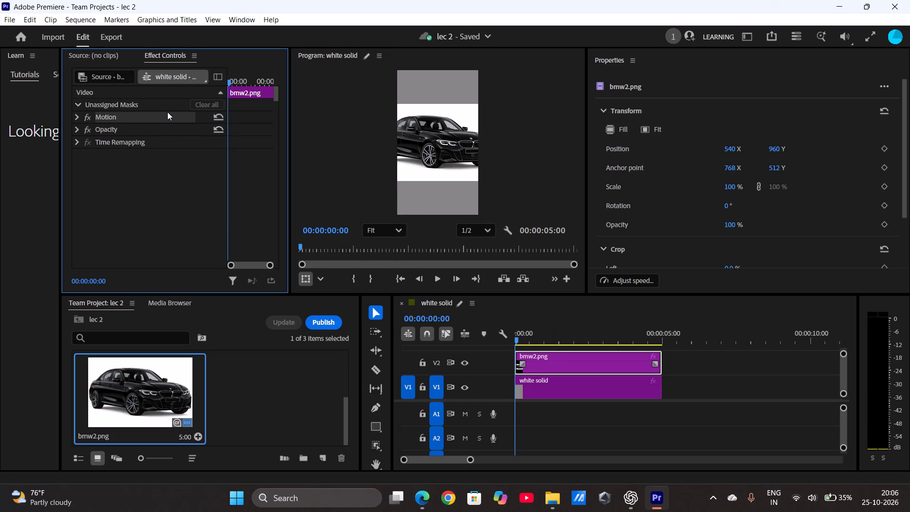
{"action": "left_click", "coordinate": [73, 112]}
{"action": "left_click", "coordinate": [73, 112]}
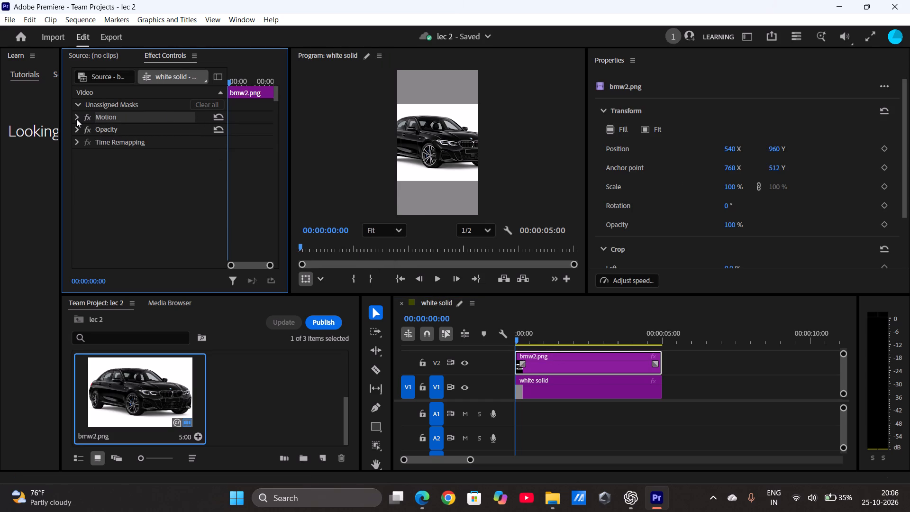
{"action": "left_click", "coordinate": [76, 119]}
{"action": "left_click", "coordinate": [76, 119]}
{"action": "left_click", "coordinate": [76, 119]}
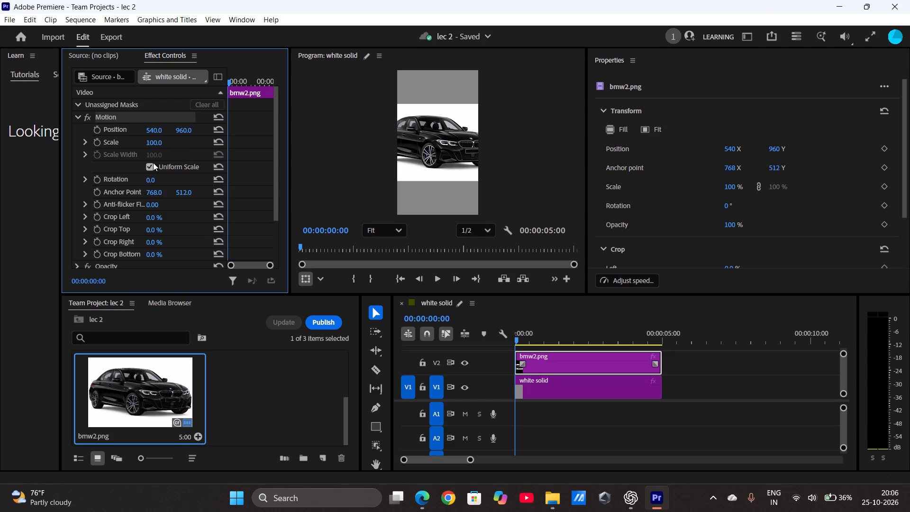
Raise the bmw2.png image in the frame by setting its Motion Position to 540, 929.
{"action": "left_click", "coordinate": [153, 130]}
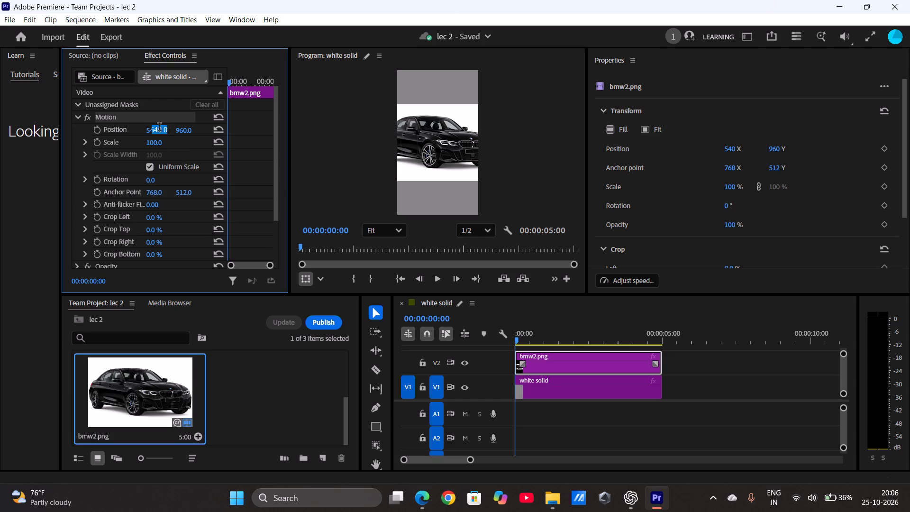
{"action": "left_click", "coordinate": [159, 128]}
{"action": "left_click", "coordinate": [219, 126]}
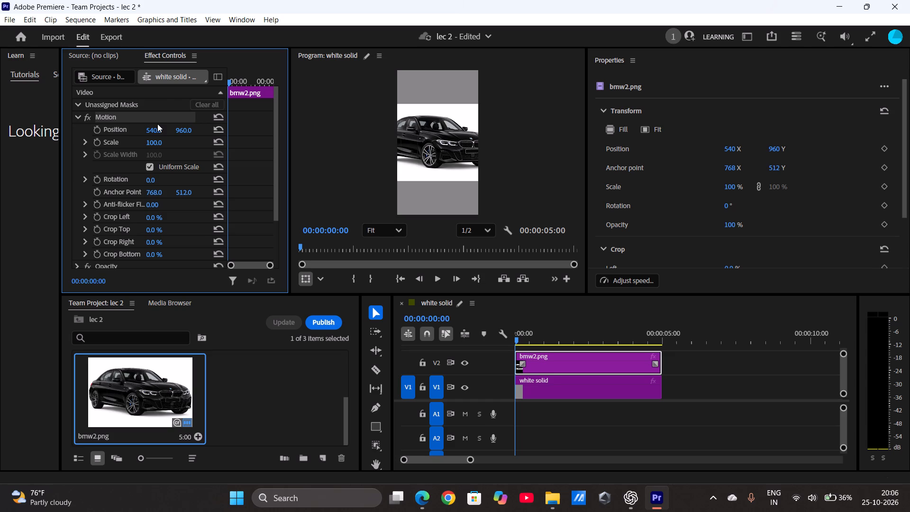
{"action": "left_click_drag", "start_coordinate": [156, 125], "coordinate": [180, 134]}
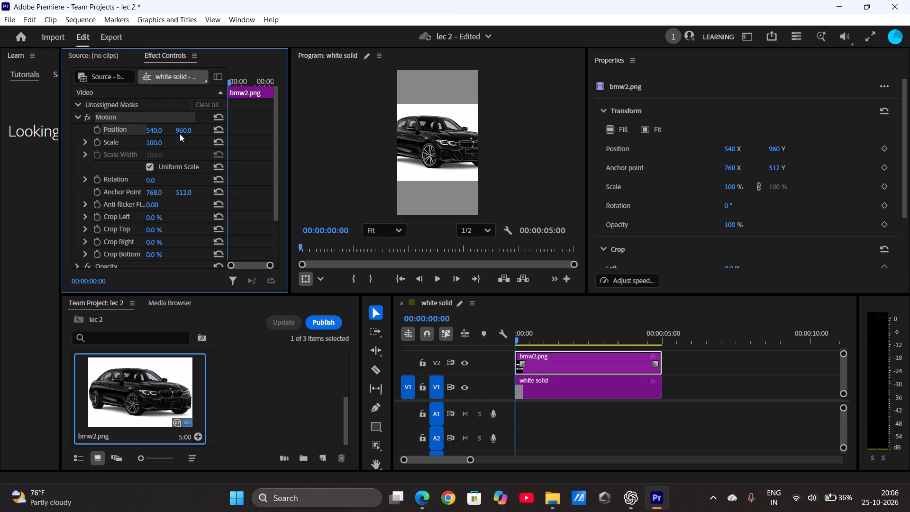
{"action": "left_click_drag", "start_coordinate": [180, 134], "coordinate": [186, 133]}
{"action": "left_click_drag", "start_coordinate": [186, 133], "coordinate": [141, 129]}
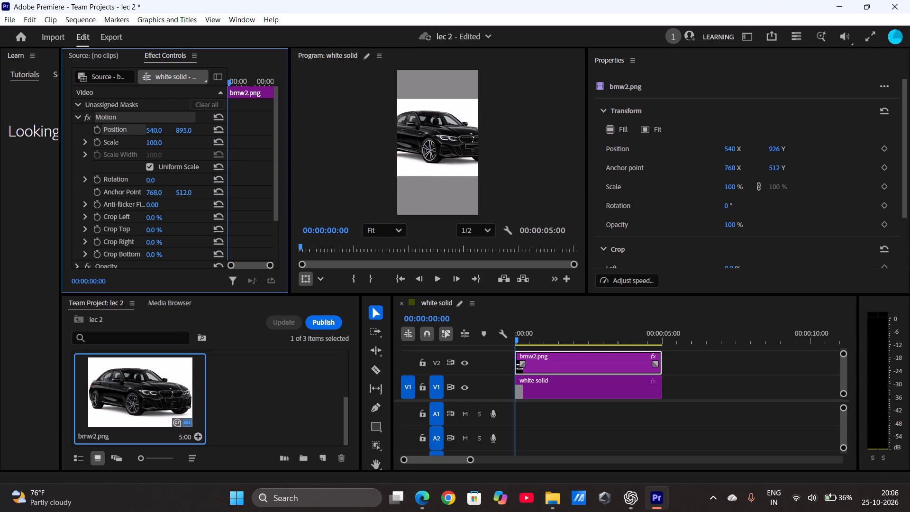
{"action": "left_click_drag", "start_coordinate": [141, 129], "coordinate": [164, 135]}
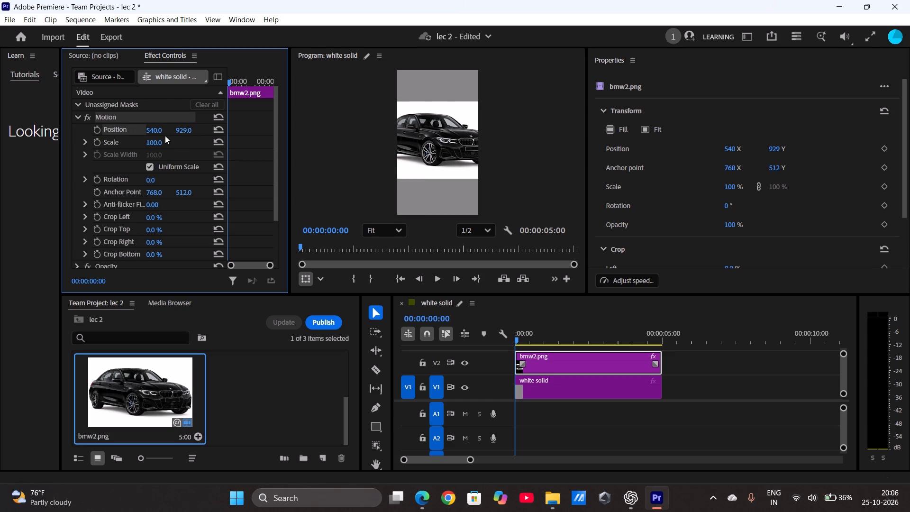
Scale the bmw2.png clip down uniformly to 68 so the whole car fits within the frame's width.
{"action": "left_click_drag", "start_coordinate": [154, 138], "coordinate": [146, 137]}
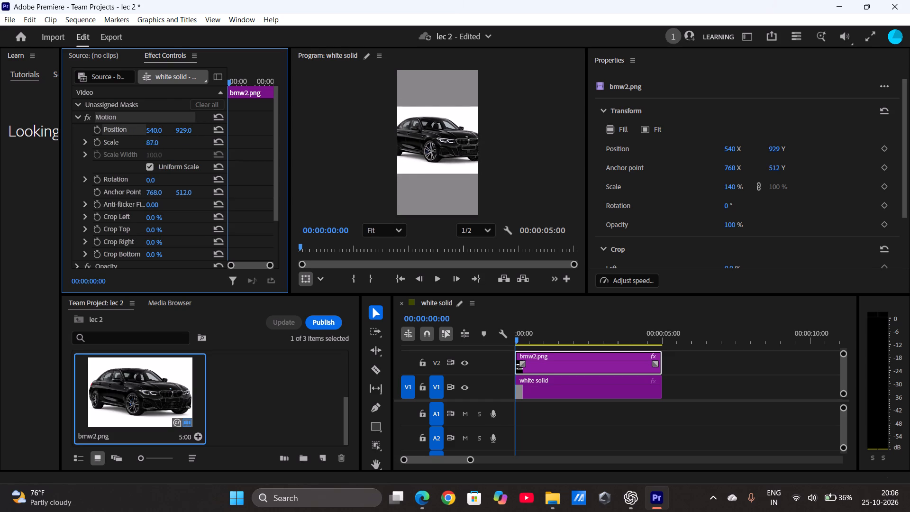
{"action": "left_click_drag", "start_coordinate": [146, 137], "coordinate": [133, 134]}
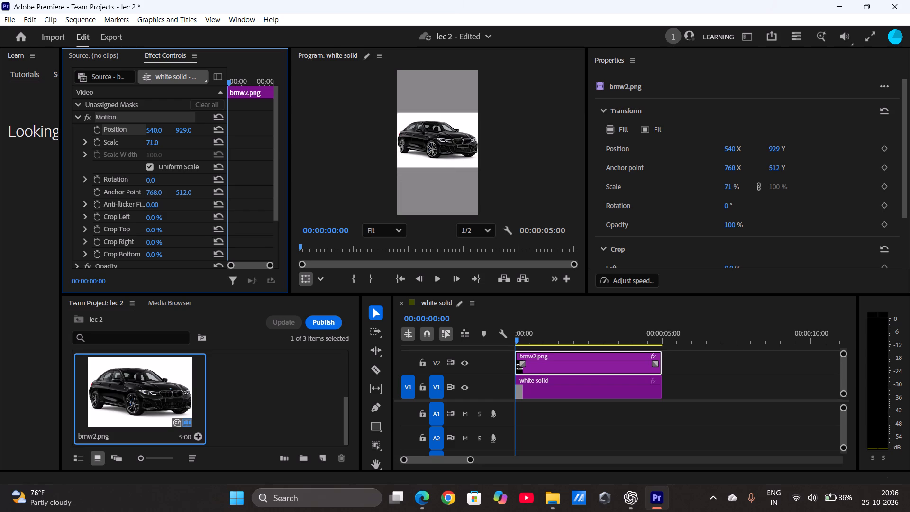
{"action": "left_click_drag", "start_coordinate": [133, 134], "coordinate": [129, 134]}
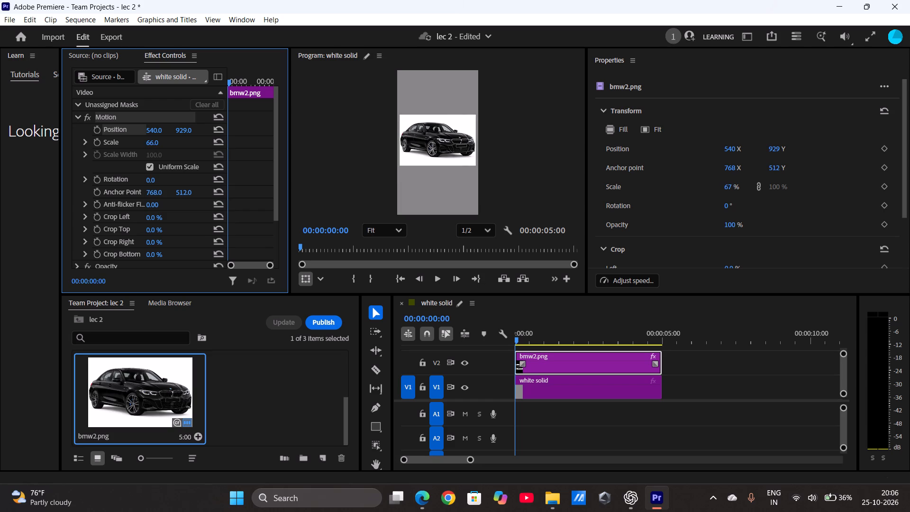
{"action": "left_click_drag", "start_coordinate": [129, 134], "coordinate": [131, 134]}
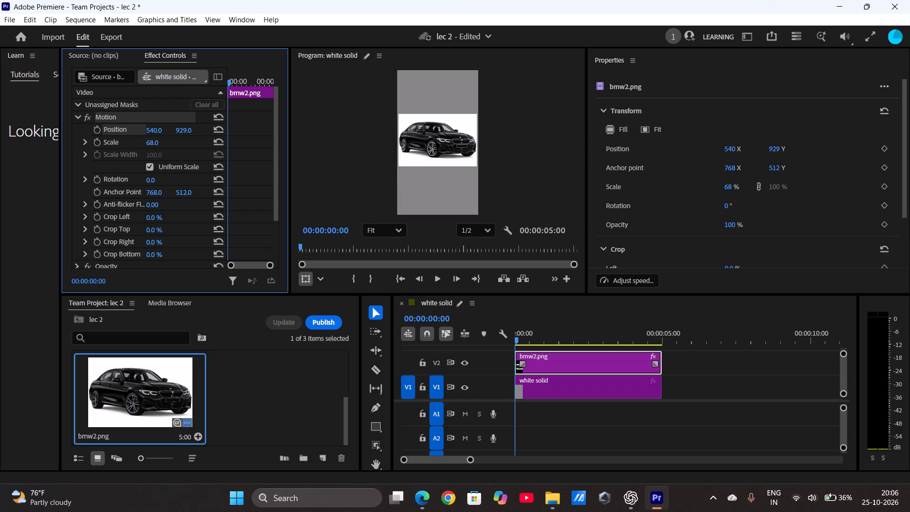
{"action": "left_click_drag", "start_coordinate": [131, 134], "coordinate": [132, 135]}
Set the vertical Anchor Point value of the bmw2.png clip to 491.
{"action": "left_click_drag", "start_coordinate": [180, 191], "coordinate": [168, 193]}
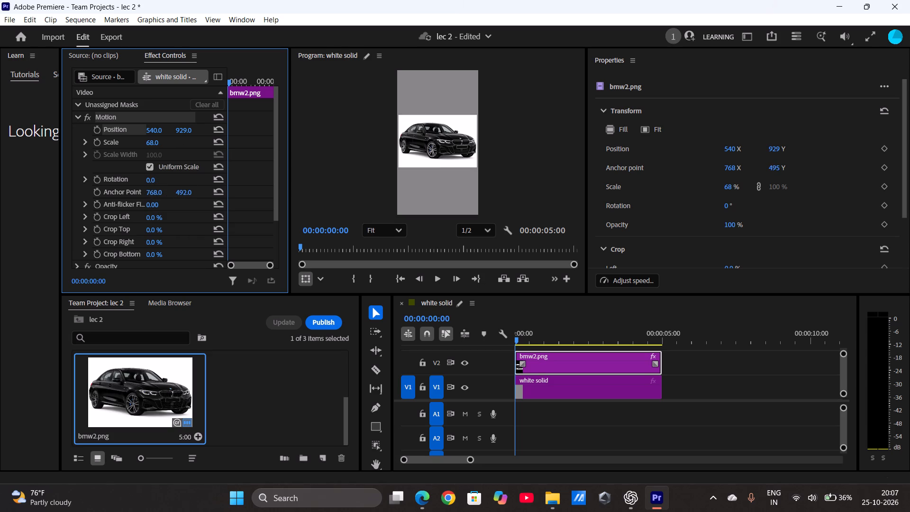
{"action": "left_click_drag", "start_coordinate": [168, 193], "coordinate": [169, 191]}
{"action": "left_click_drag", "start_coordinate": [169, 191], "coordinate": [169, 192]}
Expand the Opacity properties of the bmw2.png clip and set its Blend Mode to Overlay.
{"action": "scroll", "coordinate": [159, 253], "scroll_direction": "down", "scroll_amount": 1}
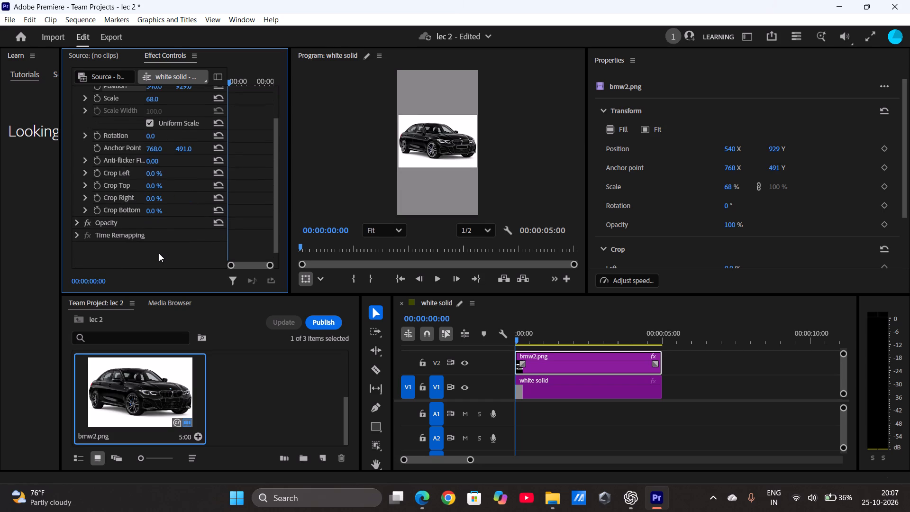
{"action": "left_click", "coordinate": [111, 225]}
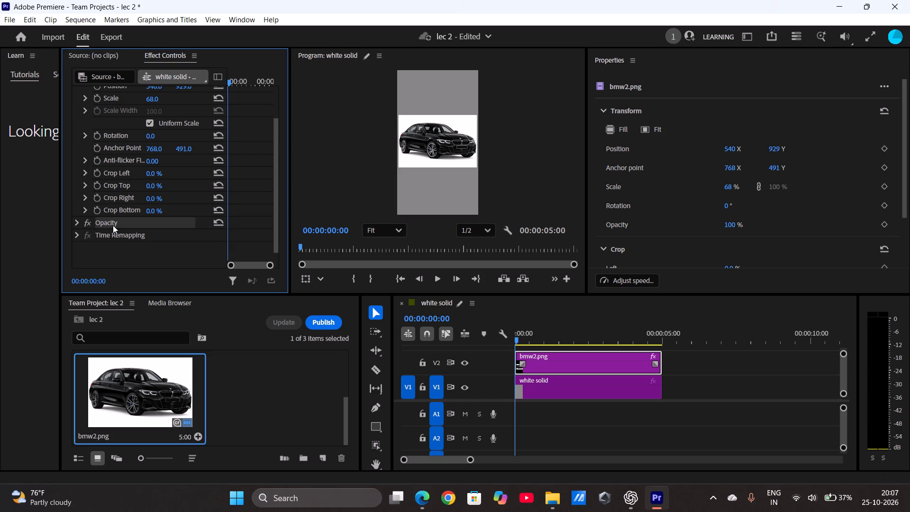
{"action": "left_click", "coordinate": [77, 220]}
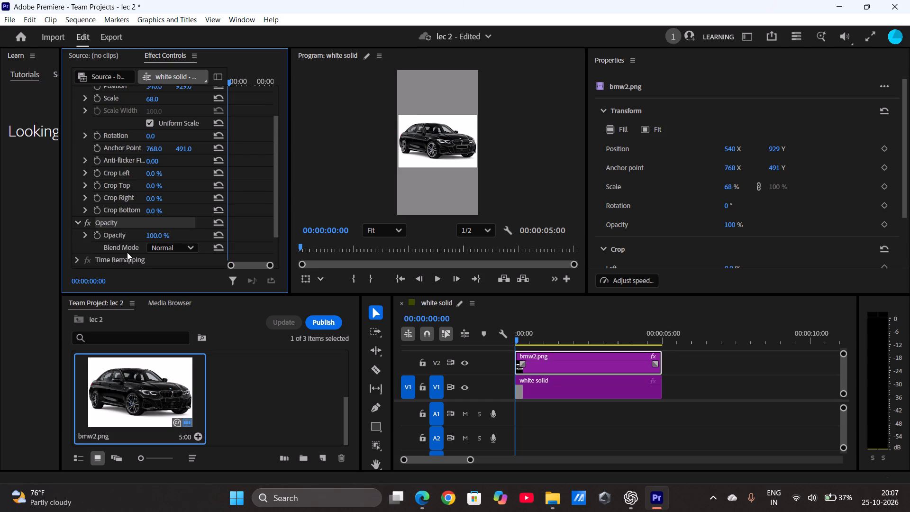
{"action": "left_click", "coordinate": [182, 249]}
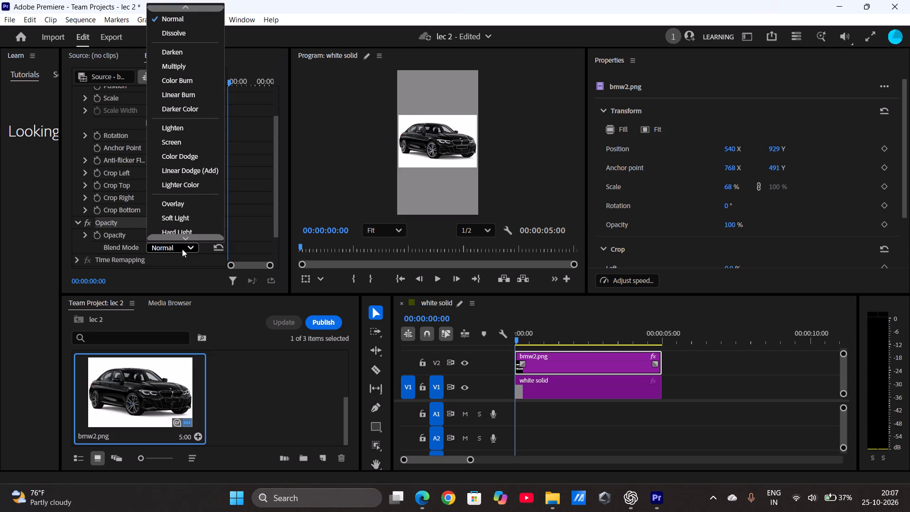
{"action": "left_click", "coordinate": [178, 194]}
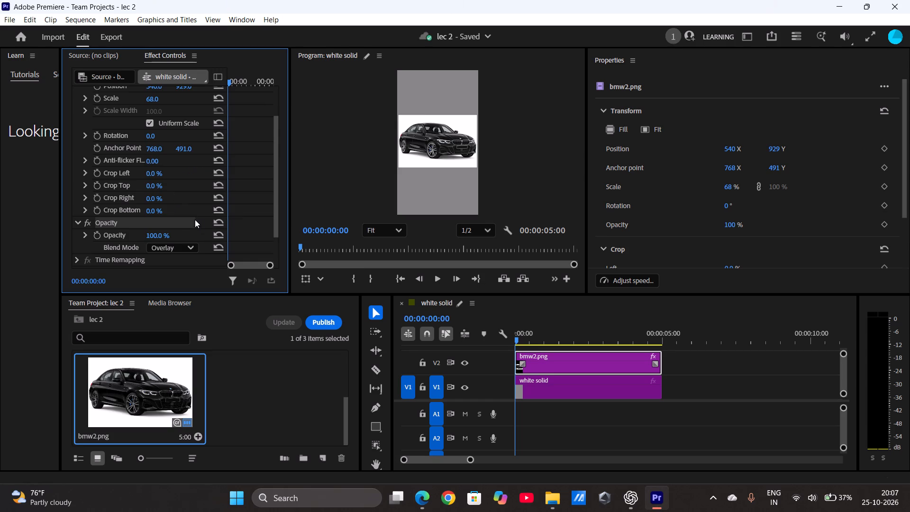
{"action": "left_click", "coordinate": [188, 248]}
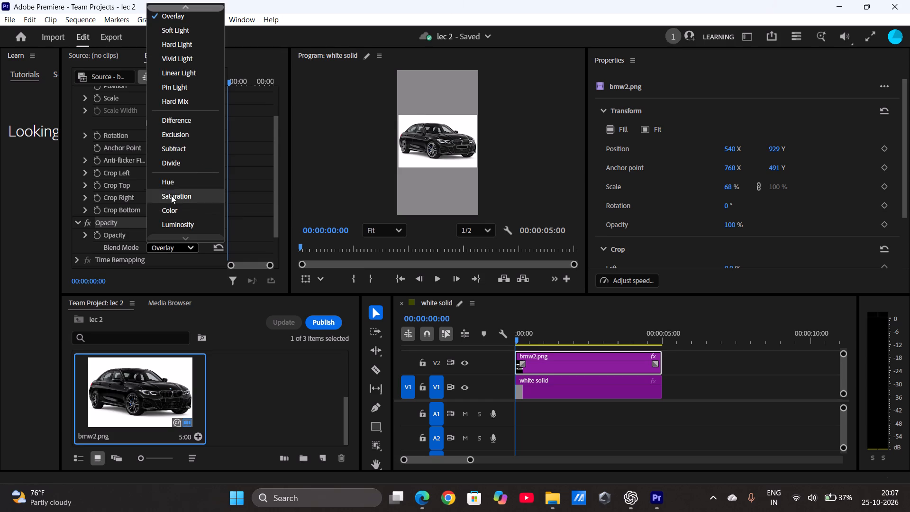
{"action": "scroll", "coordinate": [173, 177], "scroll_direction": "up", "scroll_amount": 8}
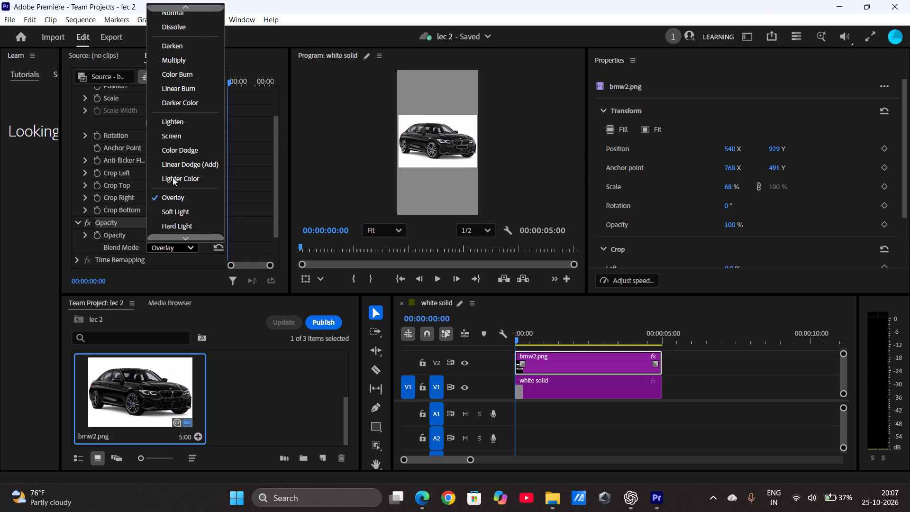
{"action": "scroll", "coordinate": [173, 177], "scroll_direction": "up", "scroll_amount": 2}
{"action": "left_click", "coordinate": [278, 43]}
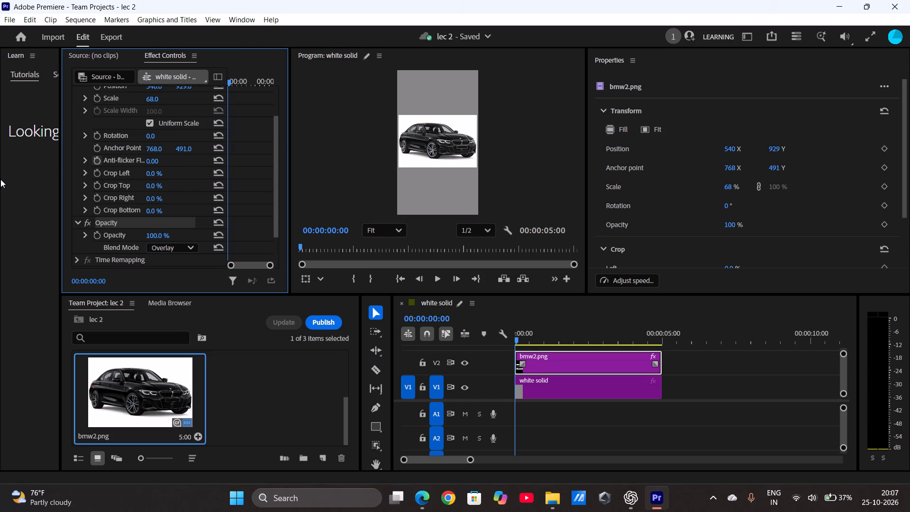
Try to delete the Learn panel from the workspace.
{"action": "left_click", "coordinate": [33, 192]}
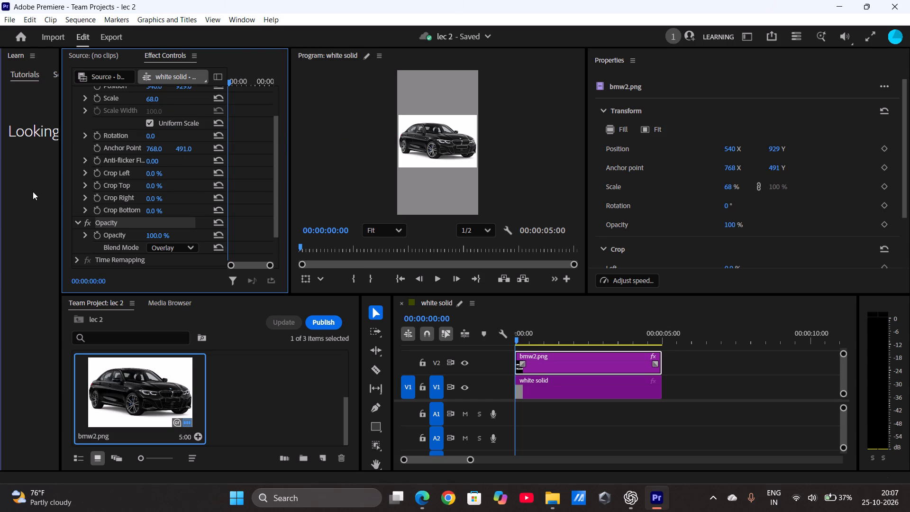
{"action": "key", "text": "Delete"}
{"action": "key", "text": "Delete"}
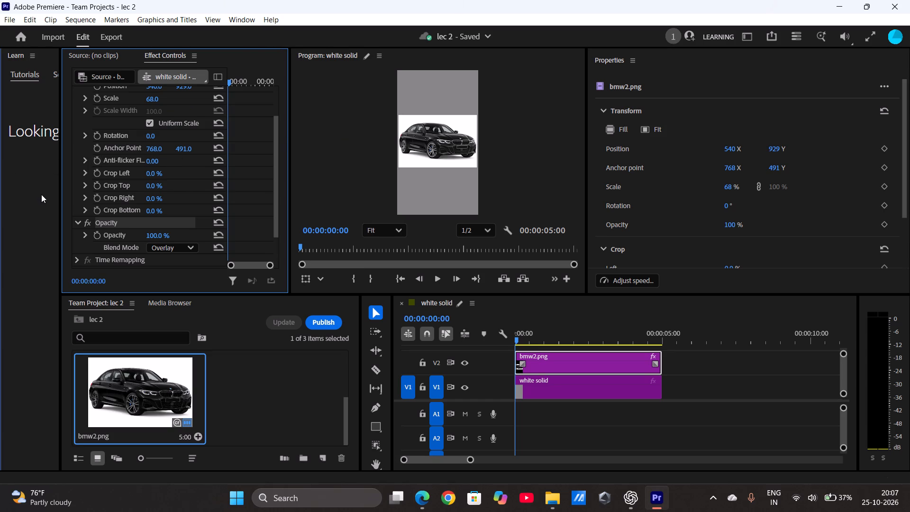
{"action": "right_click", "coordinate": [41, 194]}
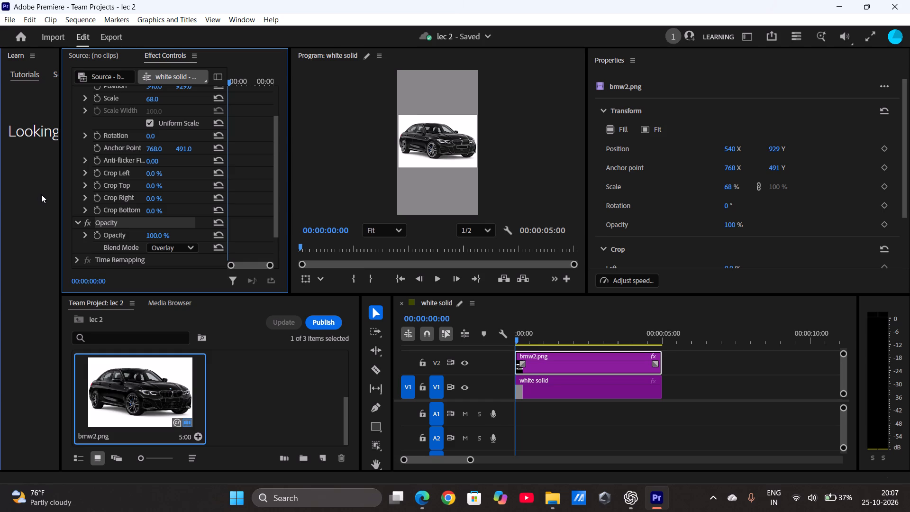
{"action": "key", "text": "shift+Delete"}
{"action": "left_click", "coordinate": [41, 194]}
Narrow the Learn panel as far as possible to give the Effect Controls and project bin more room.
{"action": "left_click_drag", "start_coordinate": [59, 248], "coordinate": [31, 255]}
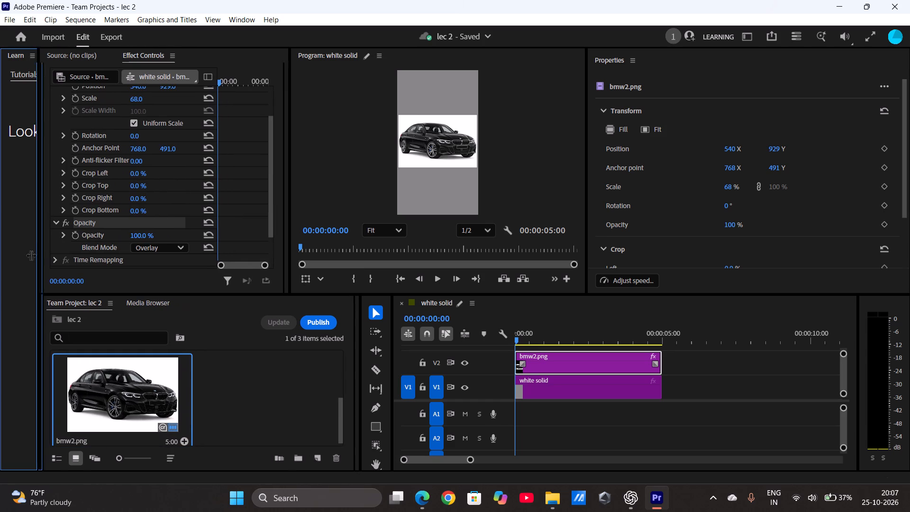
{"action": "left_click_drag", "start_coordinate": [31, 255], "coordinate": [0, 263]}
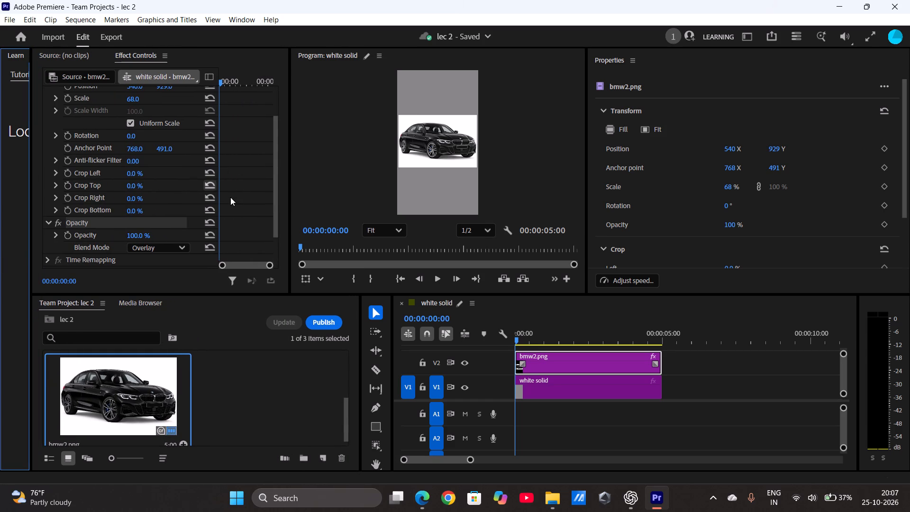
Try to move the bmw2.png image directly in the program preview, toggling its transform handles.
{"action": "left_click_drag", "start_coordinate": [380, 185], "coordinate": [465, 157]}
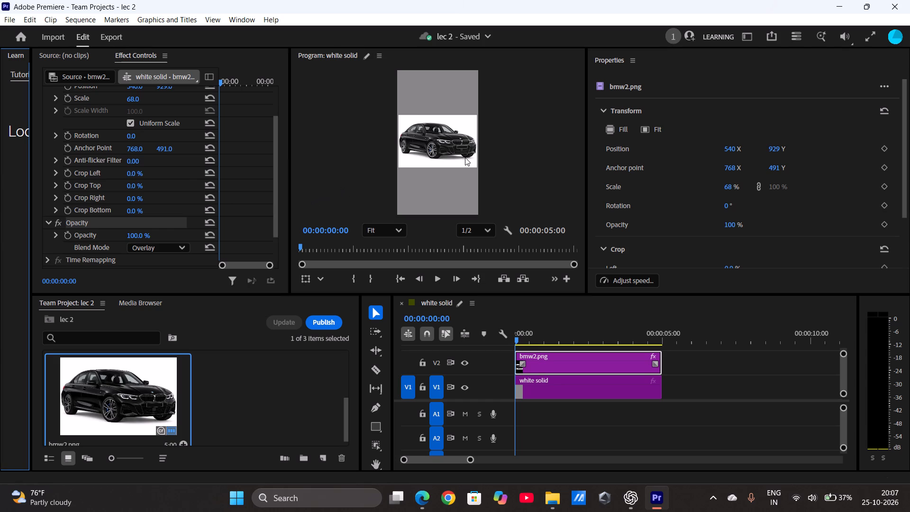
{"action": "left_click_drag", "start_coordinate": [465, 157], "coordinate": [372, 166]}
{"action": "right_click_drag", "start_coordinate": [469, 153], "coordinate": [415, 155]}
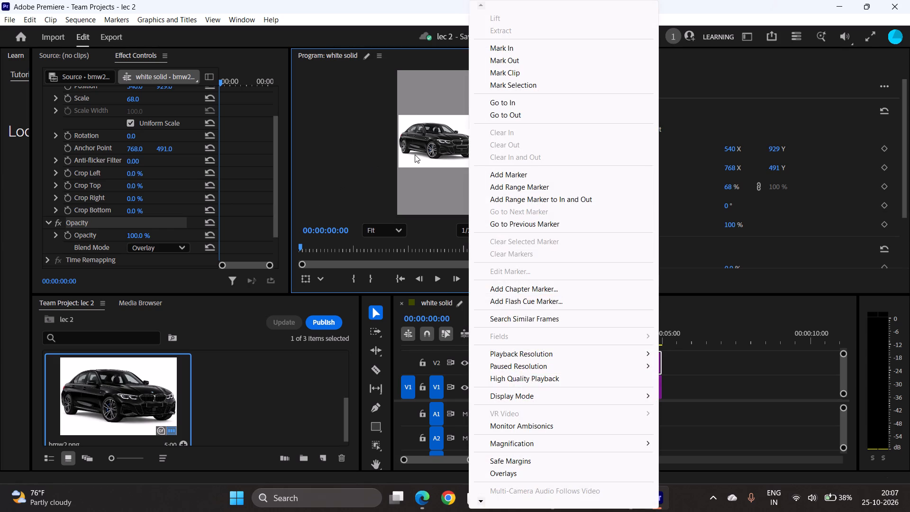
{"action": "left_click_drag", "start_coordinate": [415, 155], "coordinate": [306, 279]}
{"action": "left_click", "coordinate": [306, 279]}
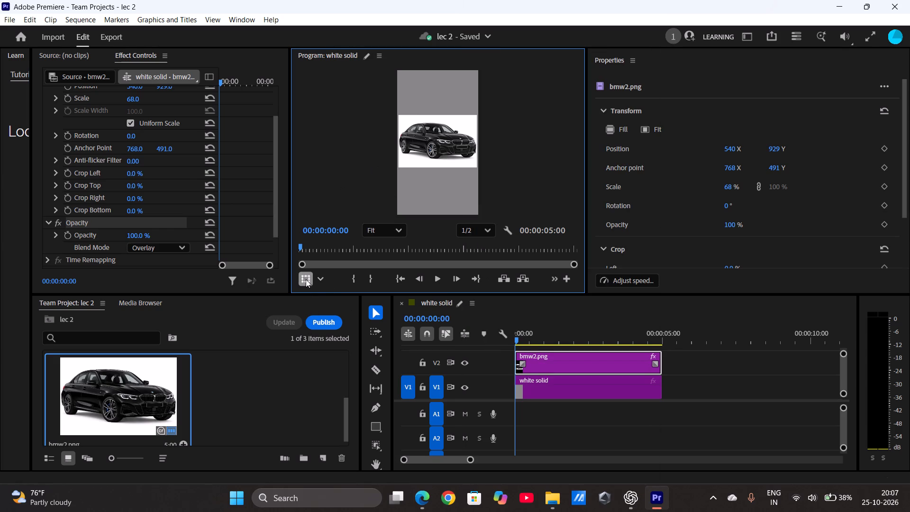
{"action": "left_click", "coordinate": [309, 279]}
Play the sequence from the start and stop at 00:00:02:27 to check the car over the white solid.
{"action": "left_click", "coordinate": [433, 282]}
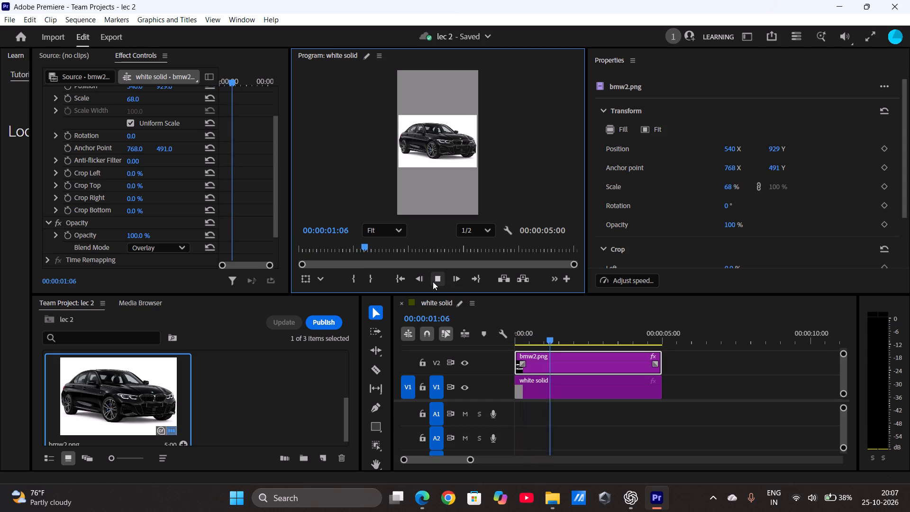
{"action": "left_click", "coordinate": [433, 282]}
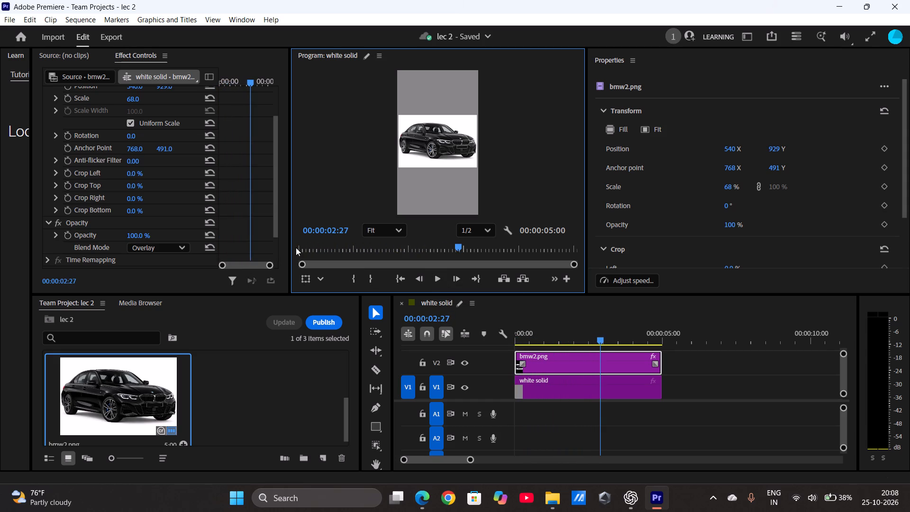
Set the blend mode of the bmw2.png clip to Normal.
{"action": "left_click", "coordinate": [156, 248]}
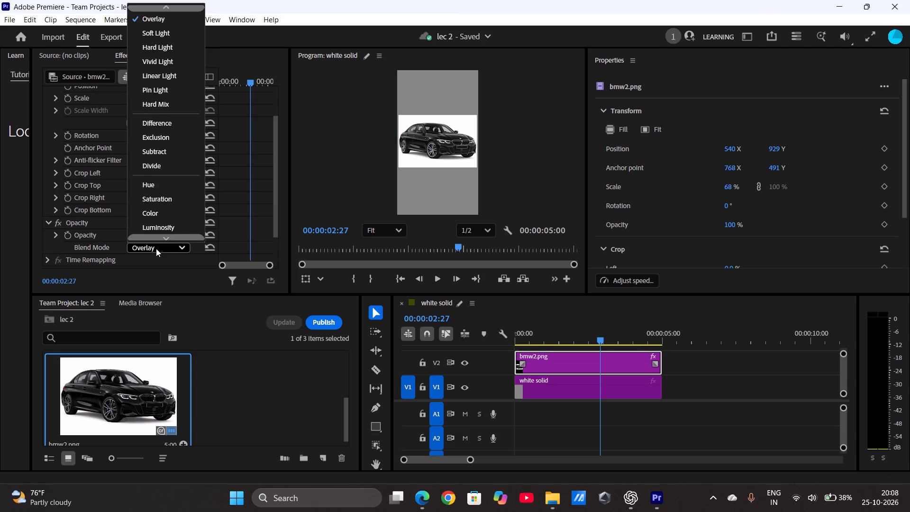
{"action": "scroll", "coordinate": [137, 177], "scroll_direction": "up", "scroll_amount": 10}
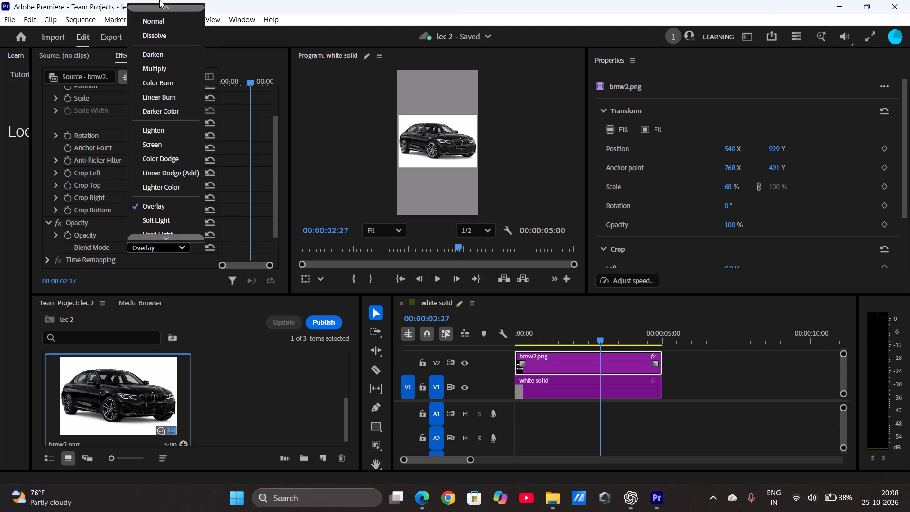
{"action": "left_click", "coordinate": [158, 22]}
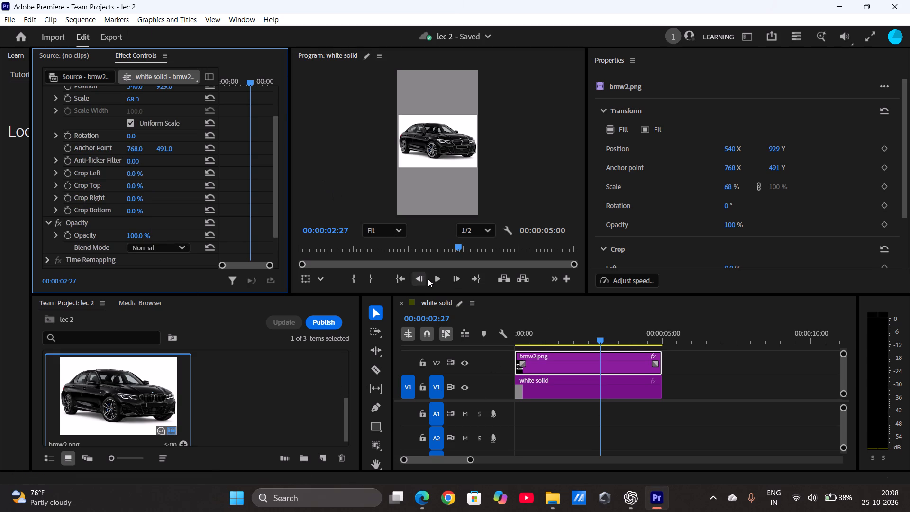
Play the sequence to check the car image, set the program preview zoom to Fit, and stop the replay at 00:00:00:17.
{"action": "left_click", "coordinate": [441, 278]}
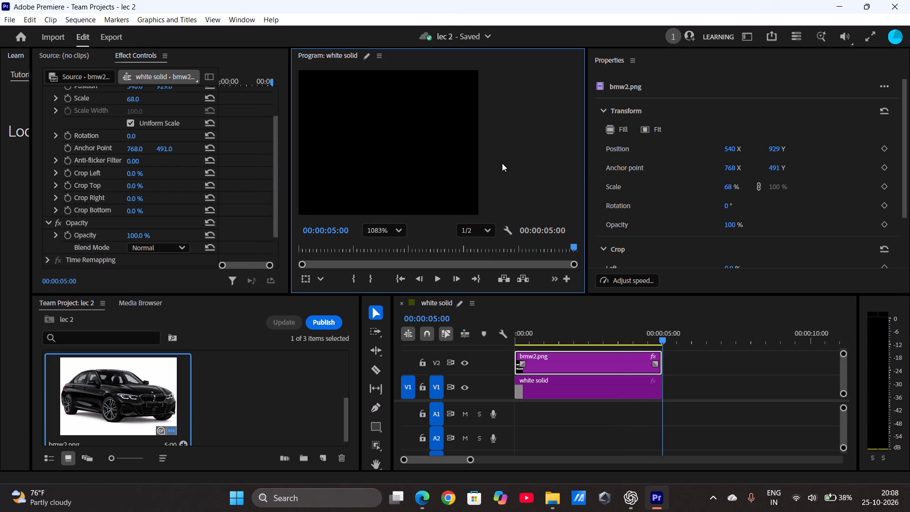
{"action": "left_click", "coordinate": [391, 232]}
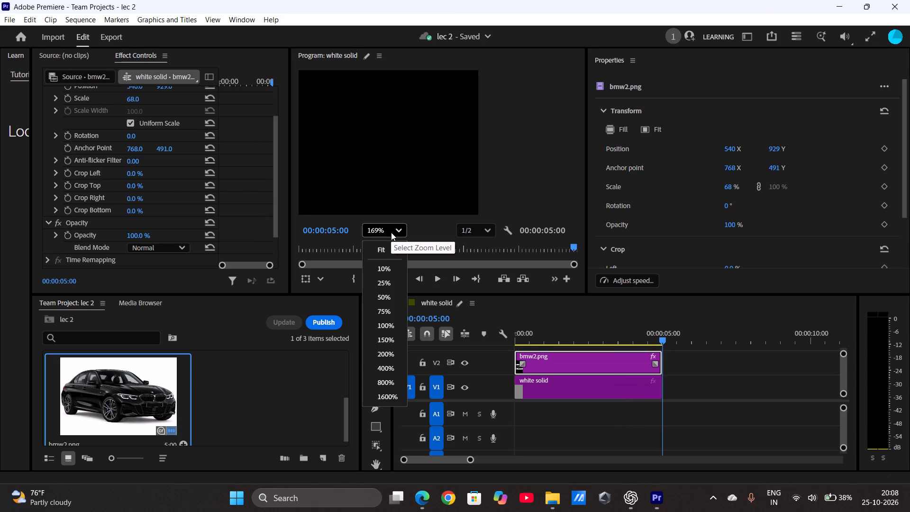
{"action": "left_click", "coordinate": [385, 249]}
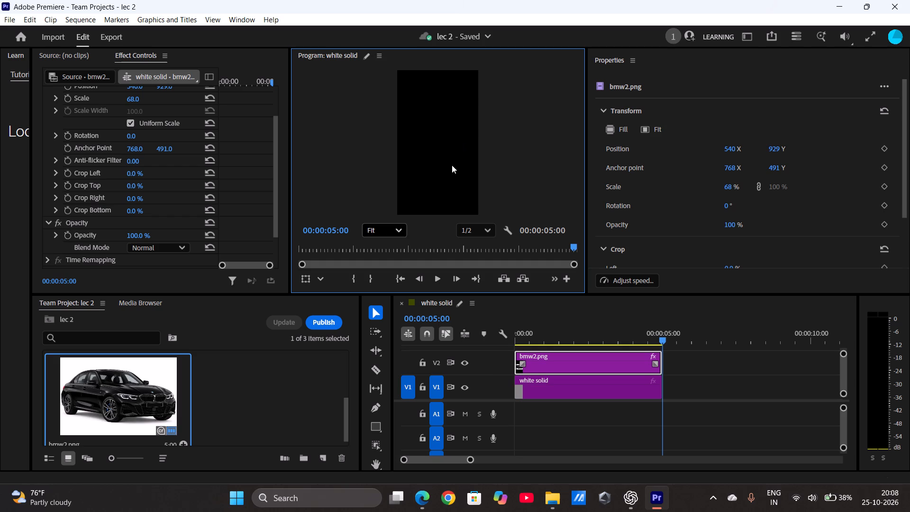
{"action": "left_click", "coordinate": [436, 278]}
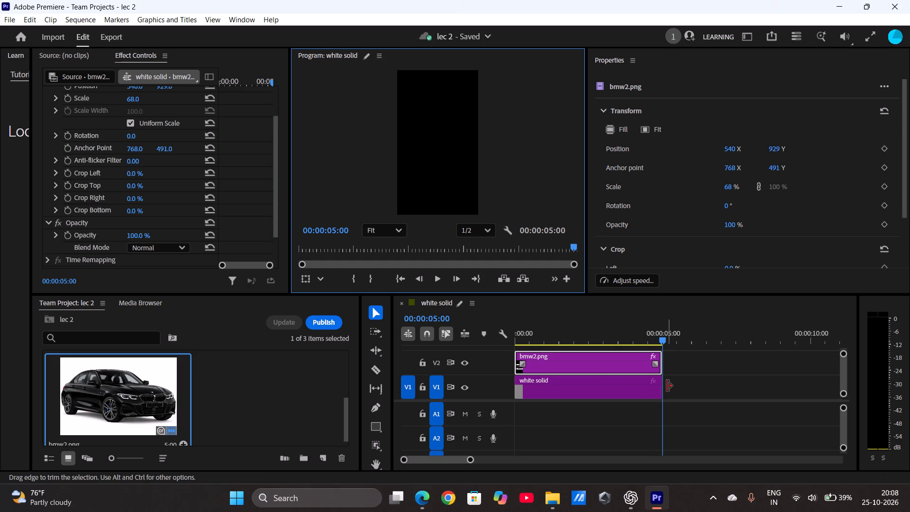
{"action": "left_click", "coordinate": [430, 279]}
{"action": "left_click", "coordinate": [435, 279]}
{"action": "left_click", "coordinate": [435, 279]}
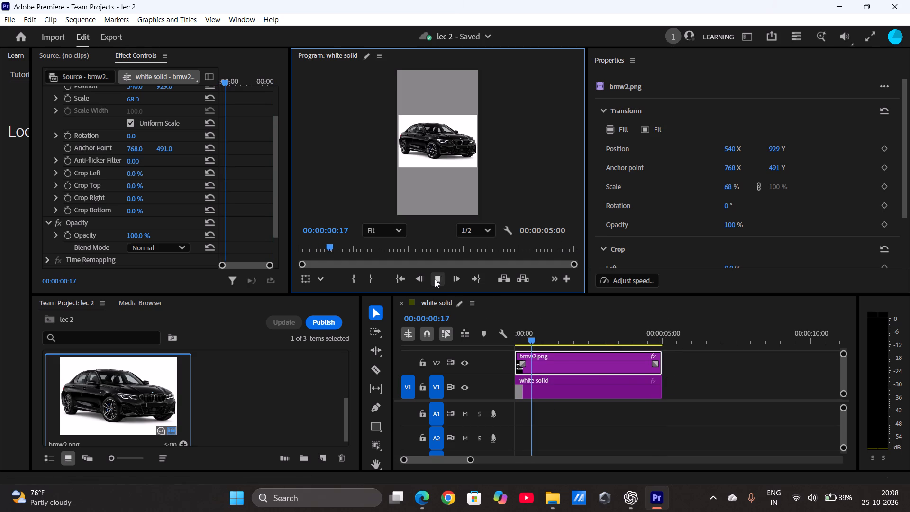
Cut the white solid clip on V1 near its end at 00:00:04:25 with the Razor tool.
{"action": "scroll", "coordinate": [224, 410], "scroll_direction": "down", "scroll_amount": 1}
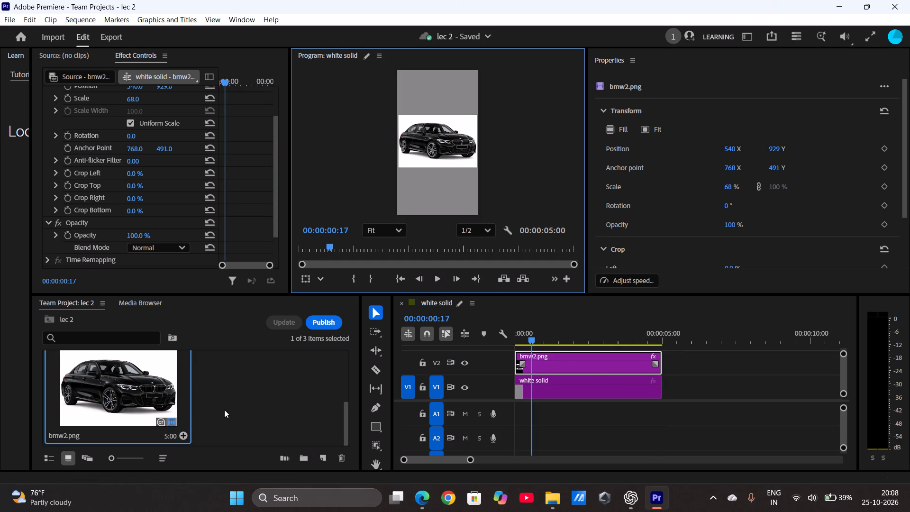
{"action": "scroll", "coordinate": [224, 410], "scroll_direction": "down", "scroll_amount": 1}
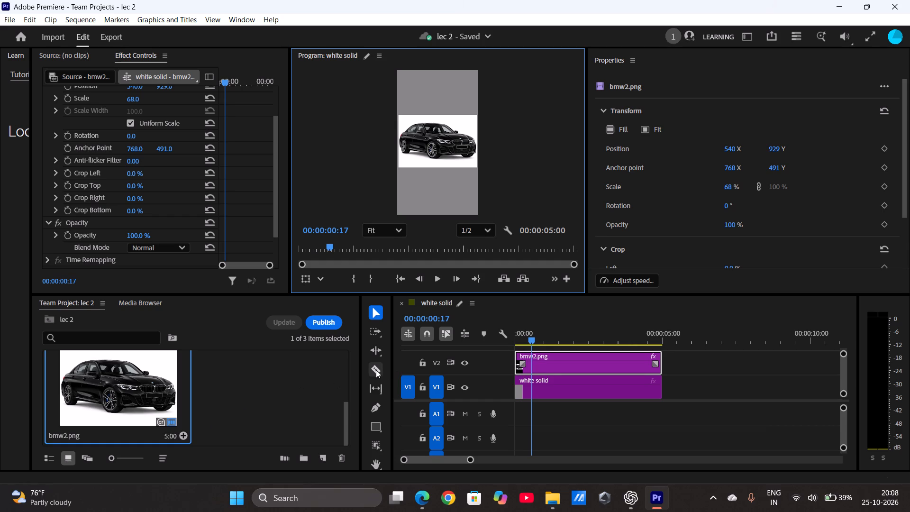
{"action": "left_click", "coordinate": [375, 370]}
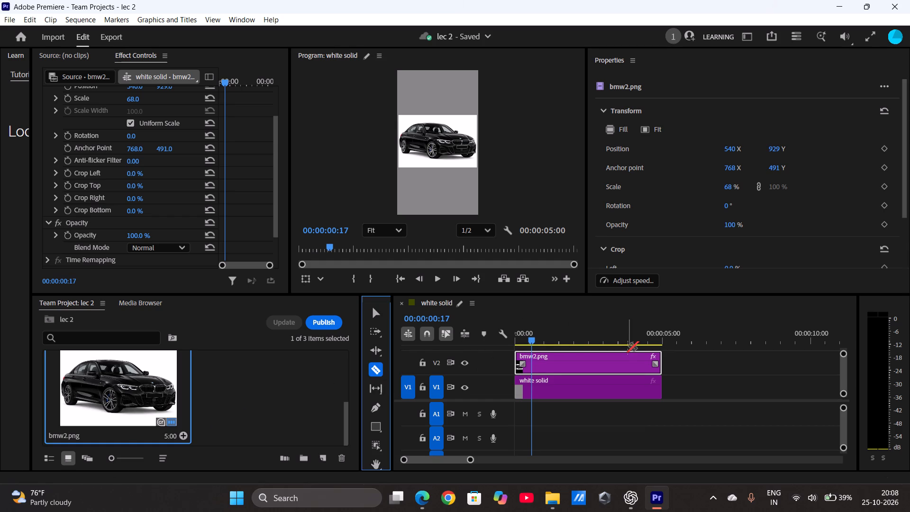
{"action": "left_click", "coordinate": [657, 386]}
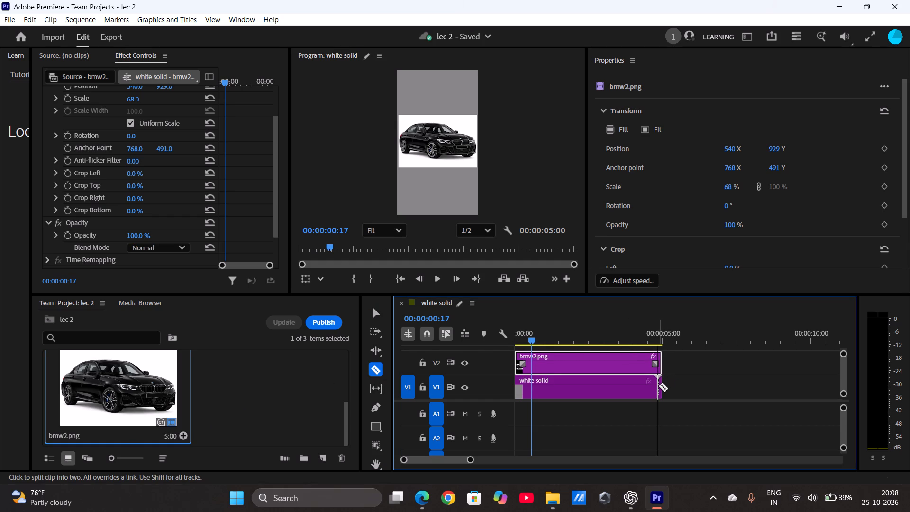
{"action": "left_click", "coordinate": [658, 386]}
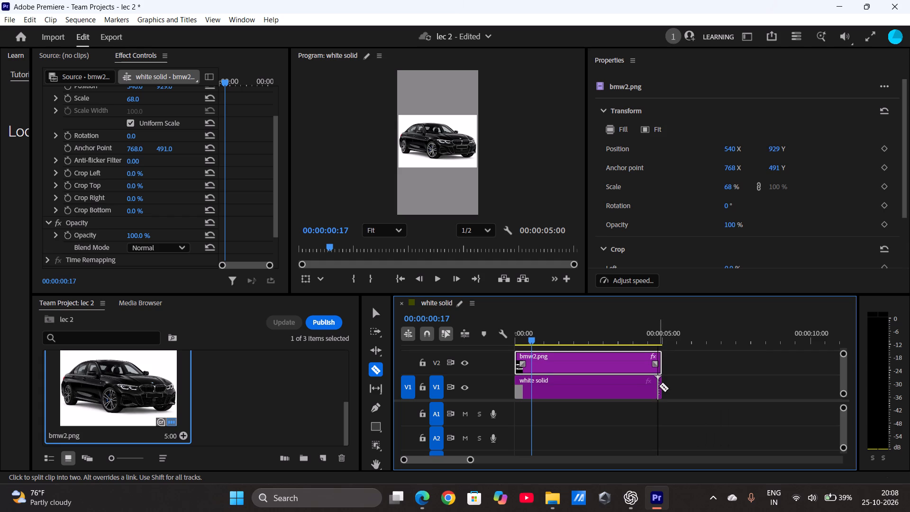
{"action": "left_click", "coordinate": [659, 386]}
{"action": "left_click", "coordinate": [677, 384]}
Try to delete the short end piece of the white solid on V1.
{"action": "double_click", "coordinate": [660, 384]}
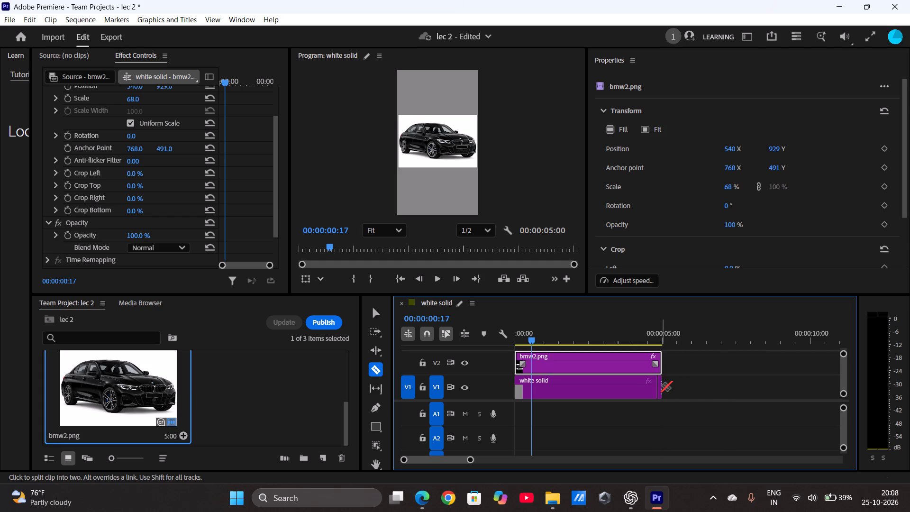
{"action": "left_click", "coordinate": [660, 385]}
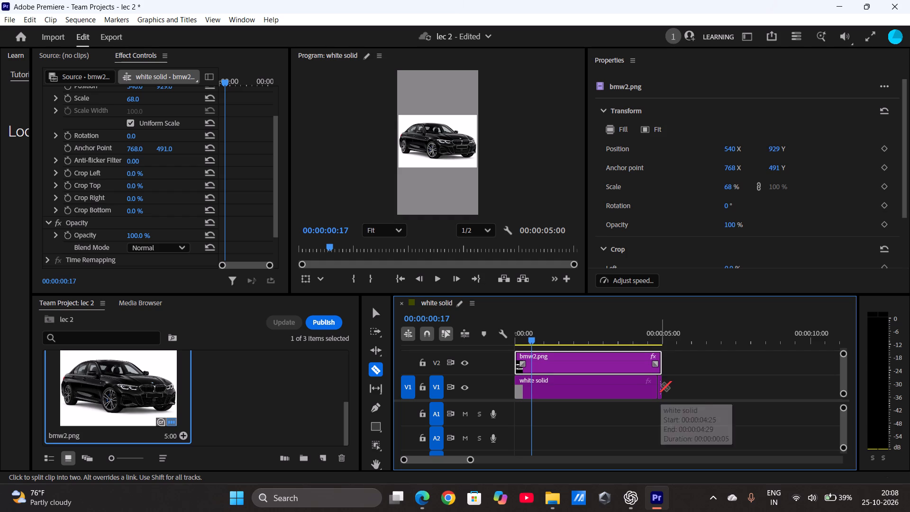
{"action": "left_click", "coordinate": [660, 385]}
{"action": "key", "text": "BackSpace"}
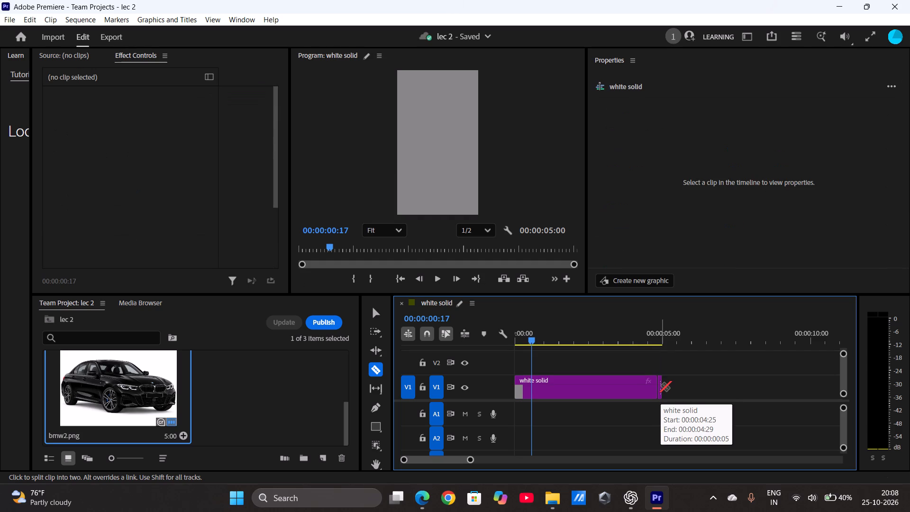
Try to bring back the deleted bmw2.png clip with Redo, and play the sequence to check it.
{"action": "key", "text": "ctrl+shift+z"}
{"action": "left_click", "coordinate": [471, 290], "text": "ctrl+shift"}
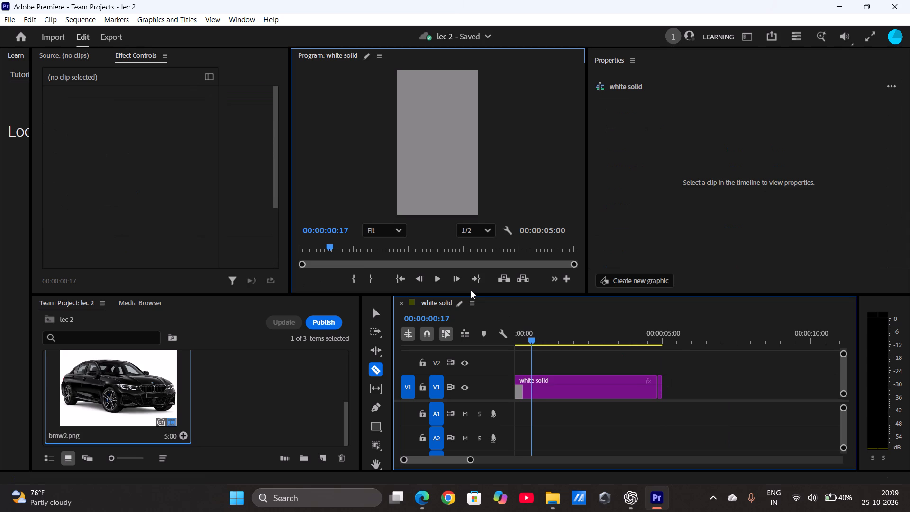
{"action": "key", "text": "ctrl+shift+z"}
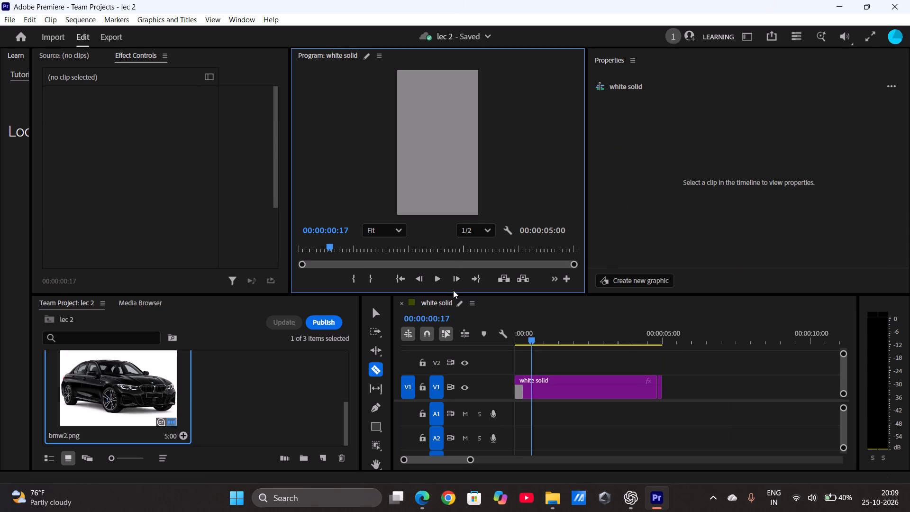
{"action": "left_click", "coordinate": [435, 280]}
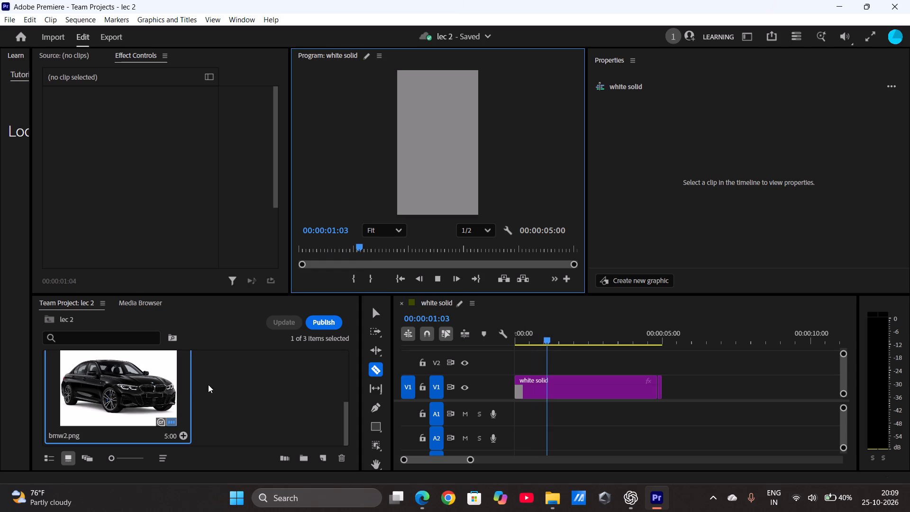
Place bmw2.png from the project bin on track V2 at the start of the sequence, above the white solid.
{"action": "left_click_drag", "start_coordinate": [155, 389], "coordinate": [527, 356]}
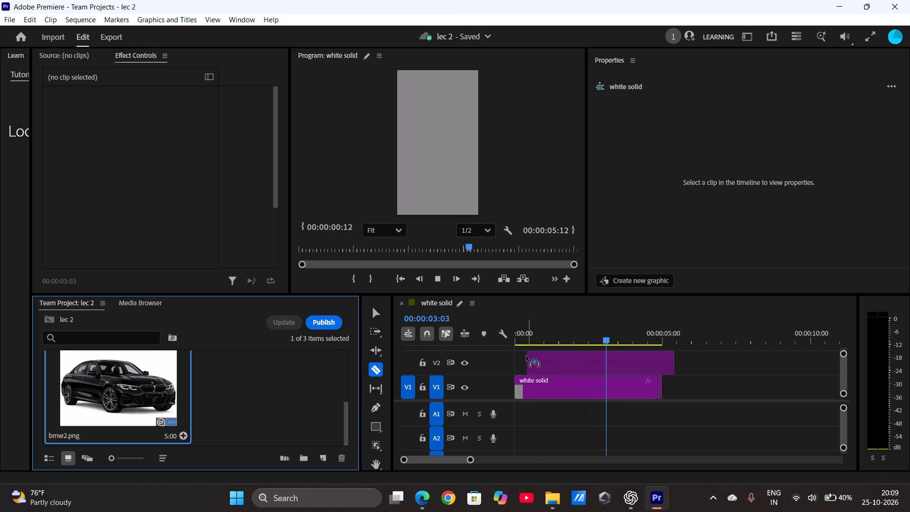
{"action": "left_click_drag", "start_coordinate": [527, 356], "coordinate": [512, 357]}
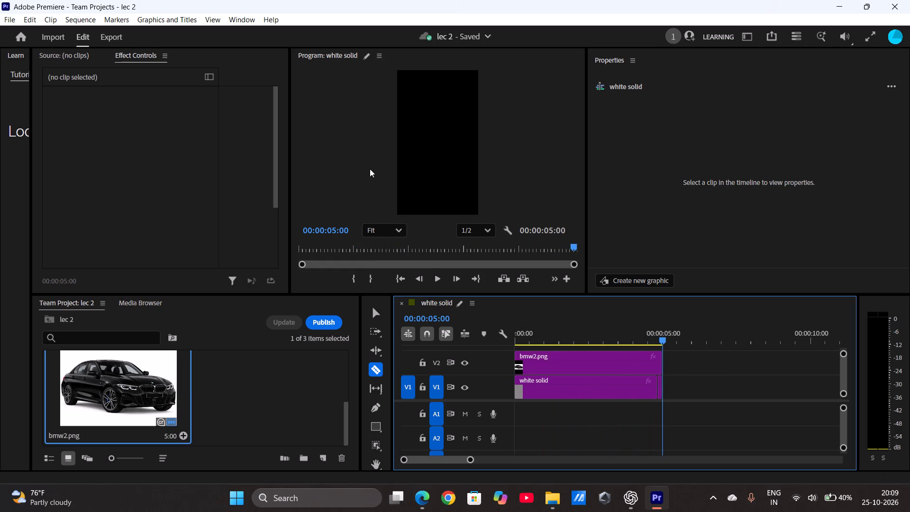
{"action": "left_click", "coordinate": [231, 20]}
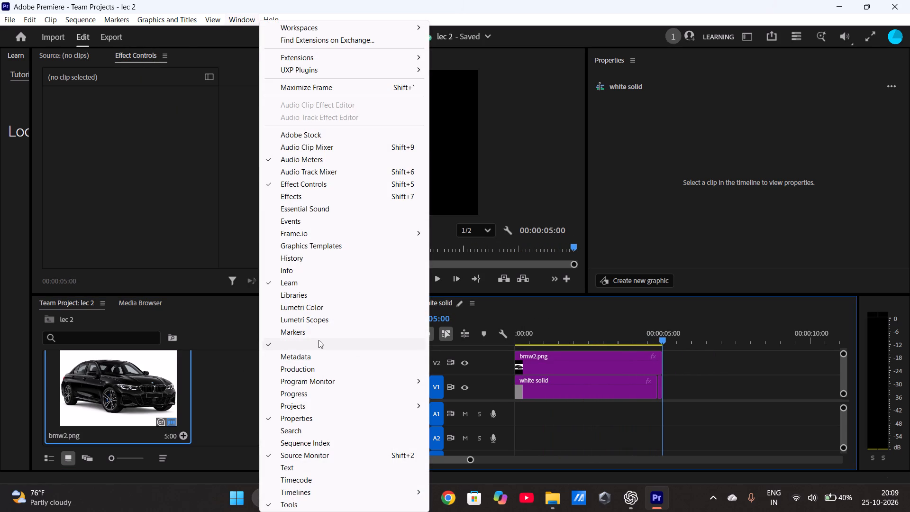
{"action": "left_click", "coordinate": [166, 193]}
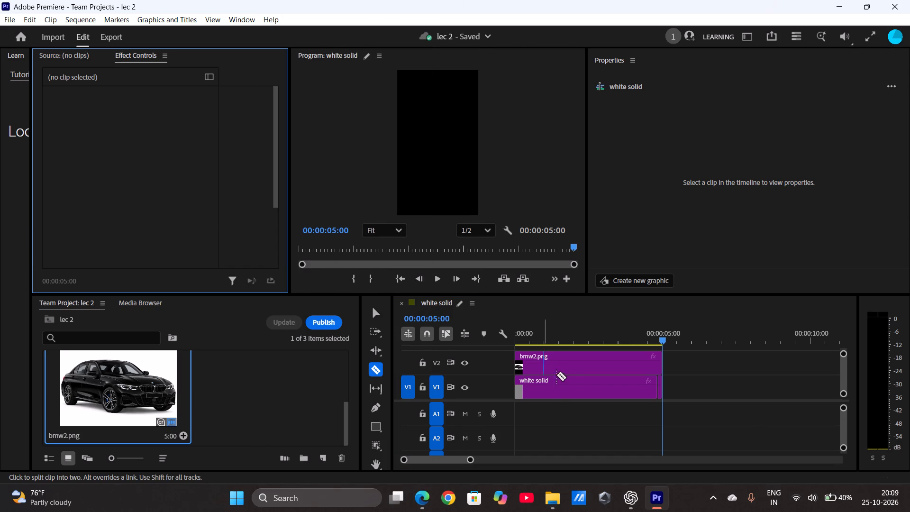
Split the bmw2.png clip on V2 about a third of the way in with the Razor tool.
{"action": "left_click_drag", "start_coordinate": [561, 371], "coordinate": [535, 363]}
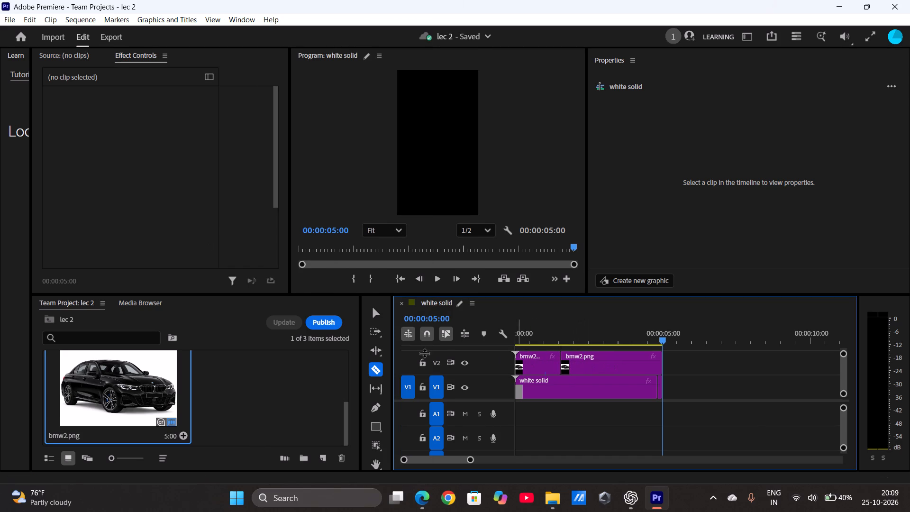
Select the longer second piece of bmw2.png on V2 and reduce its scale to 0 while playing the sequence.
{"action": "left_click", "coordinate": [372, 320]}
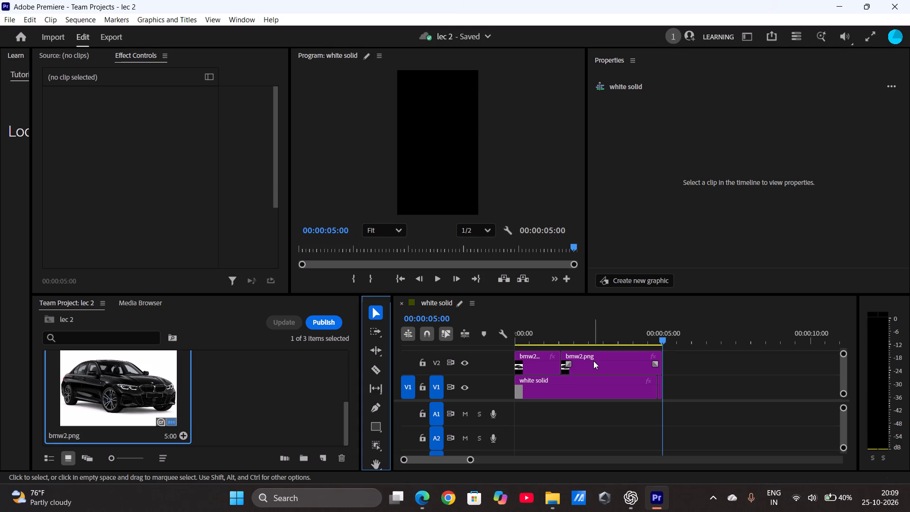
{"action": "left_click_drag", "start_coordinate": [593, 361], "coordinate": [575, 327]}
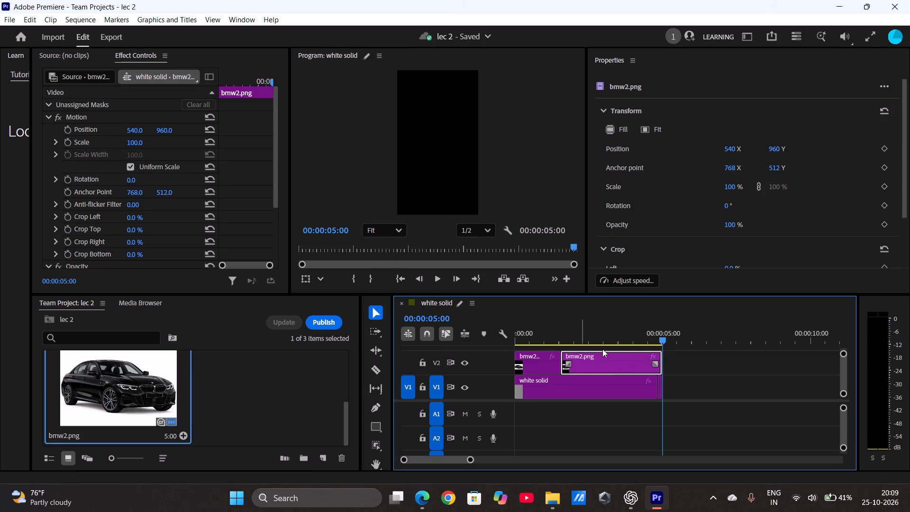
{"action": "left_click", "coordinate": [434, 275]}
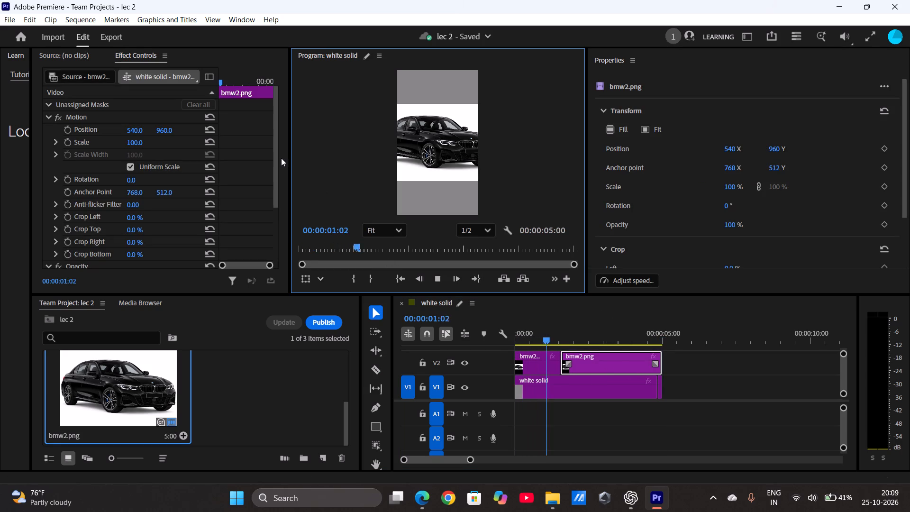
{"action": "left_click_drag", "start_coordinate": [135, 139], "coordinate": [133, 139]}
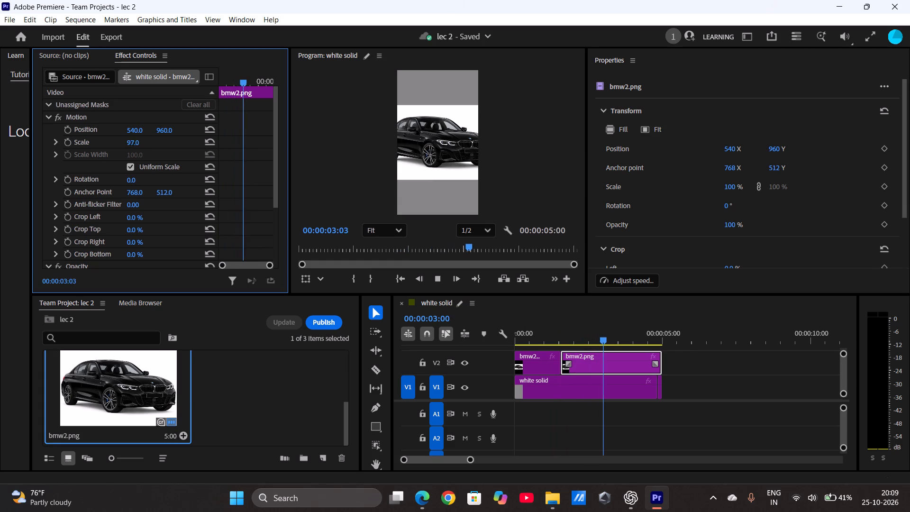
{"action": "left_click_drag", "start_coordinate": [133, 139], "coordinate": [109, 133]}
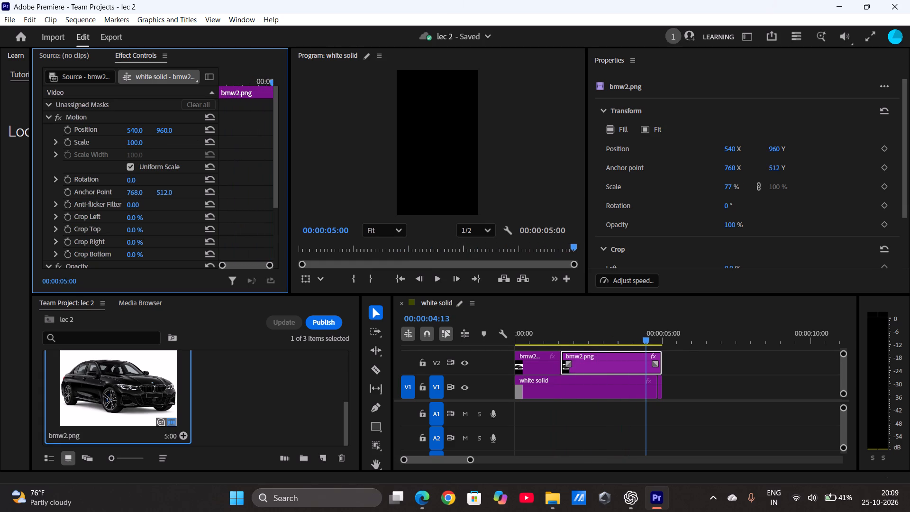
{"action": "left_click_drag", "start_coordinate": [109, 133], "coordinate": [123, 132]}
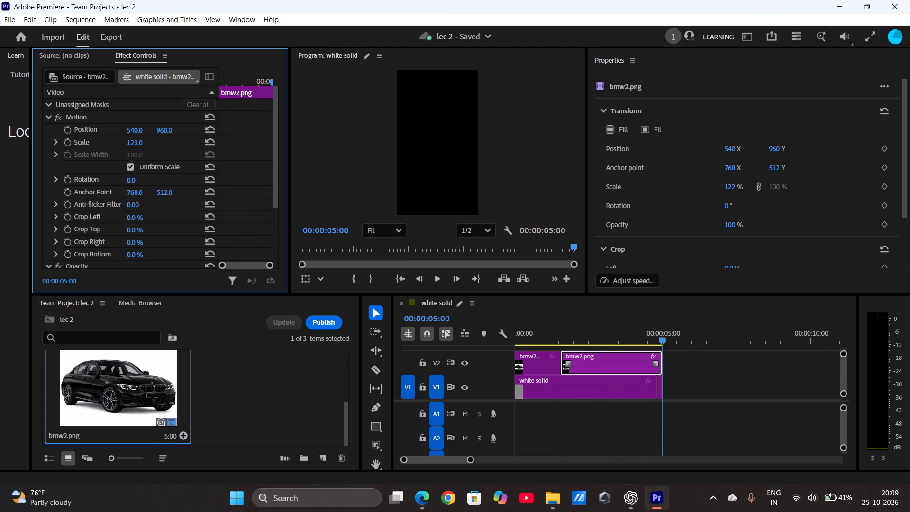
{"action": "left_click_drag", "start_coordinate": [123, 132], "coordinate": [66, 128]}
{"action": "left_click_drag", "start_coordinate": [66, 128], "coordinate": [5, 119]}
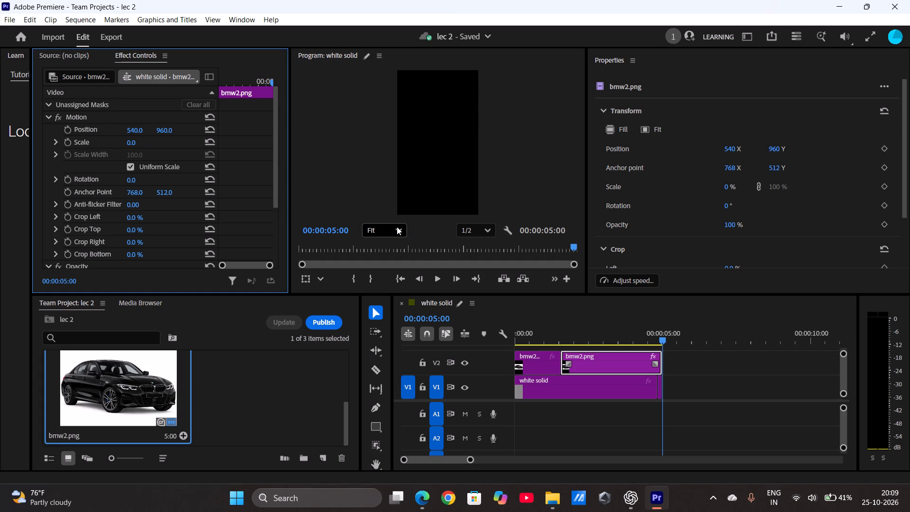
Set the program preview zoom to Fit and reselect the second bmw2.png piece on V2.
{"action": "left_click", "coordinate": [397, 227]}
{"action": "left_click", "coordinate": [389, 256]}
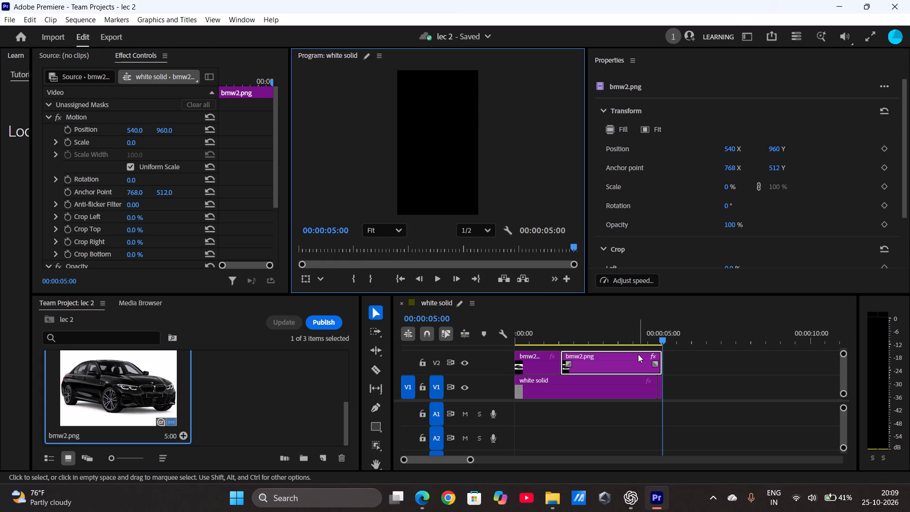
{"action": "left_click", "coordinate": [638, 354]}
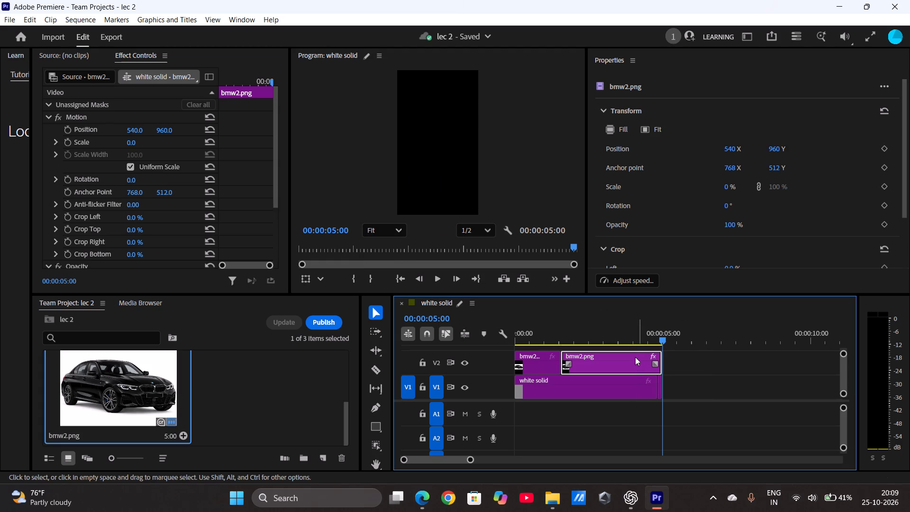
Delete both pieces of the split bmw2.png clip from track V2.
{"action": "left_click", "coordinate": [627, 362]}
{"action": "key", "text": "BackSpace"}
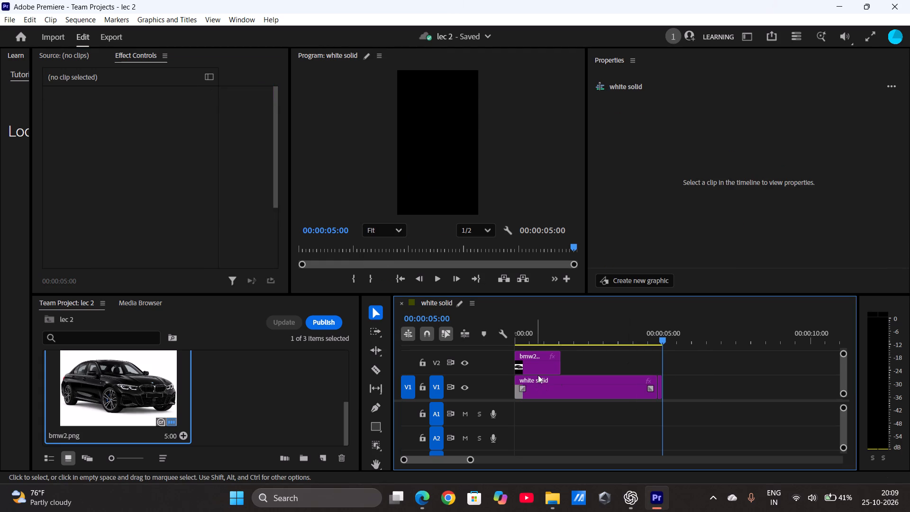
{"action": "left_click", "coordinate": [546, 361]}
{"action": "key", "text": "BackSpace"}
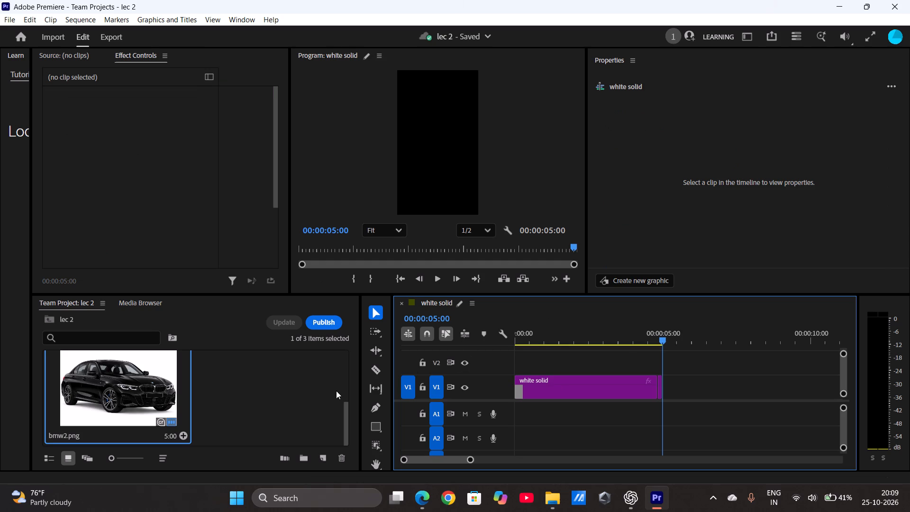
Place a fresh bmw2.png from the project bin on V2 at the start of the sequence, above the white solid.
{"action": "left_click_drag", "start_coordinate": [144, 375], "coordinate": [521, 358]}
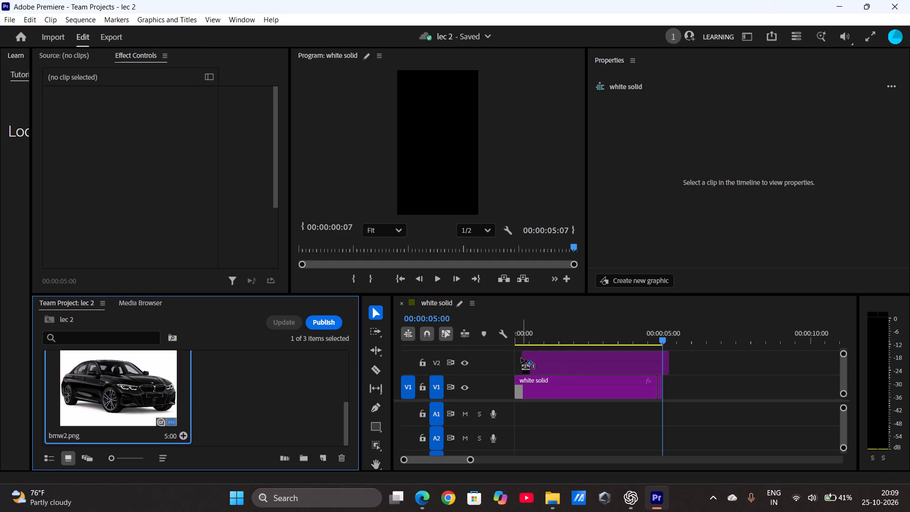
{"action": "left_click_drag", "start_coordinate": [521, 358], "coordinate": [516, 358]}
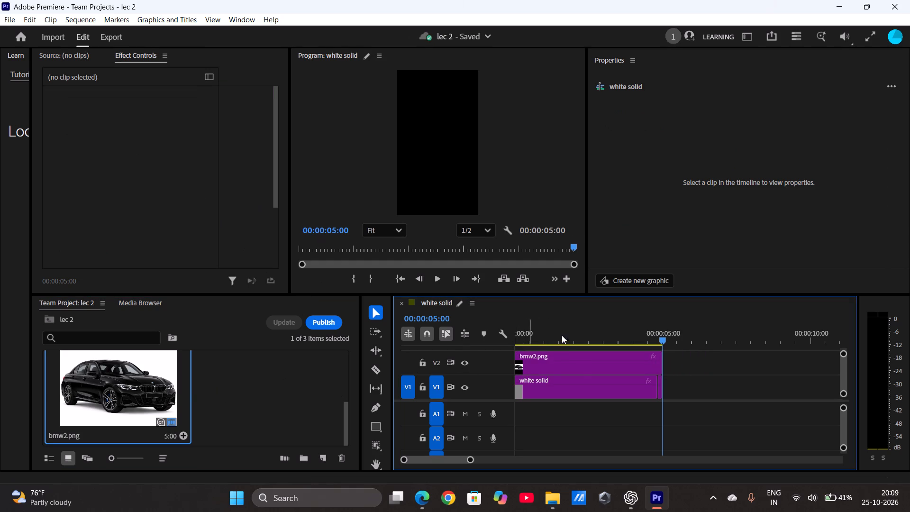
Return the playhead to the sequence start and reduce the scale of the bmw2.png clip on V2 to 69.
{"action": "left_click_drag", "start_coordinate": [579, 363], "coordinate": [189, 188]}
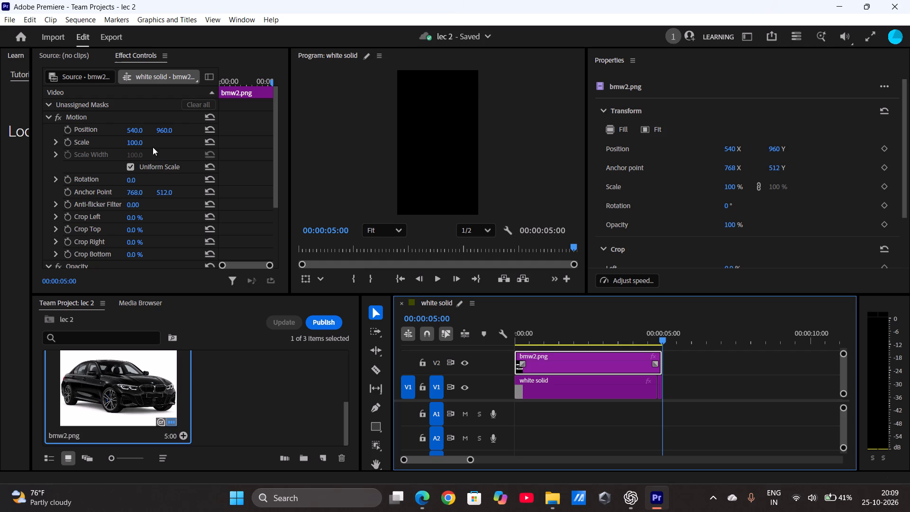
{"action": "left_click_drag", "start_coordinate": [137, 138], "coordinate": [118, 140]}
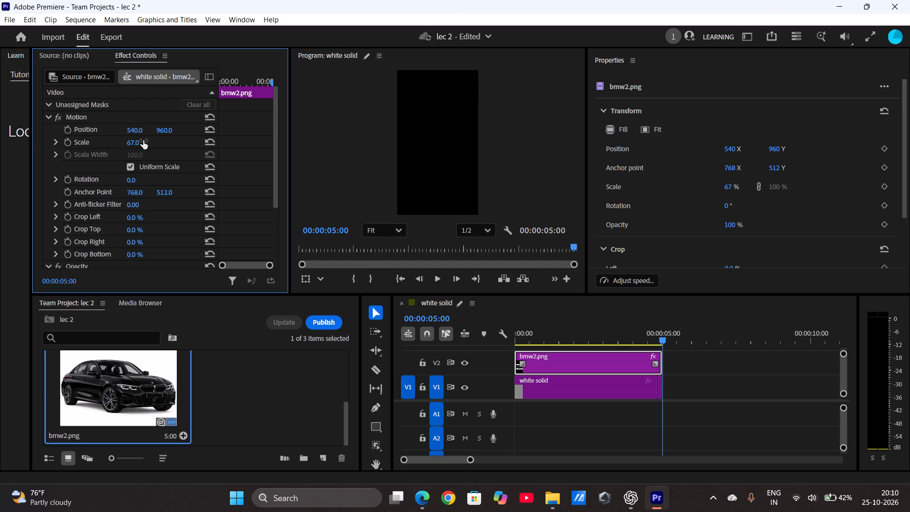
{"action": "left_click", "coordinate": [542, 361]}
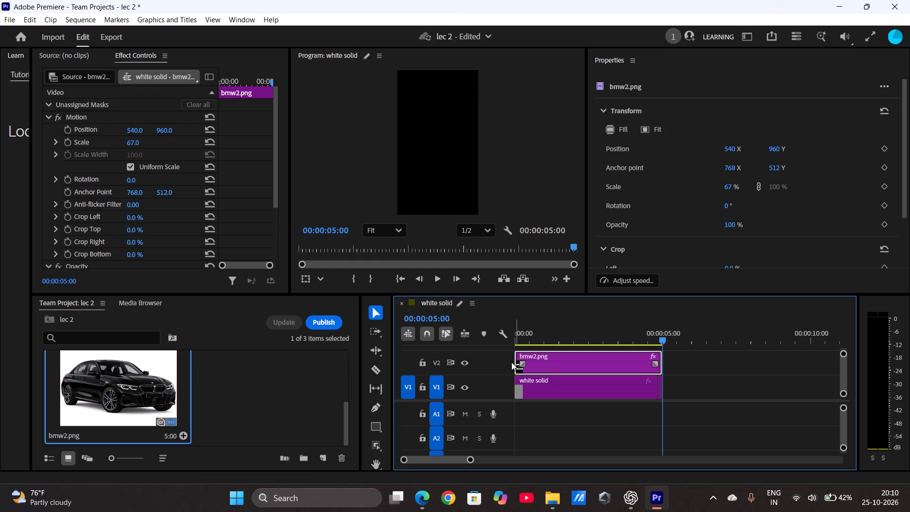
{"action": "left_click", "coordinate": [438, 285]}
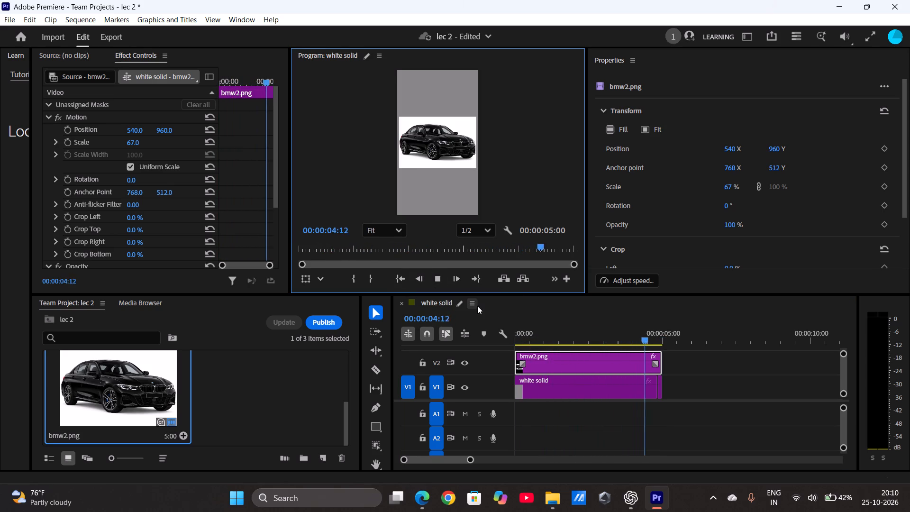
{"action": "left_click", "coordinate": [398, 274]}
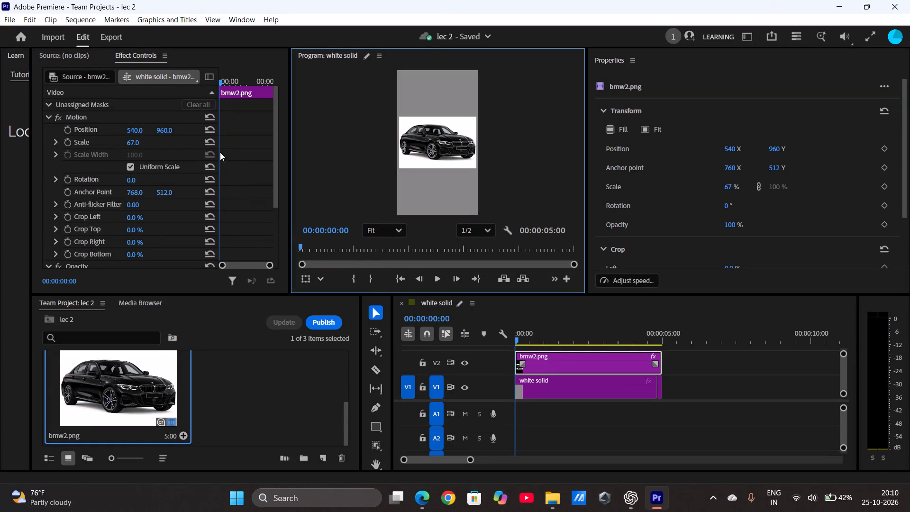
{"action": "left_click", "coordinate": [134, 141]}
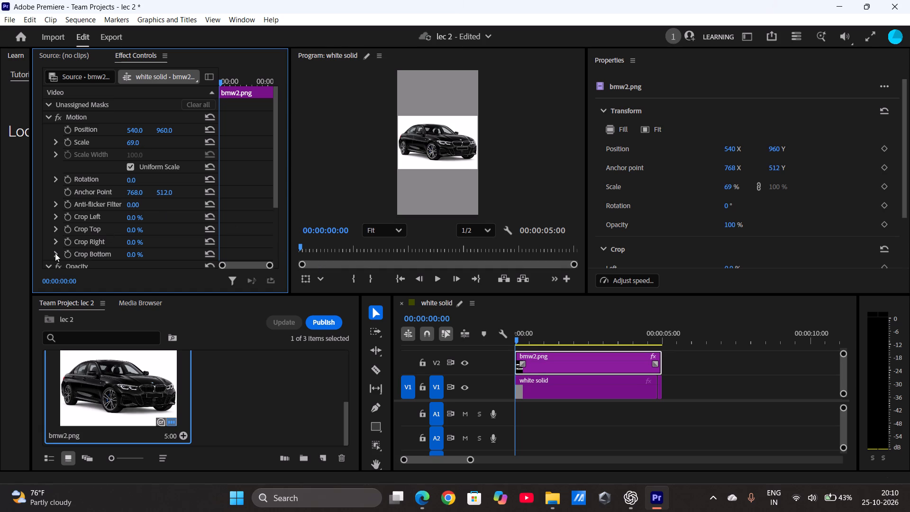
Collapse the Motion and Opacity groups in the bmw2.png clip's effect settings.
{"action": "left_click", "coordinate": [51, 266]}
{"action": "left_click", "coordinate": [210, 89]}
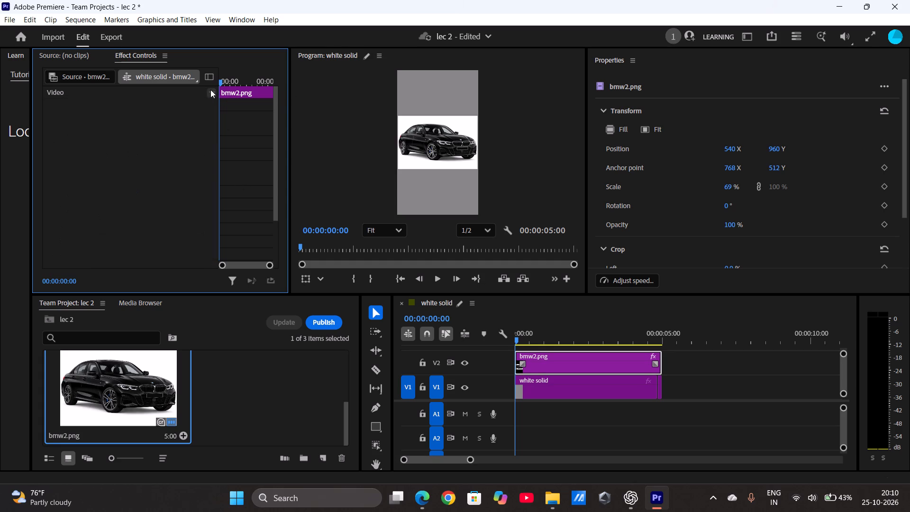
{"action": "left_click", "coordinate": [210, 90]}
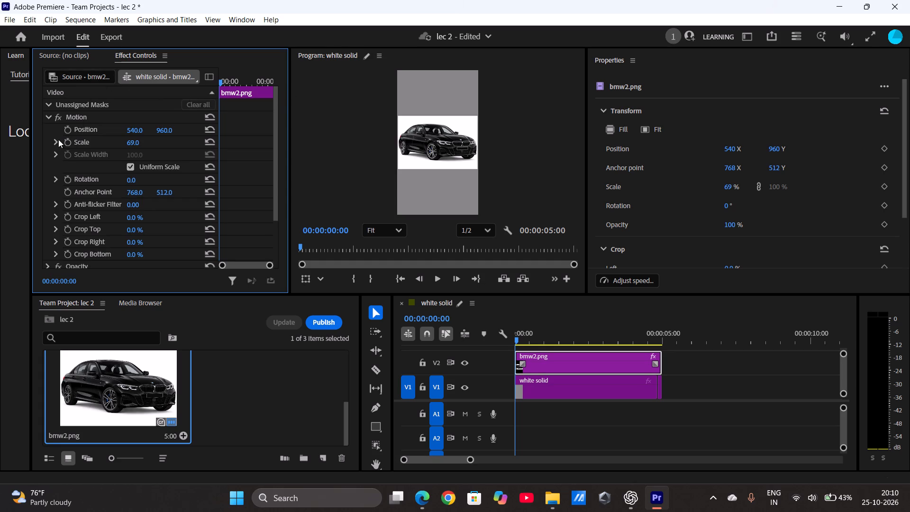
{"action": "left_click", "coordinate": [45, 118]}
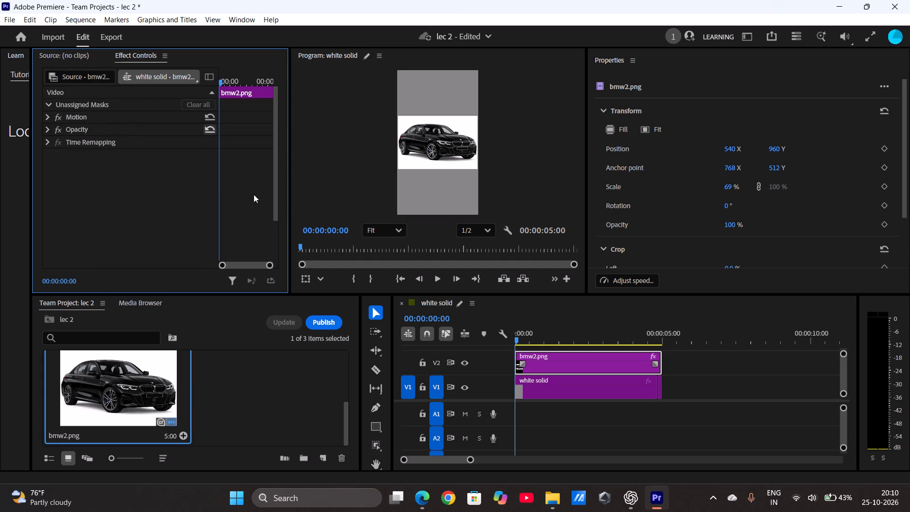
{"action": "left_click", "coordinate": [254, 195]}
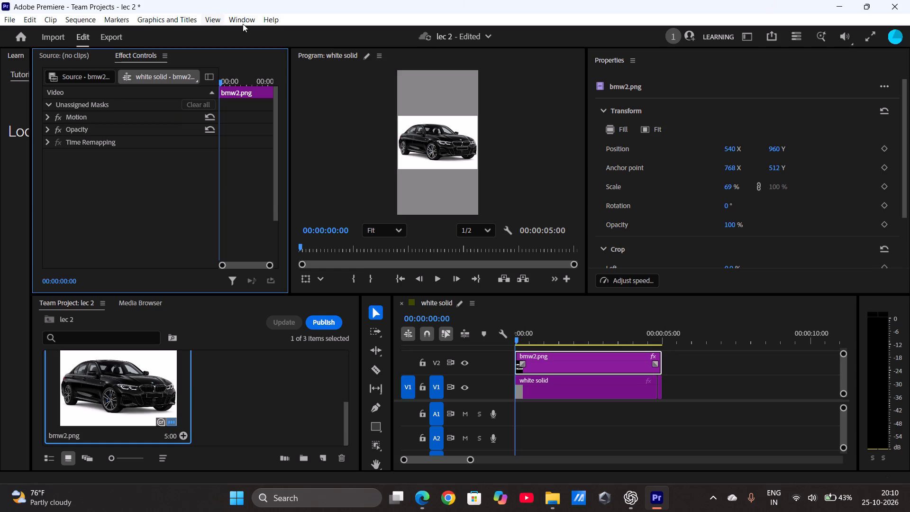
Display the effects library and look through the Video Effects categories.
{"action": "left_click", "coordinate": [243, 24]}
{"action": "scroll", "coordinate": [297, 199], "scroll_direction": "down", "scroll_amount": 1}
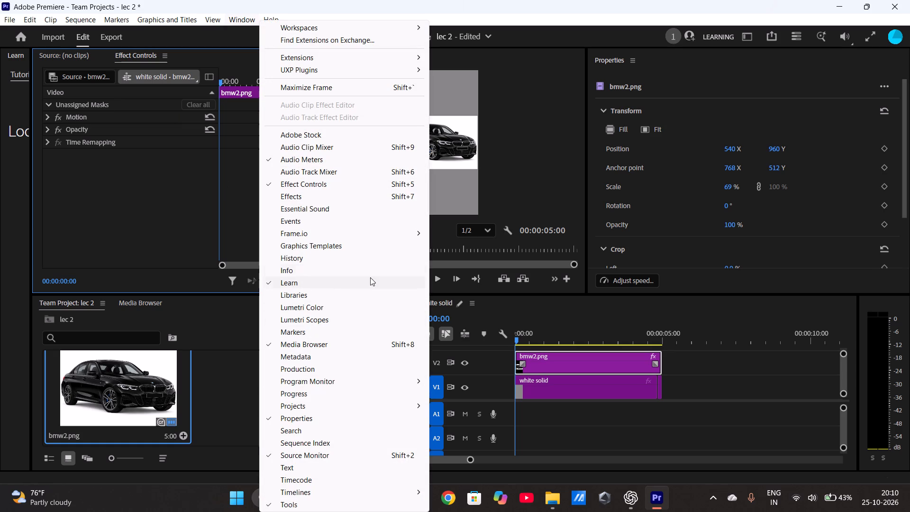
{"action": "left_click", "coordinate": [310, 193]}
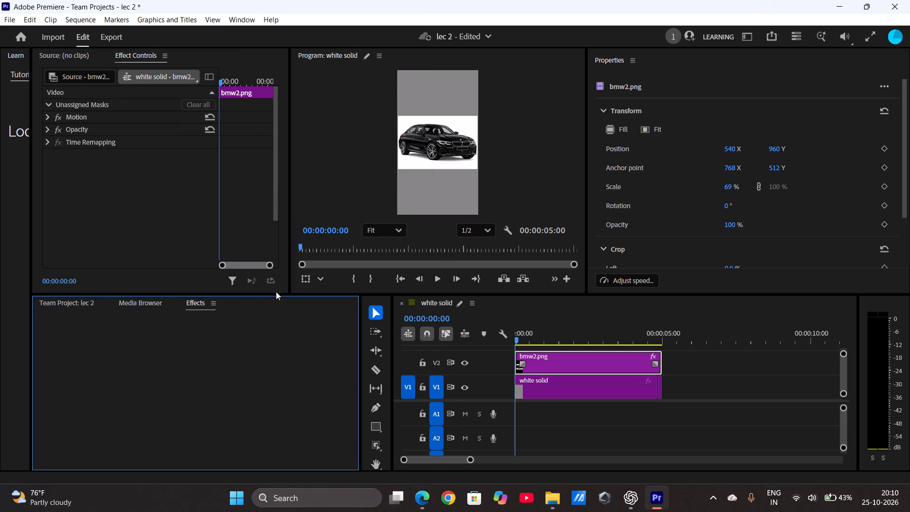
{"action": "left_click", "coordinate": [211, 305]}
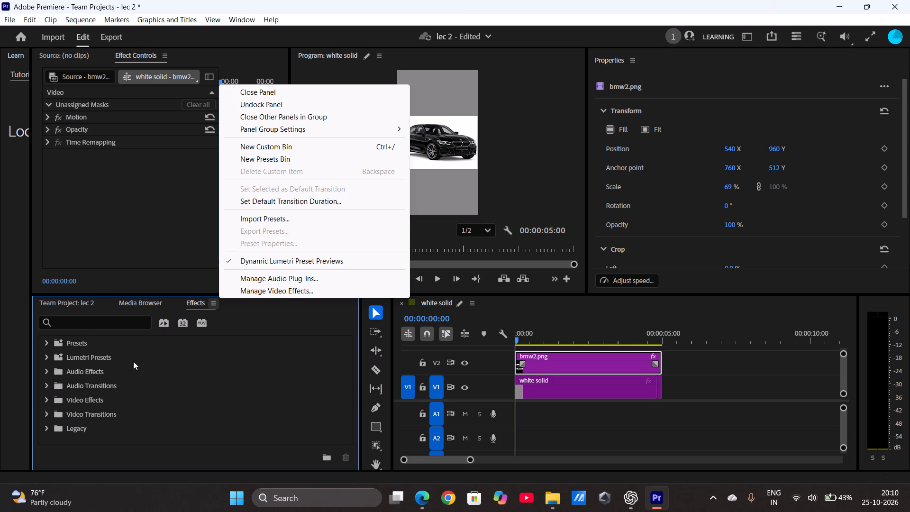
{"action": "left_click", "coordinate": [92, 399]}
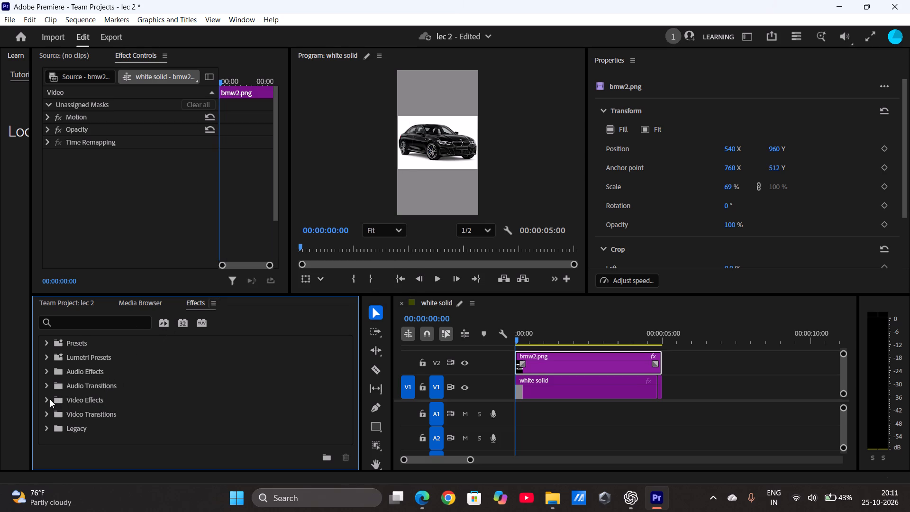
{"action": "left_click", "coordinate": [50, 399]}
{"action": "scroll", "coordinate": [87, 411], "scroll_direction": "down", "scroll_amount": 1}
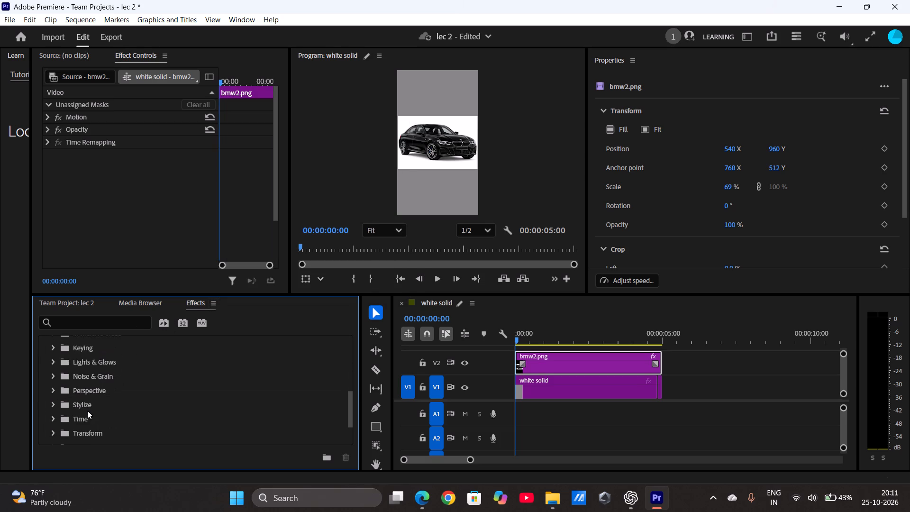
{"action": "scroll", "coordinate": [87, 411], "scroll_direction": "down", "scroll_amount": 2}
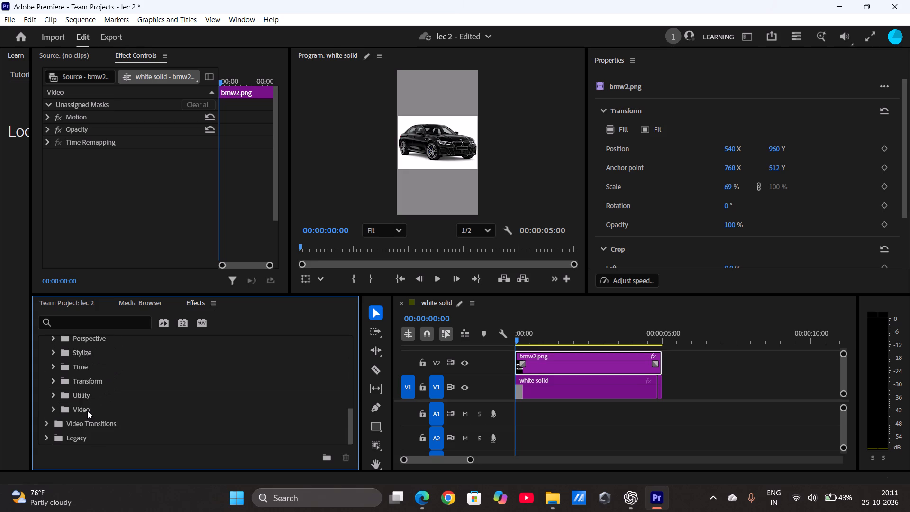
{"action": "scroll", "coordinate": [87, 411], "scroll_direction": "down", "scroll_amount": 2}
Search the effects for "drop", apply Drop Shadow to the bmw2.png clip on V2, and return to the project bin.
{"action": "left_click", "coordinate": [83, 319]}
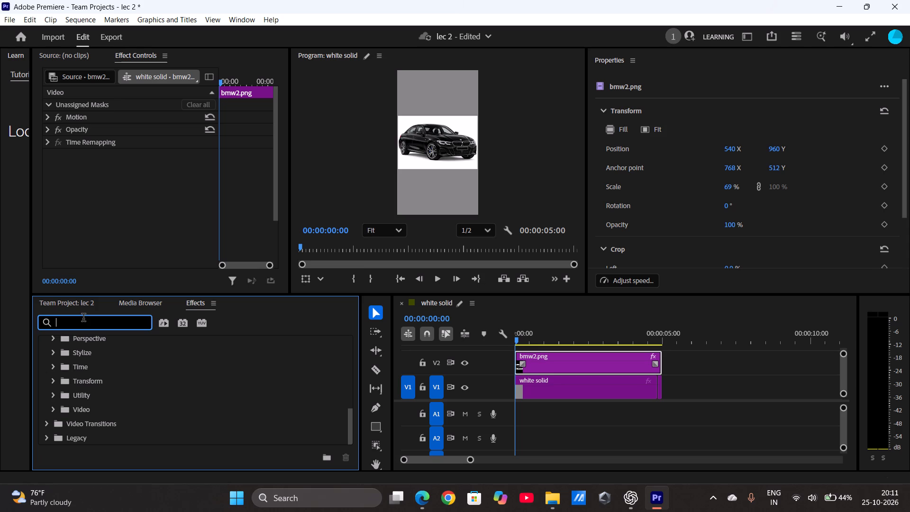
{"action": "type", "text": "drop"}
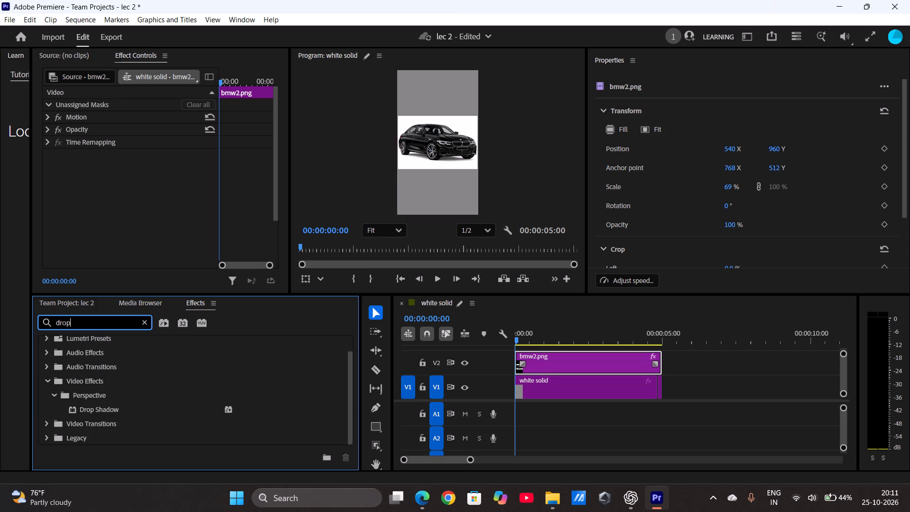
{"action": "key", "text": "space"}
{"action": "left_click", "coordinate": [86, 408]}
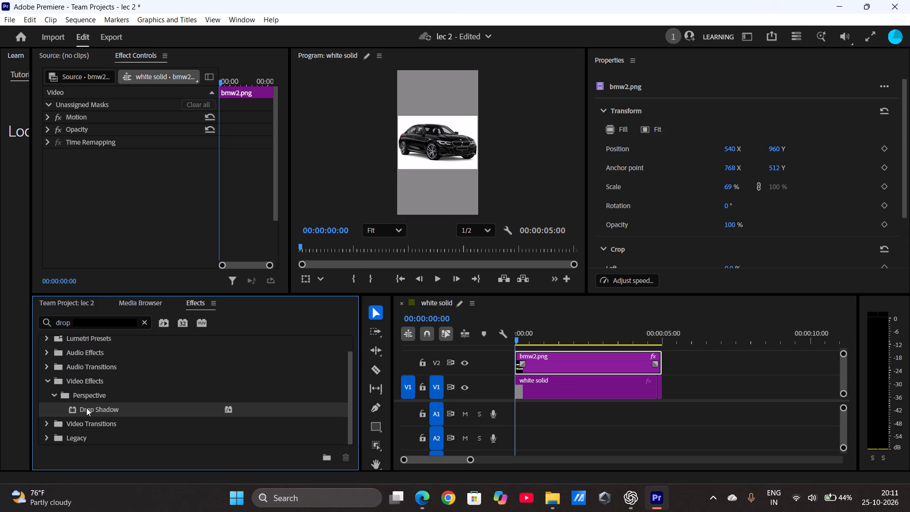
{"action": "left_click", "coordinate": [86, 408]}
{"action": "left_click", "coordinate": [175, 411]}
{"action": "left_click", "coordinate": [584, 356]}
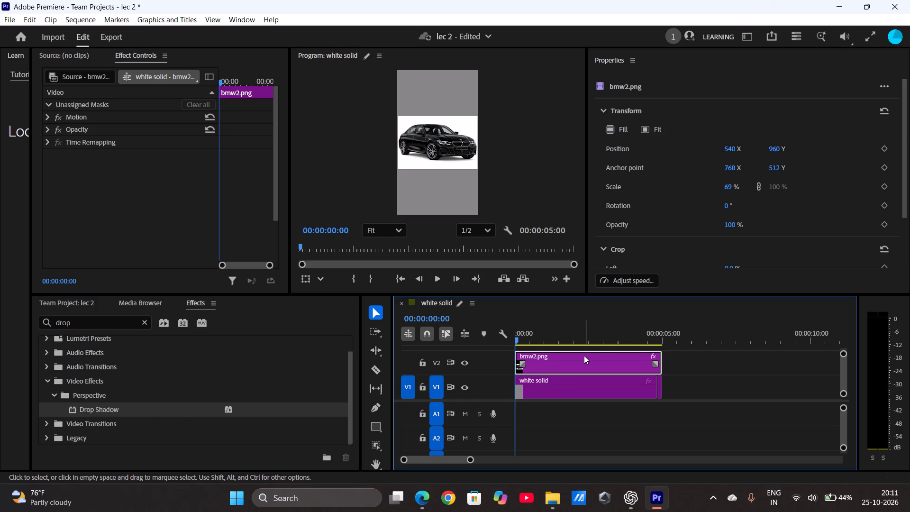
{"action": "left_click", "coordinate": [162, 409]}
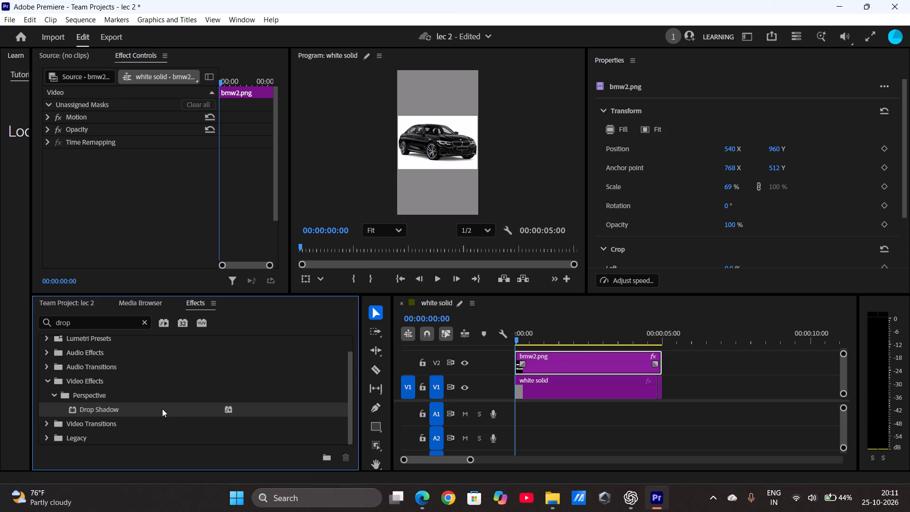
{"action": "left_click_drag", "start_coordinate": [162, 409], "coordinate": [129, 183]}
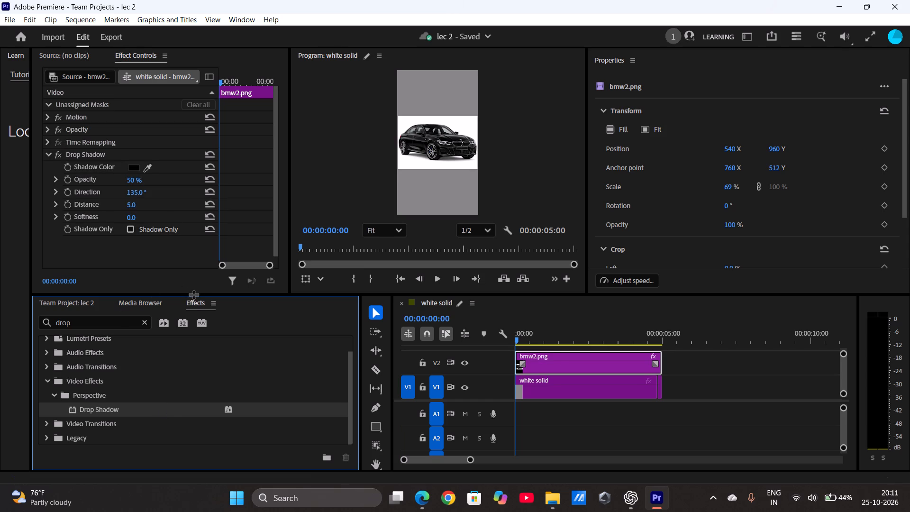
{"action": "left_click", "coordinate": [163, 303]}
{"action": "left_click", "coordinate": [82, 300]}
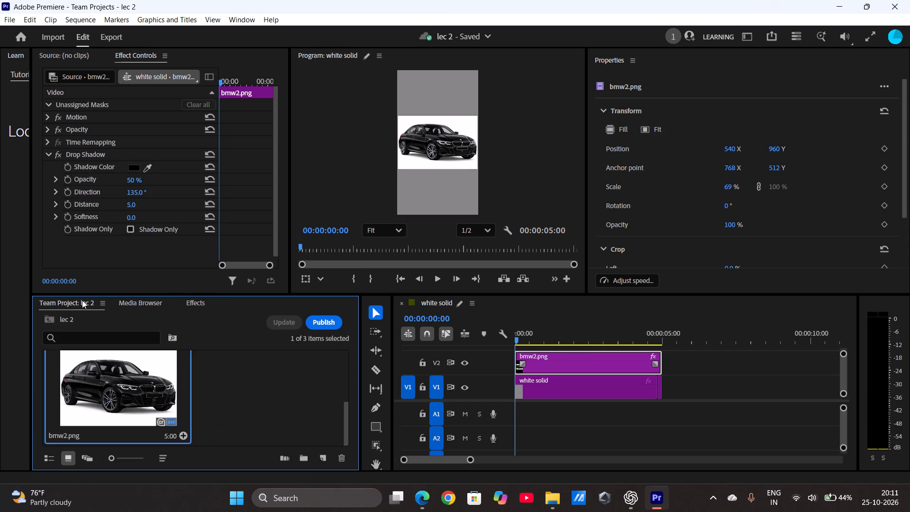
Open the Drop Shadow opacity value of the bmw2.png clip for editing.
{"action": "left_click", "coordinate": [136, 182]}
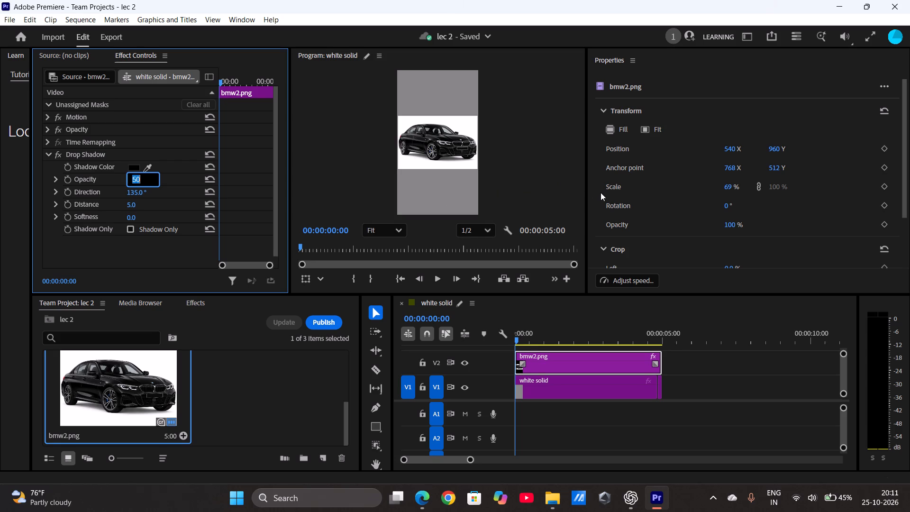
Widen the program preview area by narrowing the clip properties area beside it.
{"action": "left_click_drag", "start_coordinate": [585, 203], "coordinate": [647, 197]}
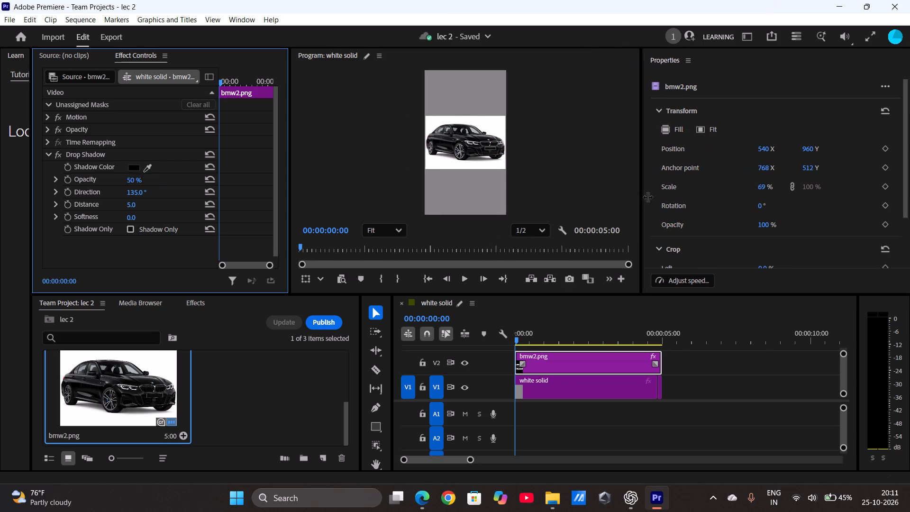
{"action": "left_click_drag", "start_coordinate": [647, 197], "coordinate": [691, 203]}
{"action": "left_click_drag", "start_coordinate": [498, 292], "coordinate": [498, 293]}
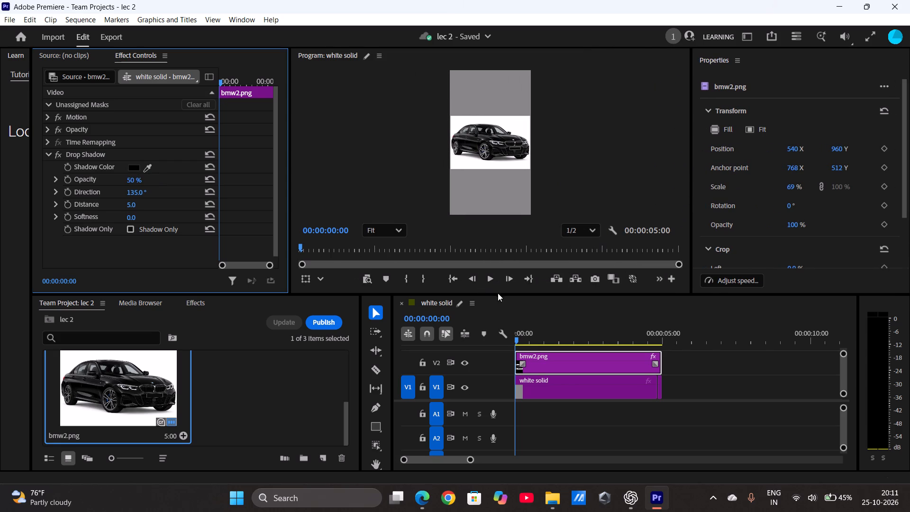
Enlarge the program preview by extending it downward over the timeline area.
{"action": "left_click_drag", "start_coordinate": [498, 293], "coordinate": [499, 304]}
{"action": "left_click_drag", "start_coordinate": [534, 192], "coordinate": [500, 294]}
{"action": "left_click_drag", "start_coordinate": [498, 294], "coordinate": [501, 339]}
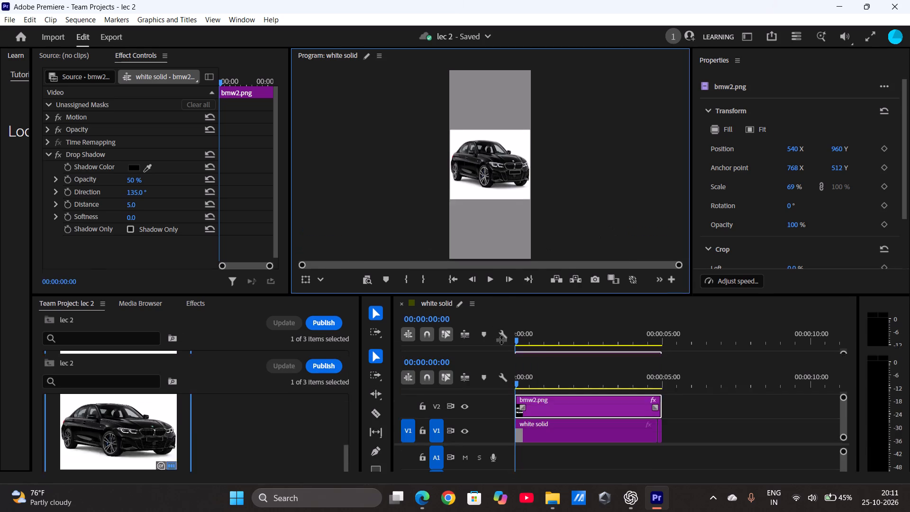
{"action": "left_click_drag", "start_coordinate": [501, 339], "coordinate": [502, 350]}
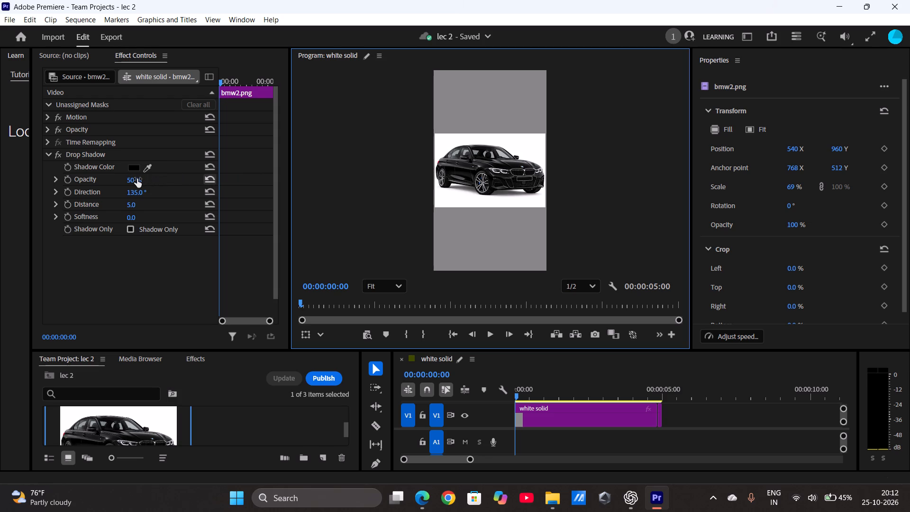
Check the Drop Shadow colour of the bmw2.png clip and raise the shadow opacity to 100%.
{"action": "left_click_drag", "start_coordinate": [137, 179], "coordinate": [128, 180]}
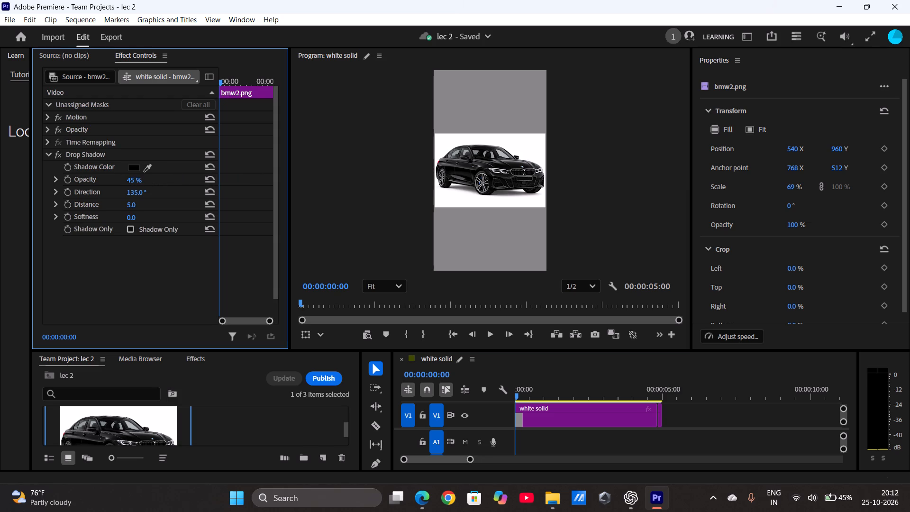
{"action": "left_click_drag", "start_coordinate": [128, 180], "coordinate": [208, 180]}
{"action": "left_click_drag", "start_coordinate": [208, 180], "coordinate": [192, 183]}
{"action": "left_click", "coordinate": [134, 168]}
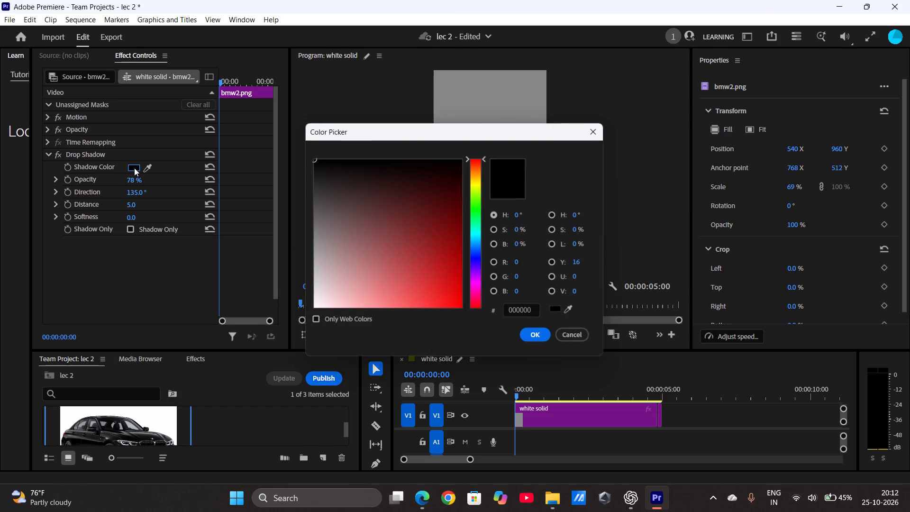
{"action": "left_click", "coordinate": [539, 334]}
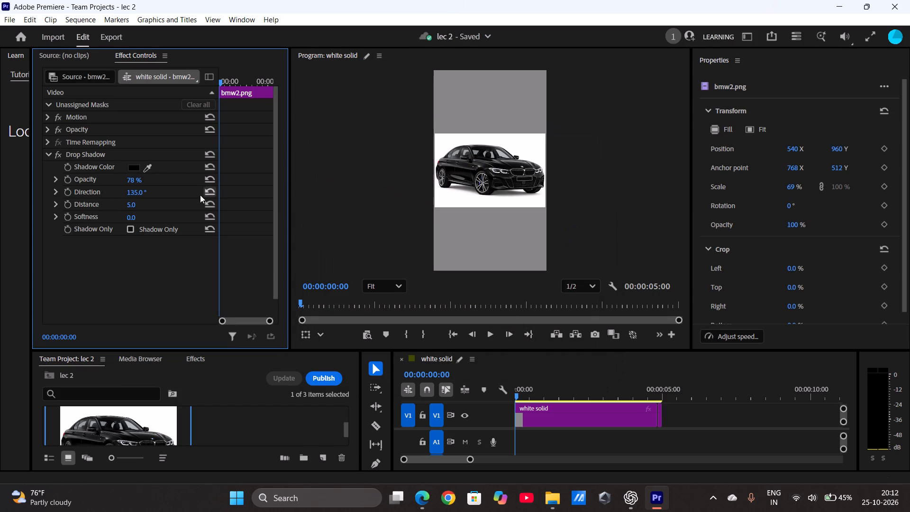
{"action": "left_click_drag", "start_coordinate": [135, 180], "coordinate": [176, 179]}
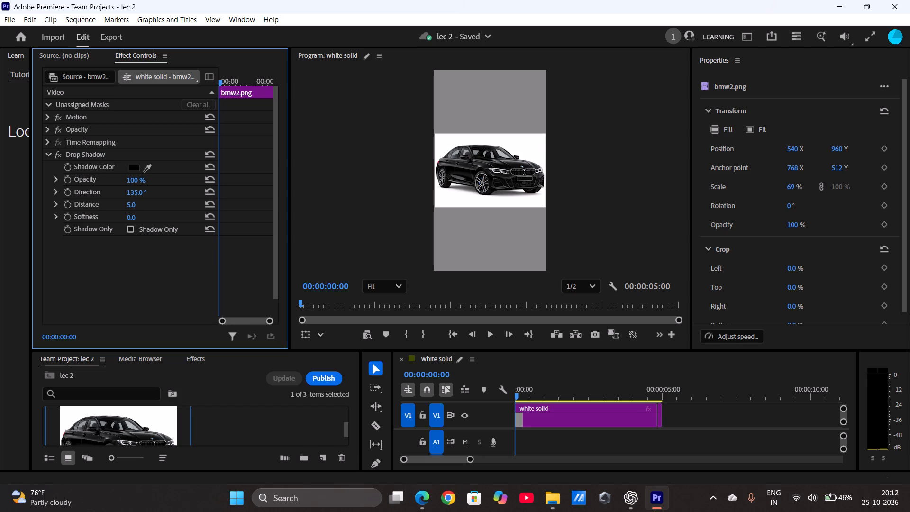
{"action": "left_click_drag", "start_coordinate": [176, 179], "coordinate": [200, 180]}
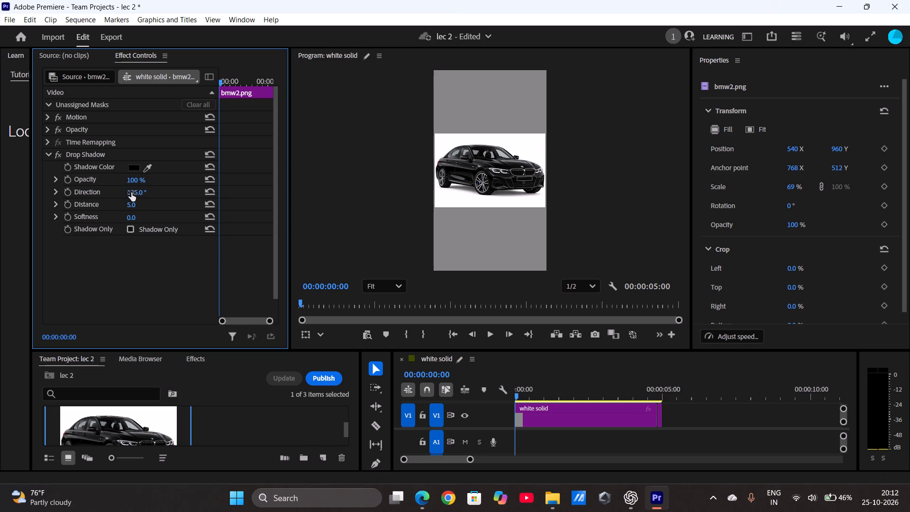
Set the Drop Shadow direction of the bmw2.png clip to 85°.
{"action": "left_click", "coordinate": [134, 191]}
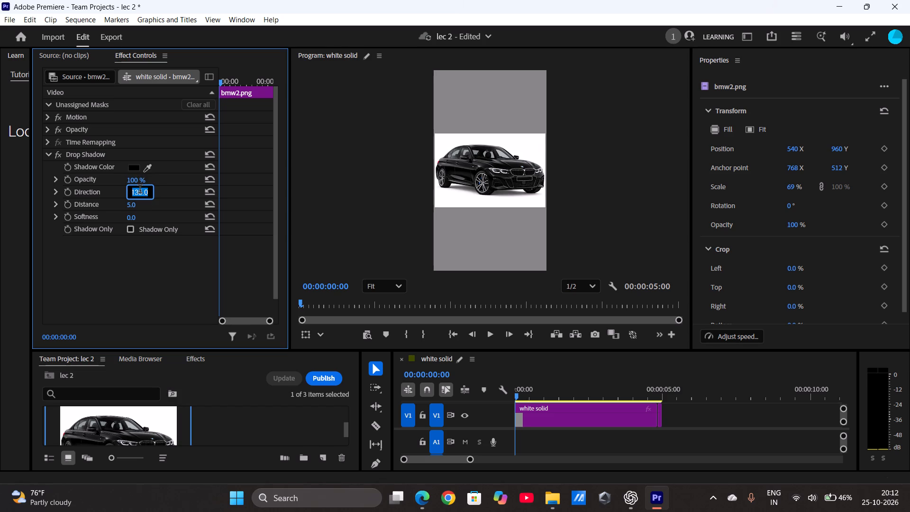
{"action": "left_click", "coordinate": [140, 190]}
{"action": "left_click", "coordinate": [169, 192]}
{"action": "left_click_drag", "start_coordinate": [137, 191], "coordinate": [133, 198]}
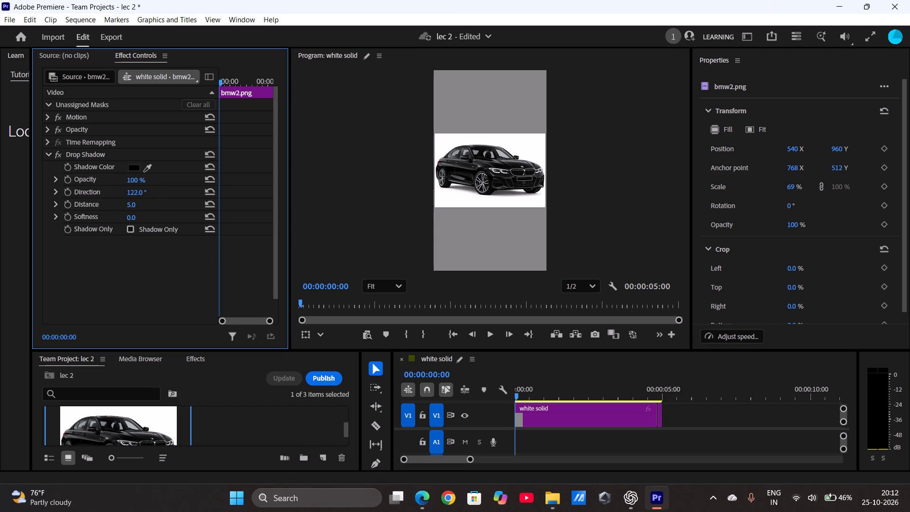
{"action": "left_click_drag", "start_coordinate": [133, 198], "coordinate": [86, 233]}
{"action": "left_click_drag", "start_coordinate": [86, 233], "coordinate": [134, 243]}
Set the Drop Shadow distance to 15.0 and its softness to 2.0.
{"action": "left_click_drag", "start_coordinate": [128, 205], "coordinate": [128, 210]}
{"action": "left_click_drag", "start_coordinate": [128, 210], "coordinate": [162, 207]}
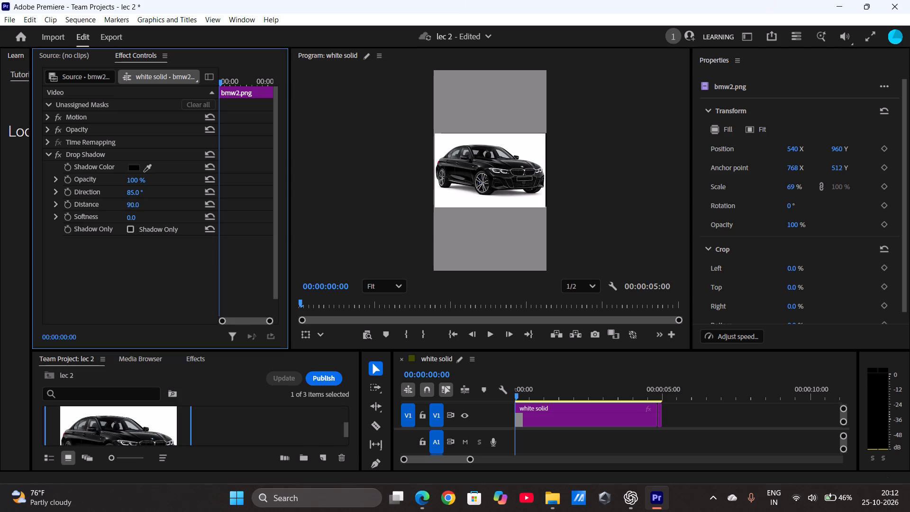
{"action": "left_click_drag", "start_coordinate": [162, 207], "coordinate": [113, 216]}
{"action": "left_click_drag", "start_coordinate": [135, 215], "coordinate": [133, 217]}
{"action": "left_click_drag", "start_coordinate": [133, 217], "coordinate": [121, 223]}
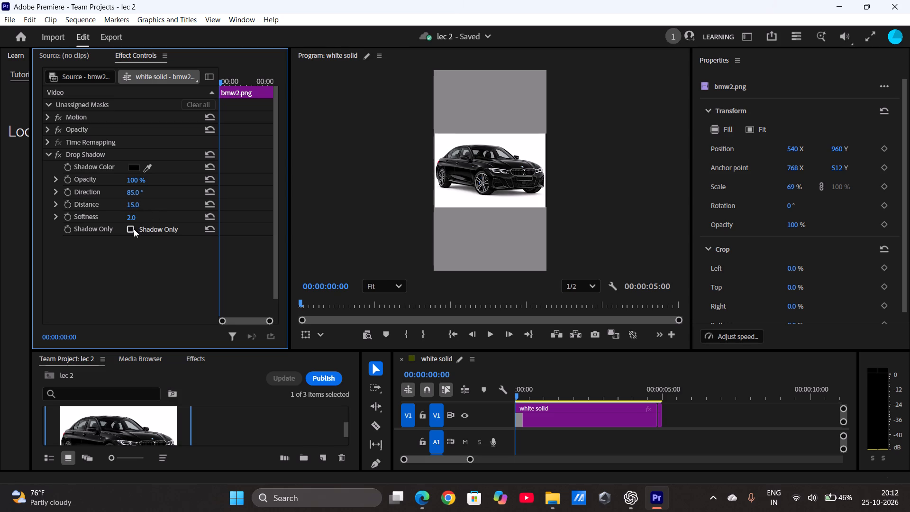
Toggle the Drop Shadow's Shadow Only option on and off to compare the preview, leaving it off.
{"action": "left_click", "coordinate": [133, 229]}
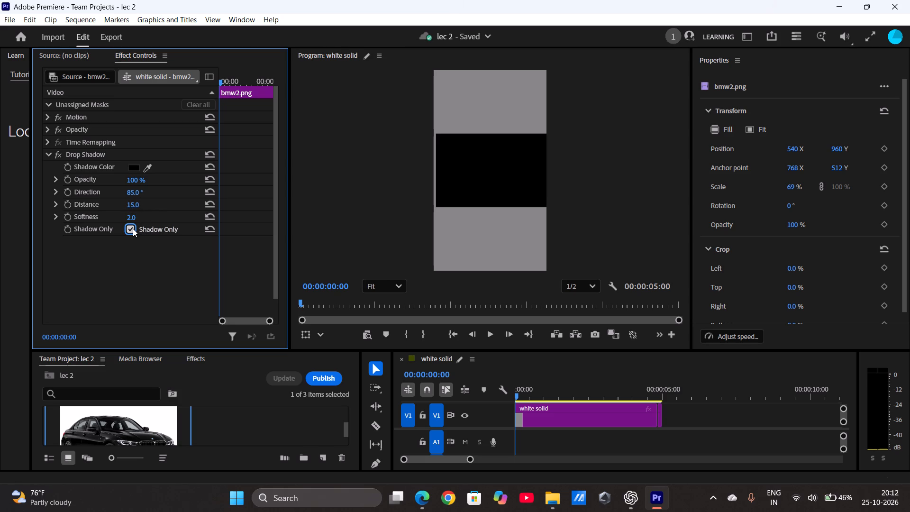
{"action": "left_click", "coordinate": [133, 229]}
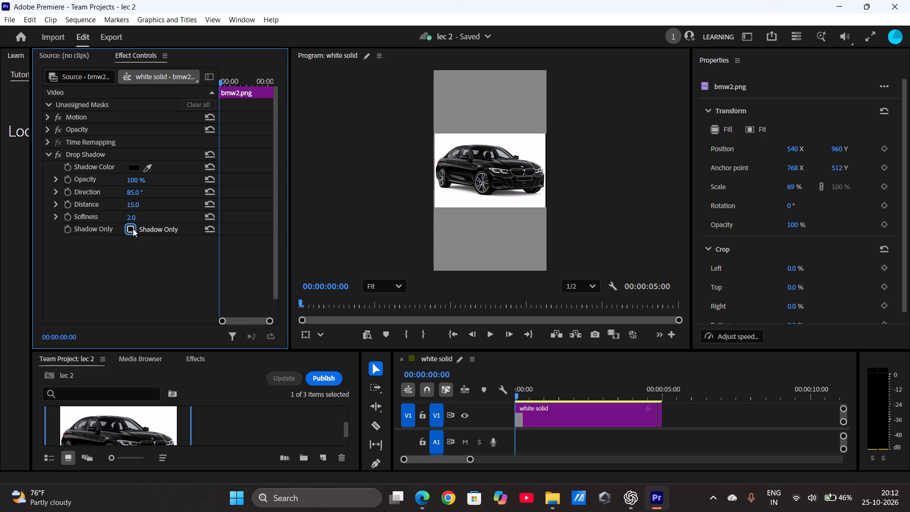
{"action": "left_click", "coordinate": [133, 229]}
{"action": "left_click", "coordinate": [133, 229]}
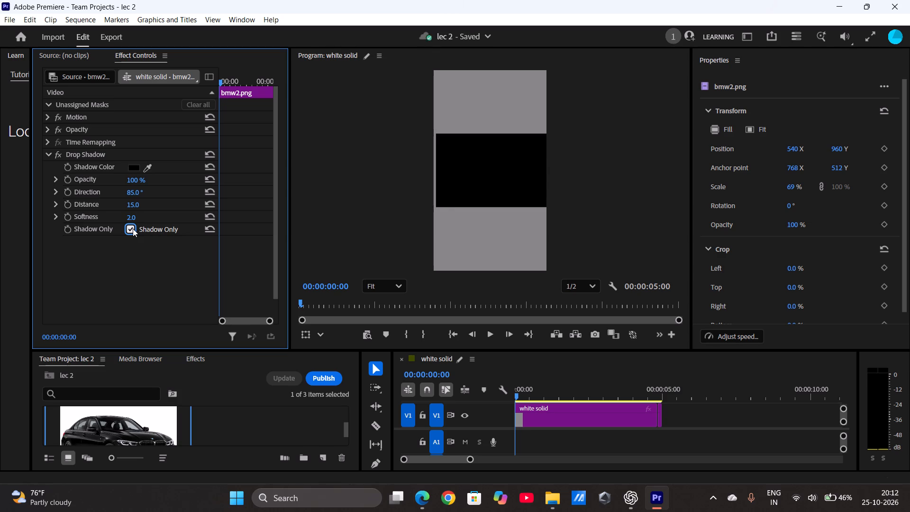
Sample dark grey 1D1D1D as the Drop Shadow colour and set its hue to 131°.
{"action": "left_click", "coordinate": [147, 169]}
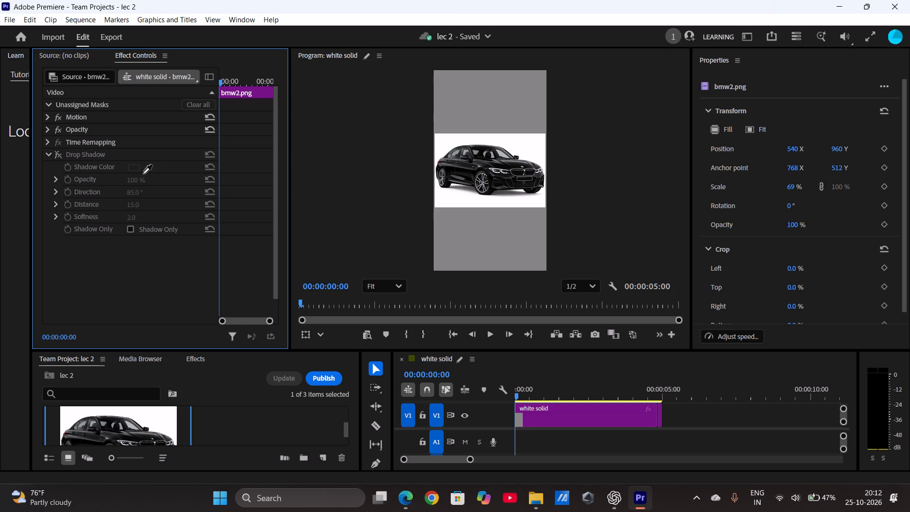
{"action": "left_click", "coordinate": [141, 171]}
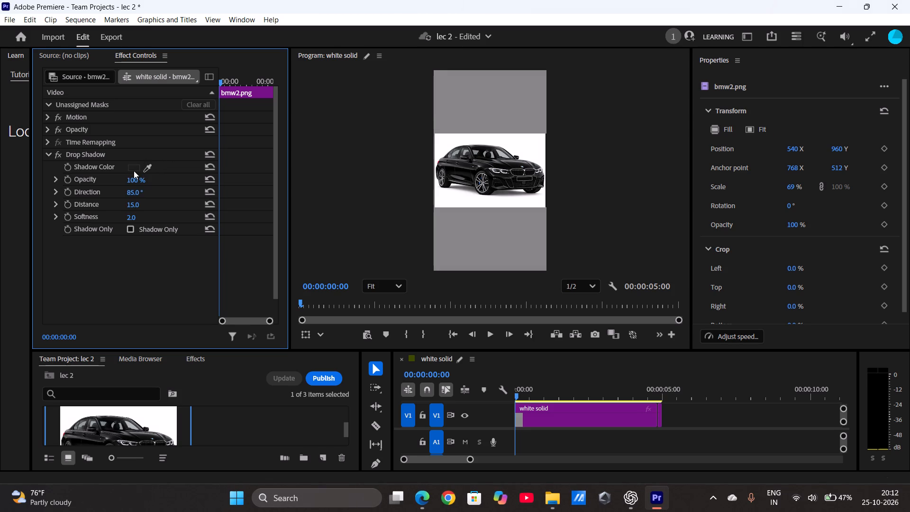
{"action": "left_click", "coordinate": [134, 170]}
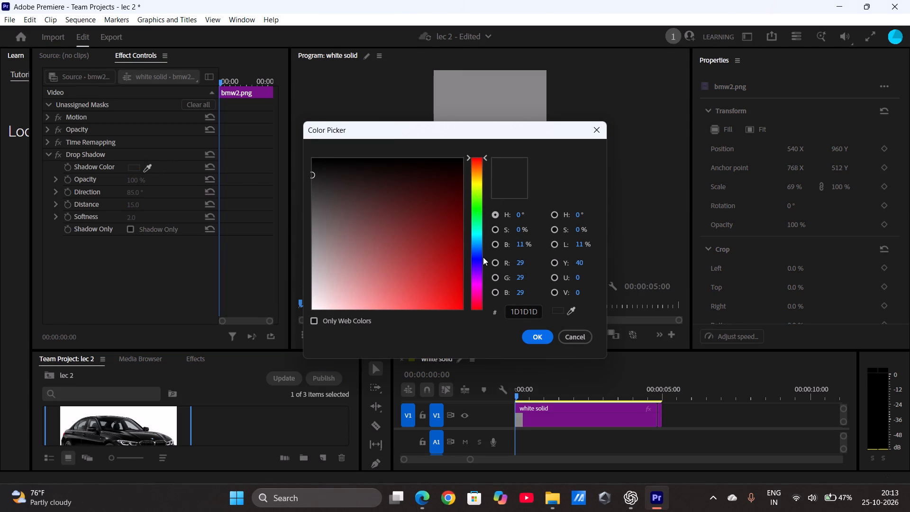
{"action": "left_click", "coordinate": [474, 213]}
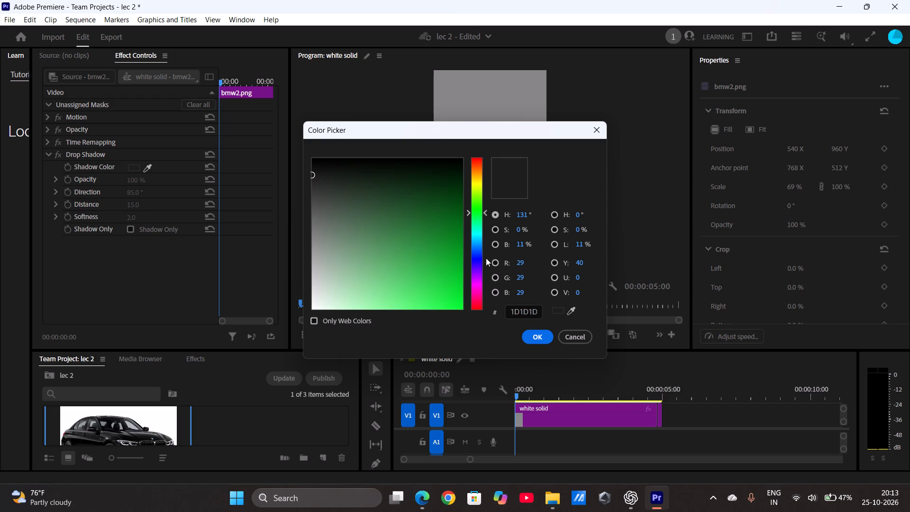
{"action": "left_click", "coordinate": [533, 338]}
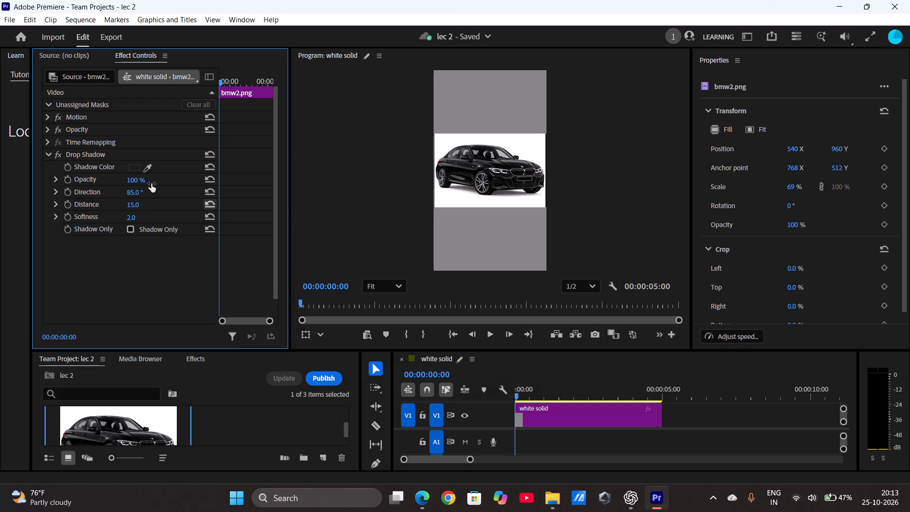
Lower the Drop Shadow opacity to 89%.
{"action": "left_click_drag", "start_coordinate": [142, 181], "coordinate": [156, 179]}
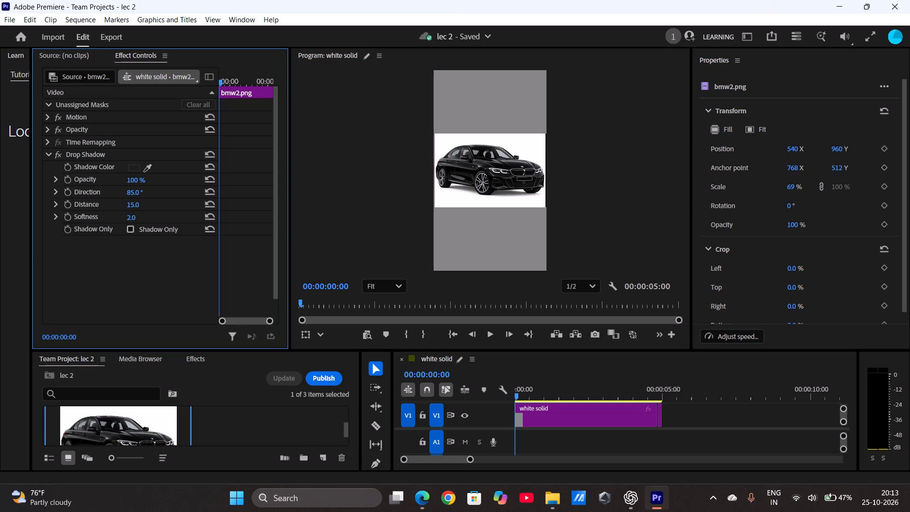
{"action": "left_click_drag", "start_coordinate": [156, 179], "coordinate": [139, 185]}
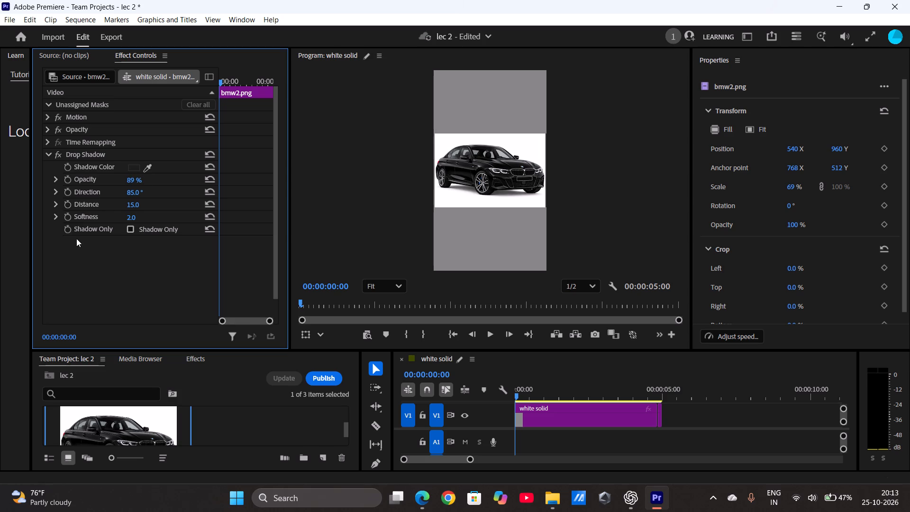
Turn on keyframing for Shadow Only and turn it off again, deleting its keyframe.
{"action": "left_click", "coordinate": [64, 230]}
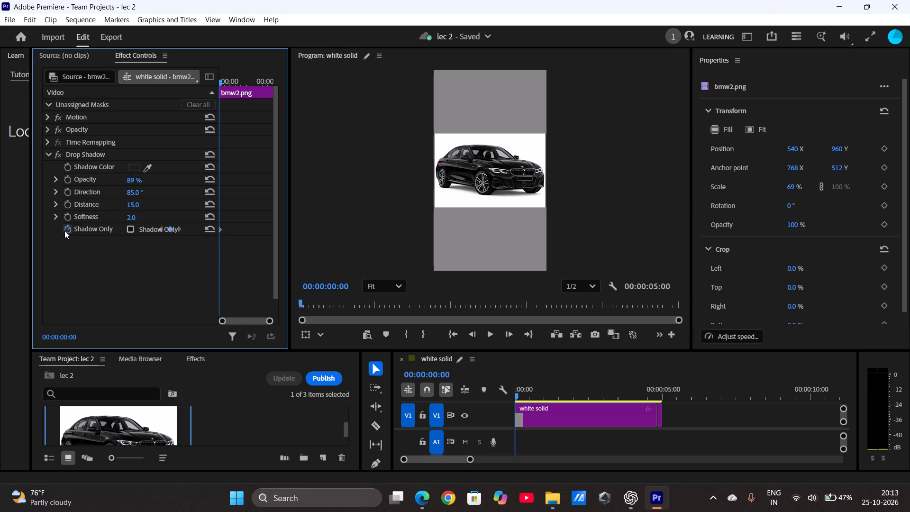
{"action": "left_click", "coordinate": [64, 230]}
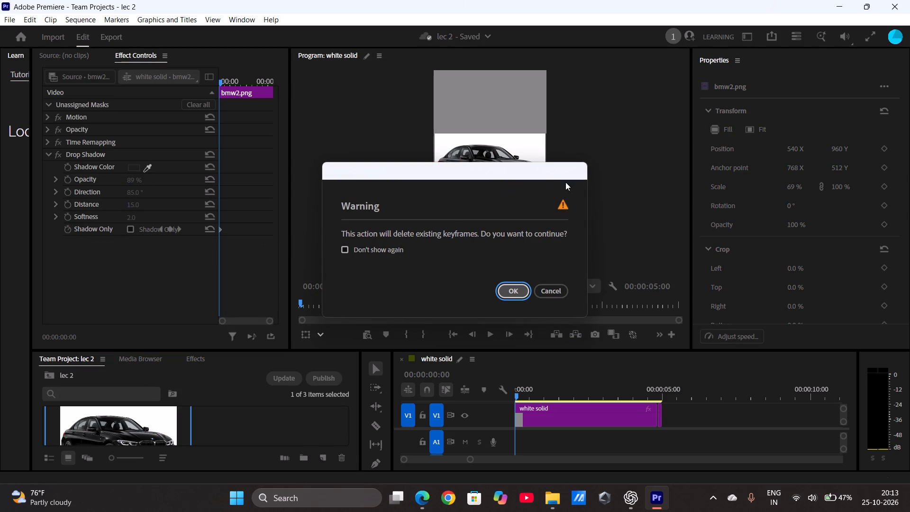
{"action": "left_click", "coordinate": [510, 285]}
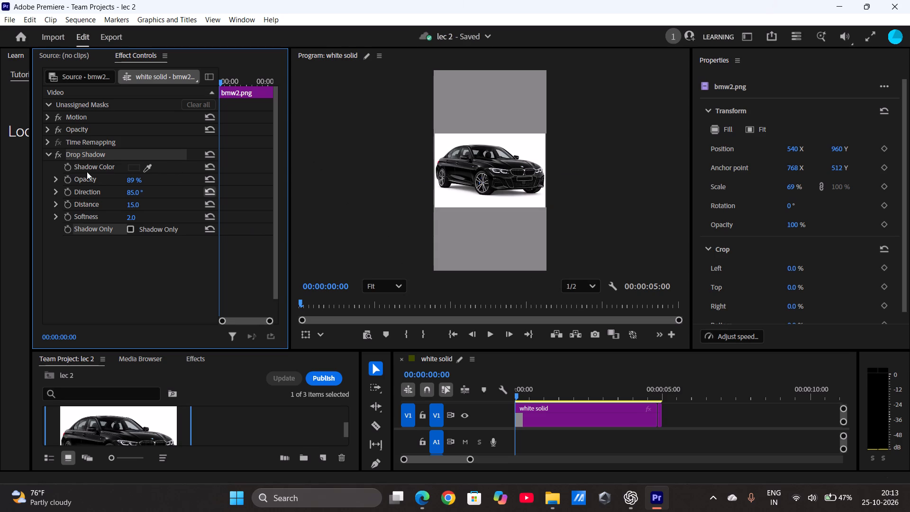
Expand the Drop Shadow opacity and set it to 74% with its slider.
{"action": "left_click", "coordinate": [58, 177]}
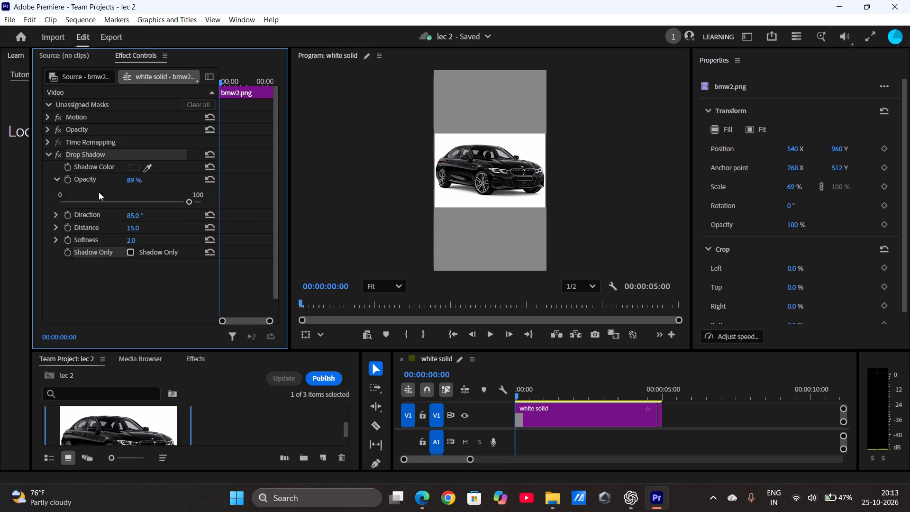
{"action": "left_click_drag", "start_coordinate": [193, 203], "coordinate": [132, 195]}
{"action": "left_click_drag", "start_coordinate": [132, 195], "coordinate": [164, 196]}
{"action": "left_click_drag", "start_coordinate": [164, 196], "coordinate": [164, 196]}
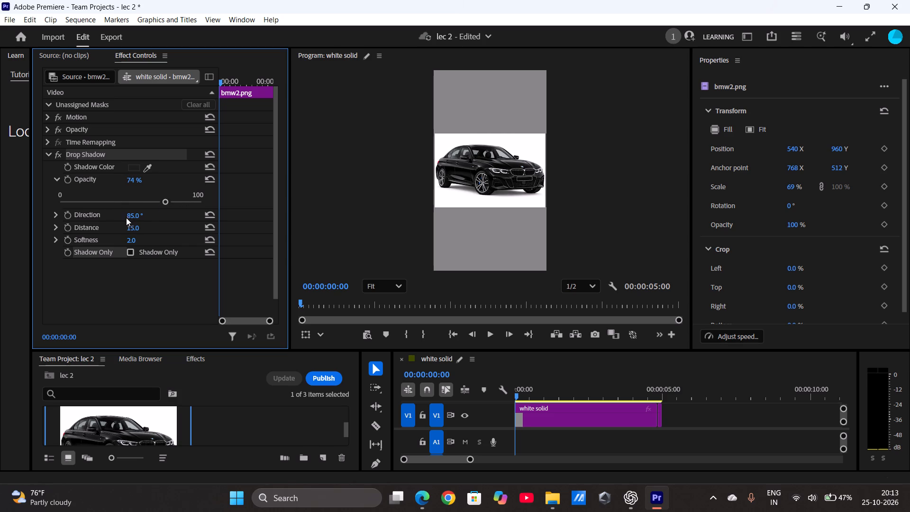
Expand the Drop Shadow direction and turn its dial to 215.4°.
{"action": "left_click", "coordinate": [123, 216]}
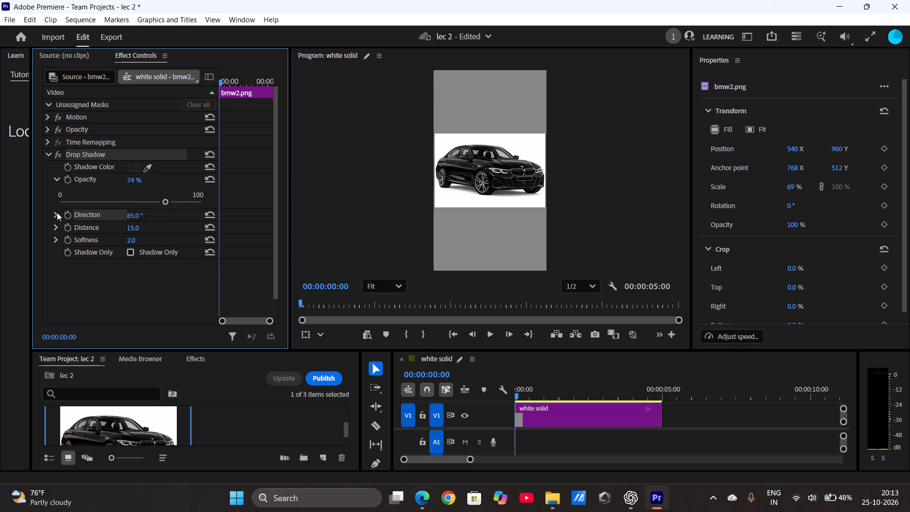
{"action": "left_click", "coordinate": [57, 212]}
{"action": "left_click_drag", "start_coordinate": [137, 230], "coordinate": [118, 228]}
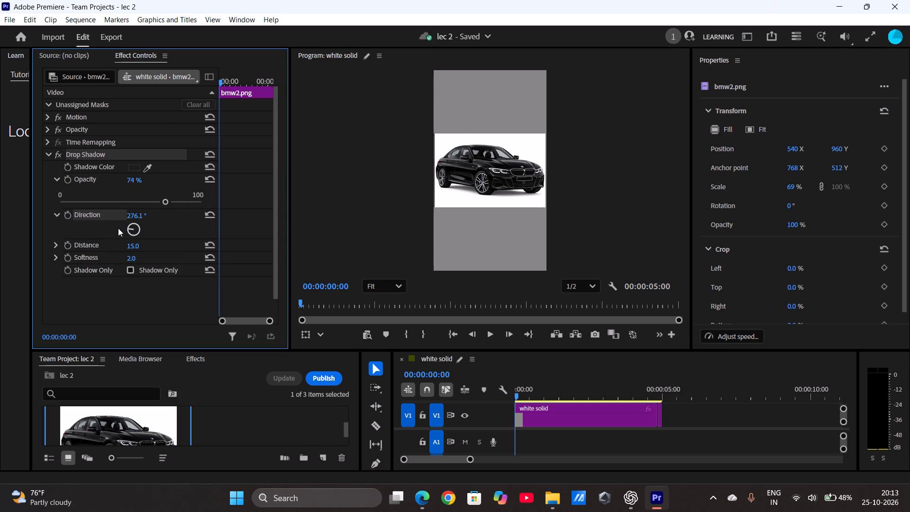
{"action": "left_click_drag", "start_coordinate": [118, 228], "coordinate": [132, 233]}
{"action": "left_click_drag", "start_coordinate": [132, 233], "coordinate": [131, 234]}
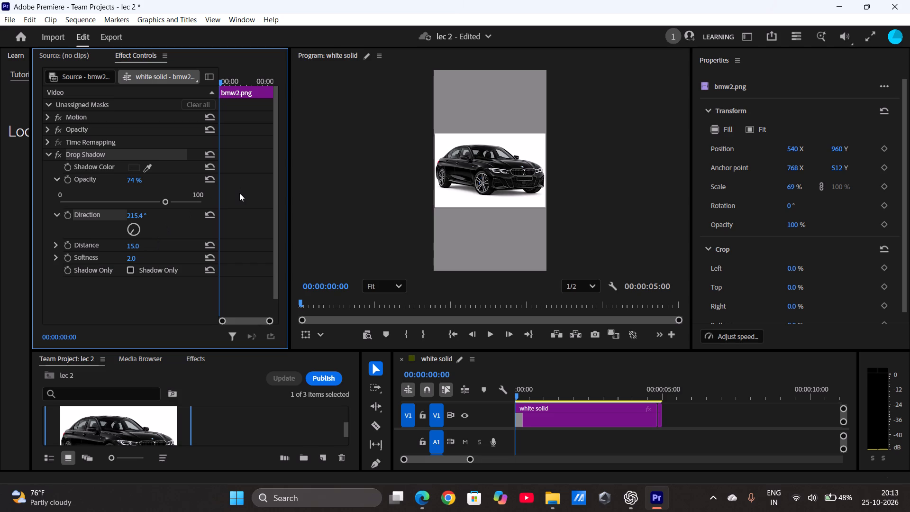
{"action": "left_click", "coordinate": [159, 56]}
{"action": "left_click", "coordinate": [437, 447]}
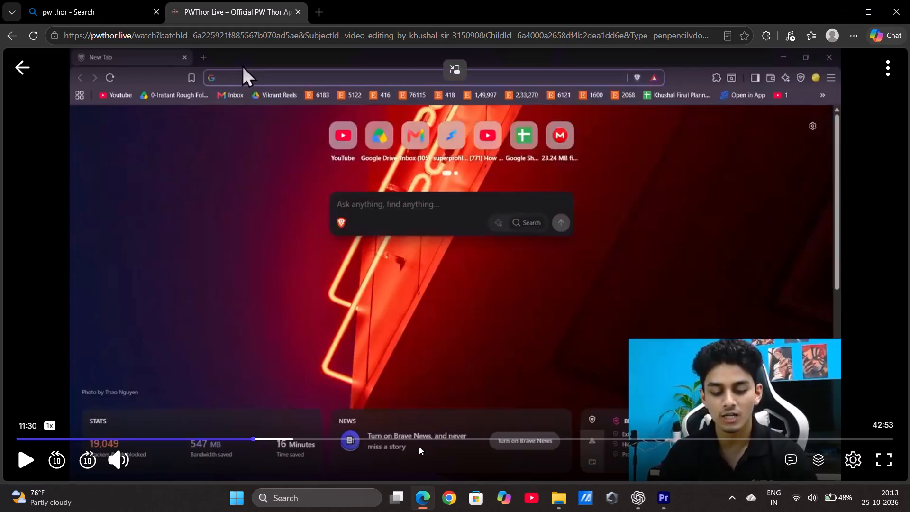
{"action": "left_click", "coordinate": [25, 463]}
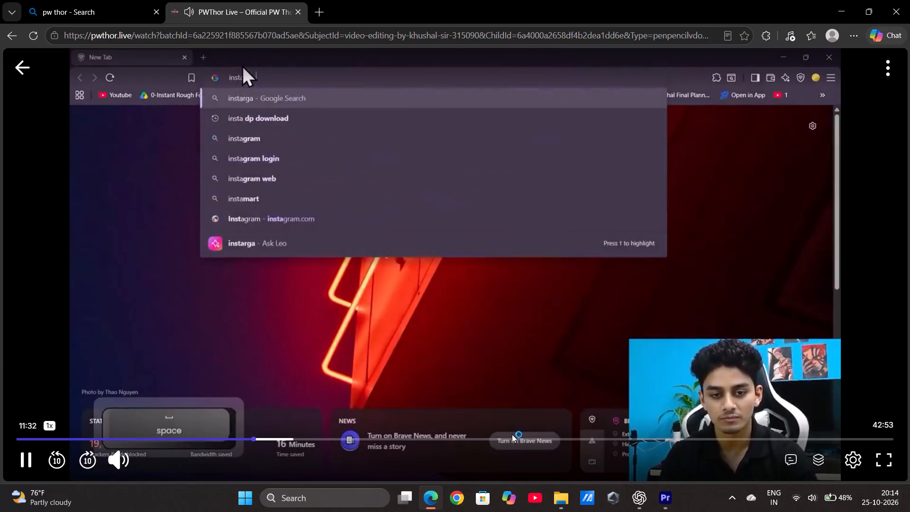
{"action": "left_click", "coordinate": [513, 434]}
{"action": "left_click", "coordinate": [505, 439]}
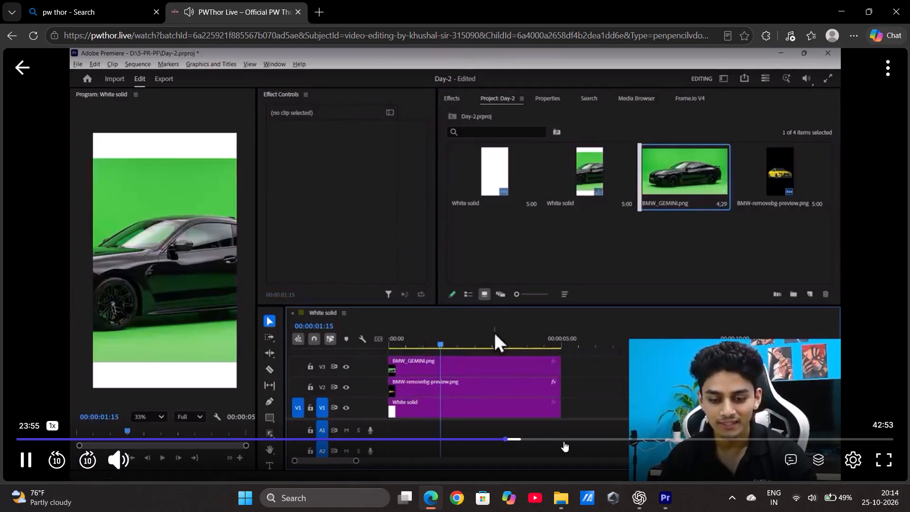
{"action": "left_click", "coordinate": [565, 440]}
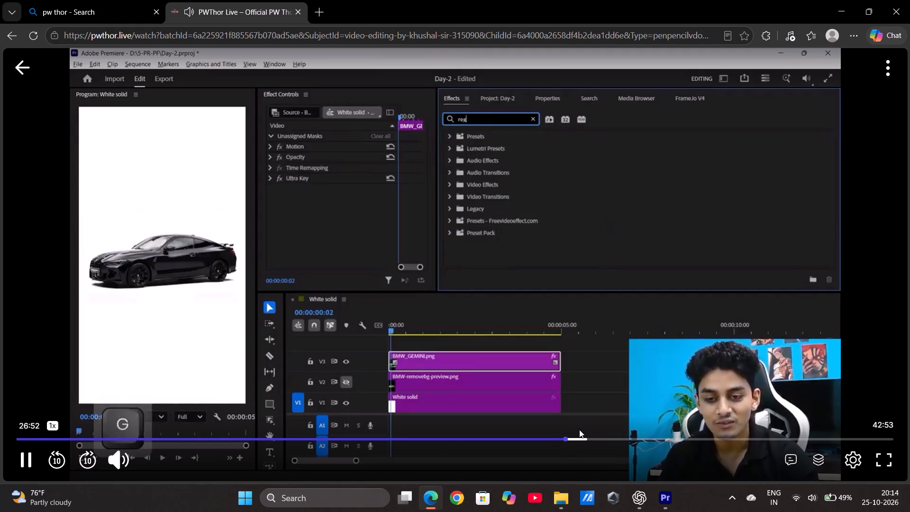
{"action": "left_click", "coordinate": [555, 437]}
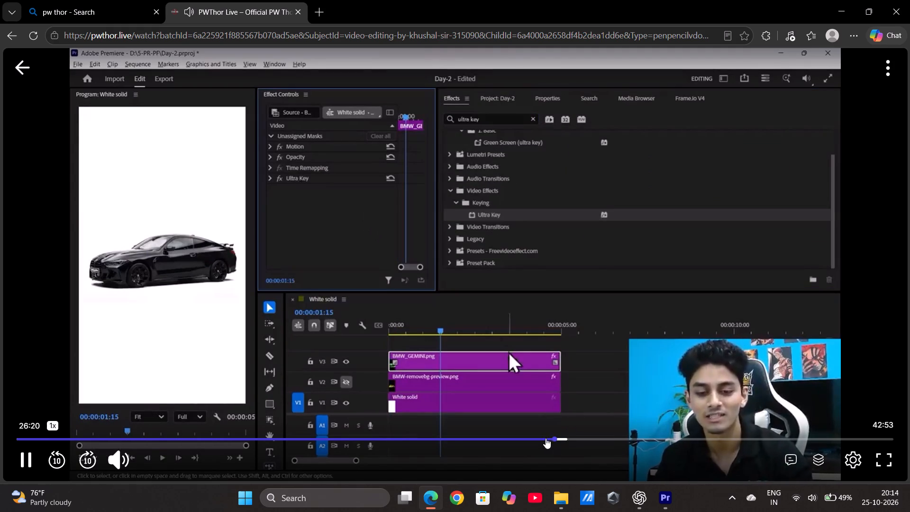
{"action": "left_click", "coordinate": [540, 440]}
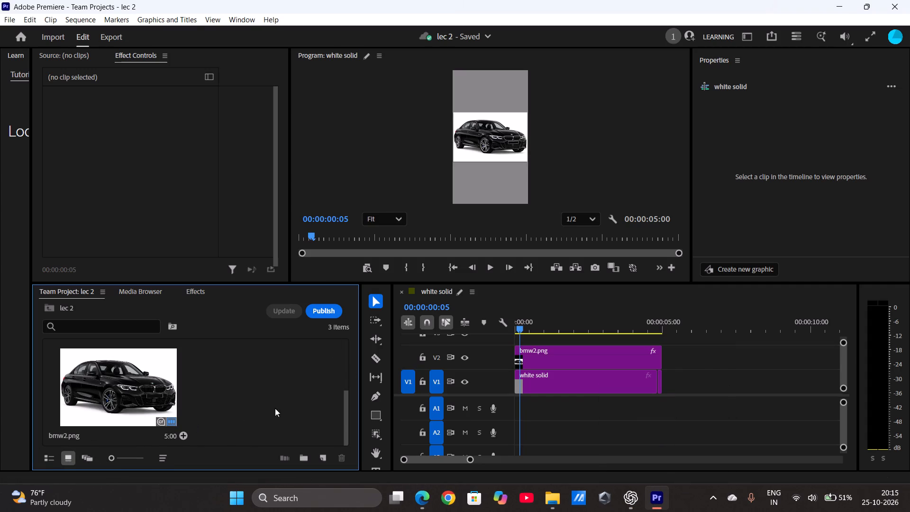
{"action": "left_click", "coordinate": [259, 418]}
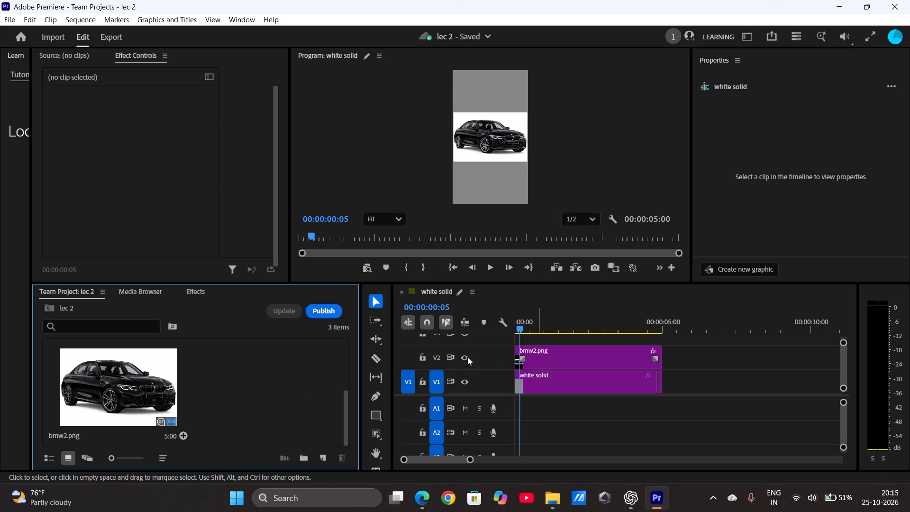
{"action": "left_click", "coordinate": [223, 384]}
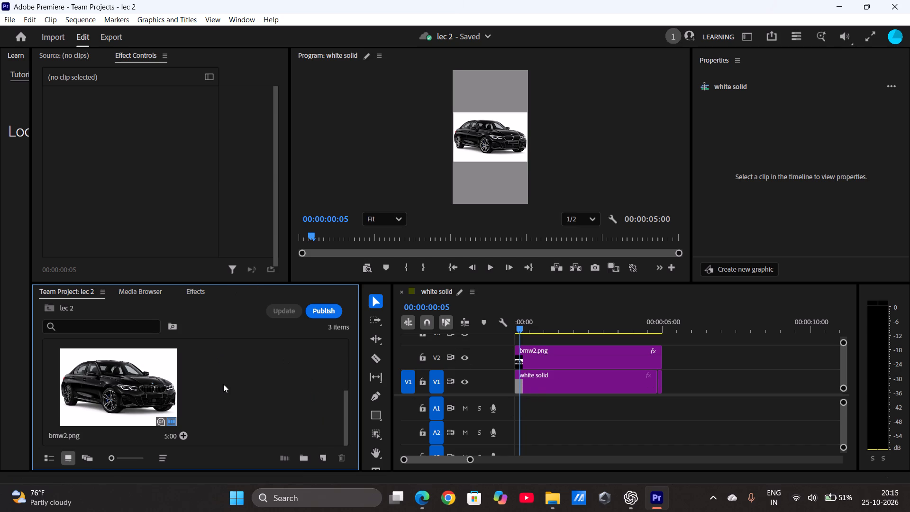
{"action": "double_click", "coordinate": [223, 384]}
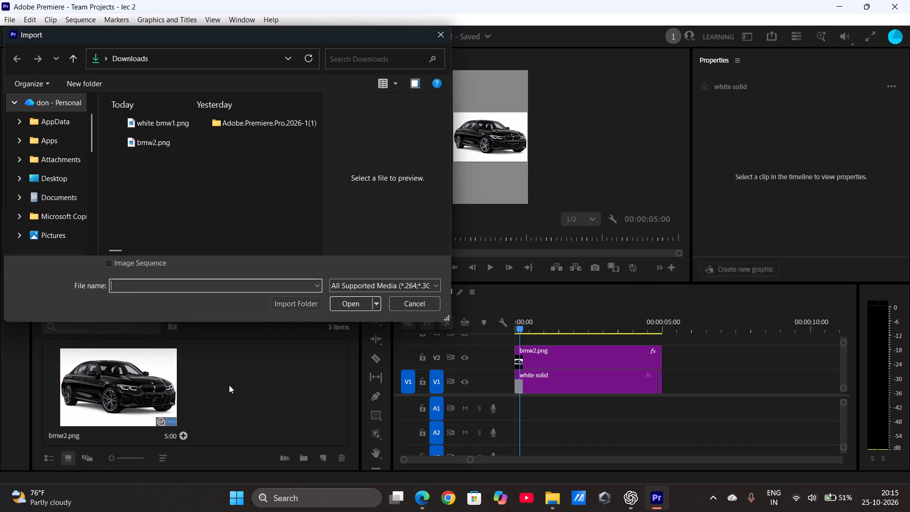
{"action": "left_click", "coordinate": [163, 125]}
{"action": "left_click", "coordinate": [355, 304]}
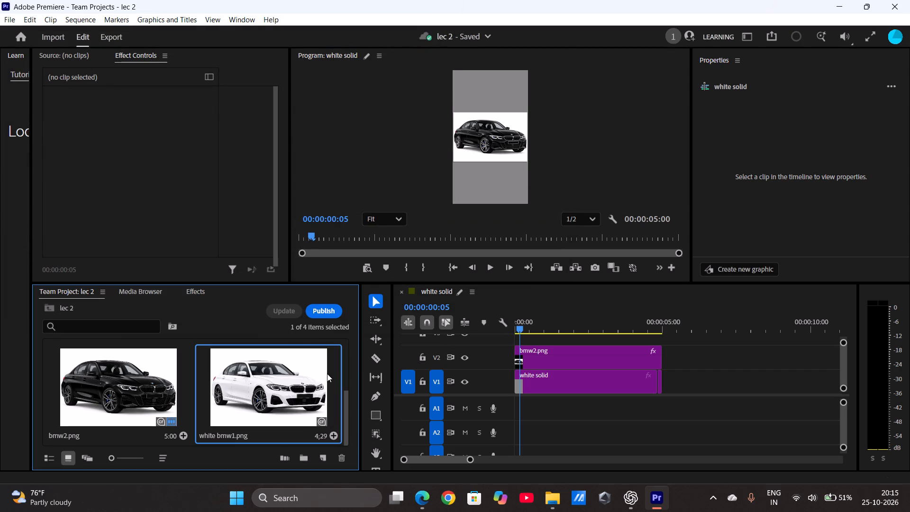
Place white bmw1.png on track V2 of the white solid sequence, directly after the bmw2.png clip.
{"action": "left_click_drag", "start_coordinate": [327, 374], "coordinate": [672, 357]}
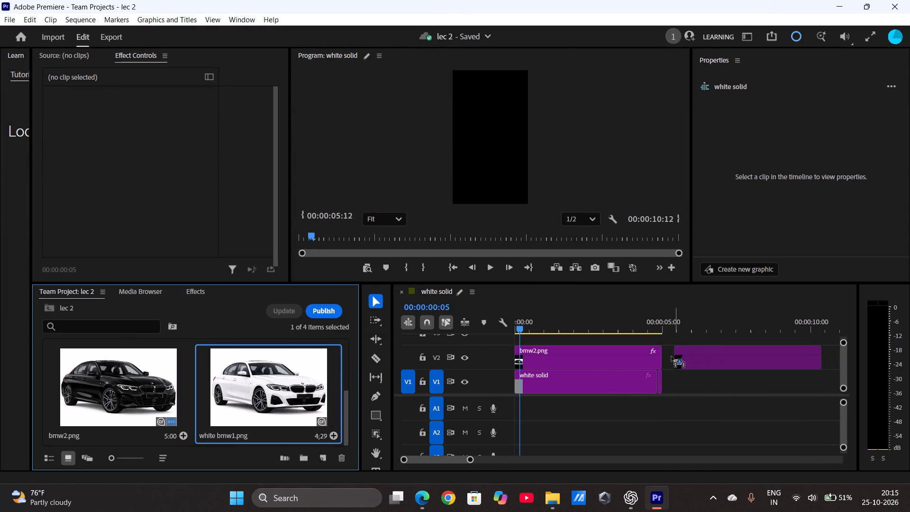
{"action": "left_click_drag", "start_coordinate": [672, 357], "coordinate": [668, 357]}
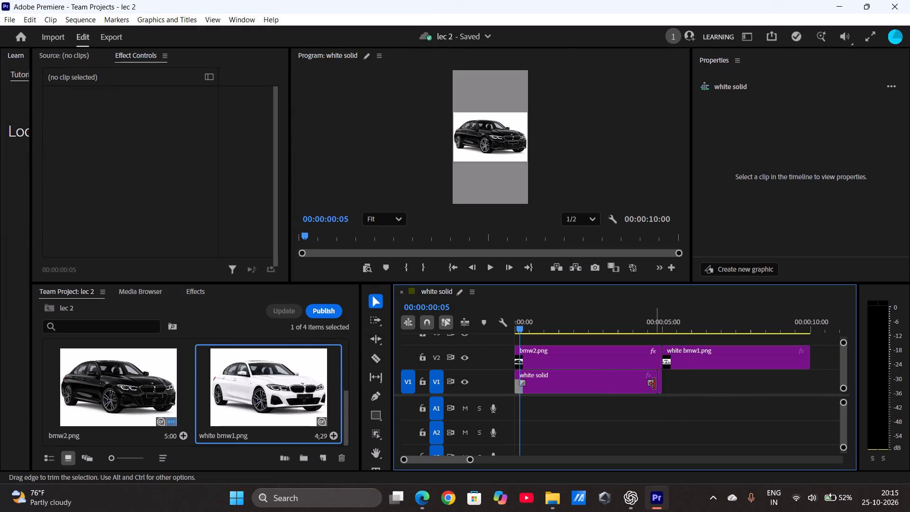
Extend the short second white solid clip on V1 so it ends level with the white bmw1.png clip.
{"action": "left_click_drag", "start_coordinate": [663, 384], "coordinate": [703, 382]}
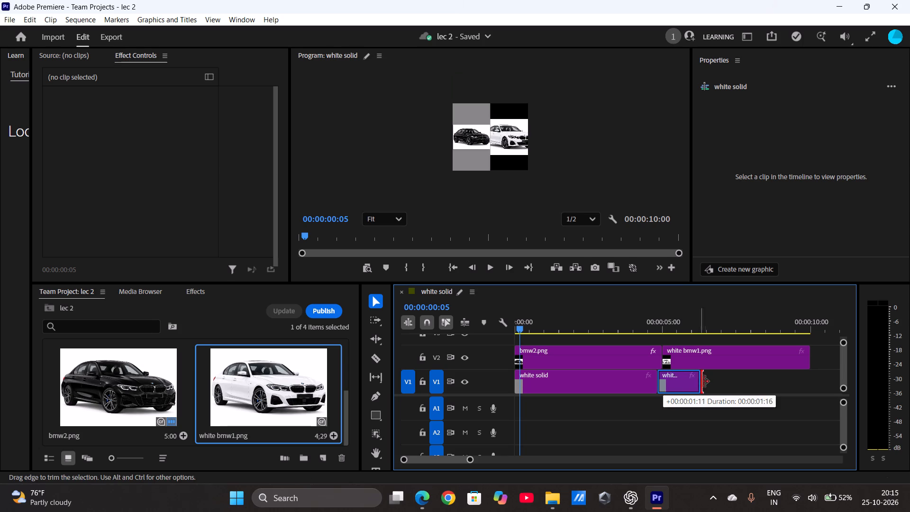
{"action": "left_click_drag", "start_coordinate": [703, 382], "coordinate": [805, 380]}
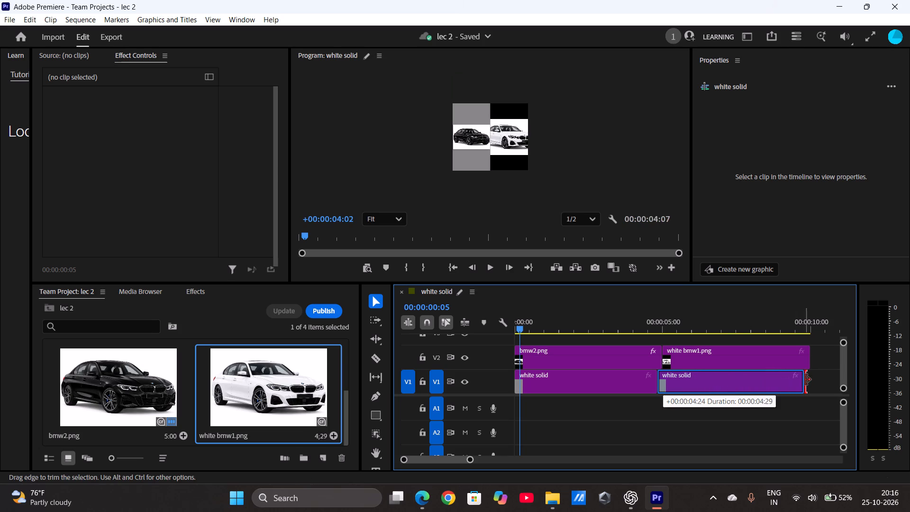
{"action": "left_click_drag", "start_coordinate": [805, 380], "coordinate": [808, 380]}
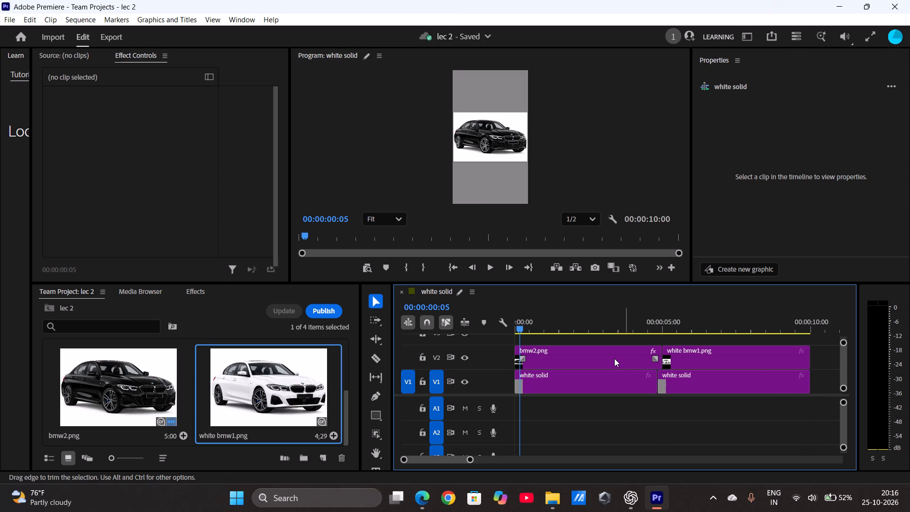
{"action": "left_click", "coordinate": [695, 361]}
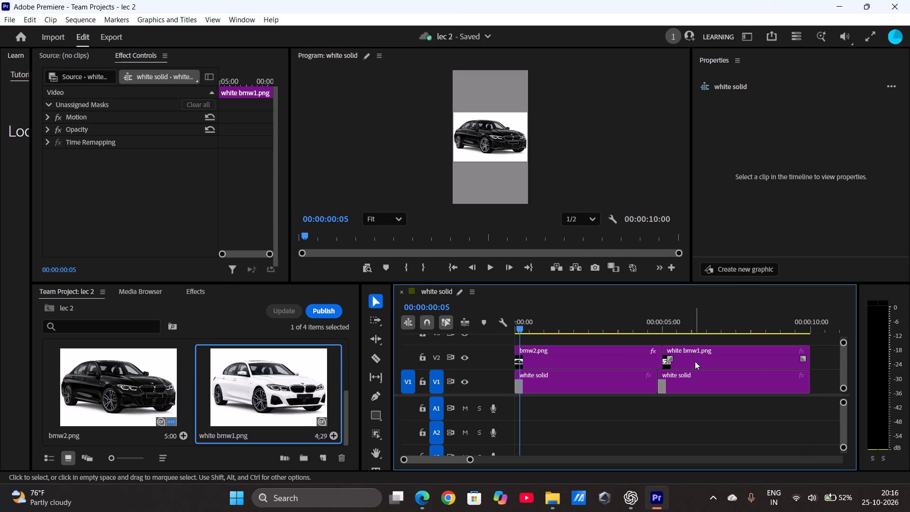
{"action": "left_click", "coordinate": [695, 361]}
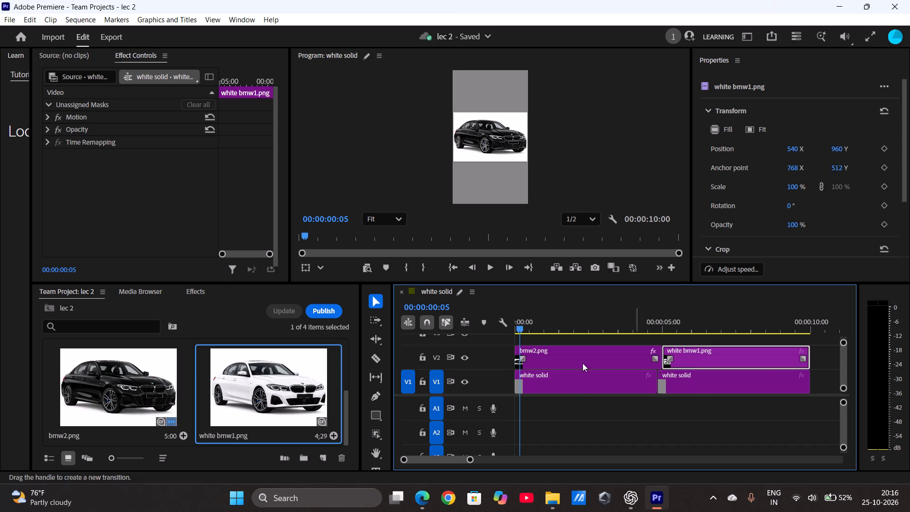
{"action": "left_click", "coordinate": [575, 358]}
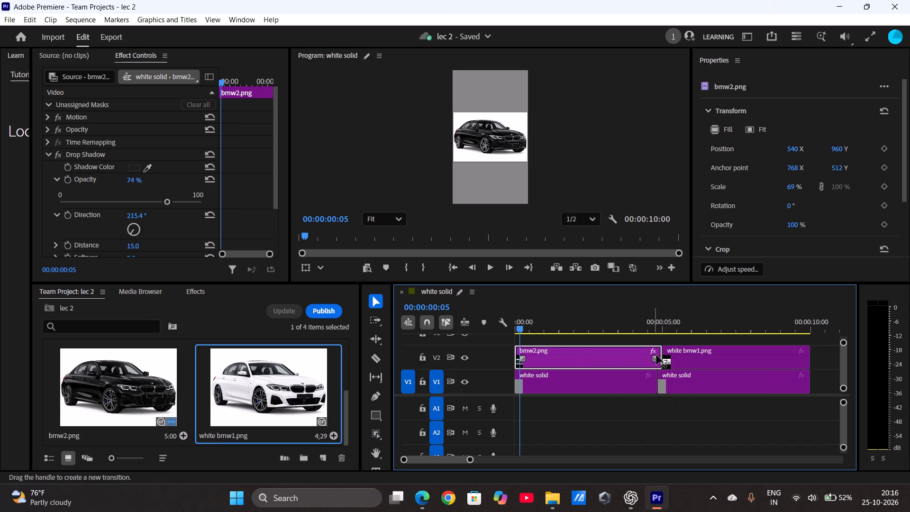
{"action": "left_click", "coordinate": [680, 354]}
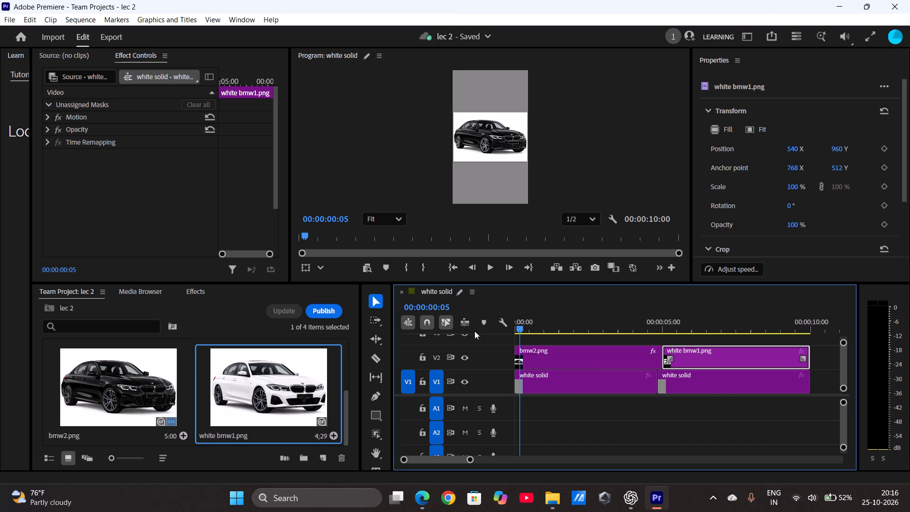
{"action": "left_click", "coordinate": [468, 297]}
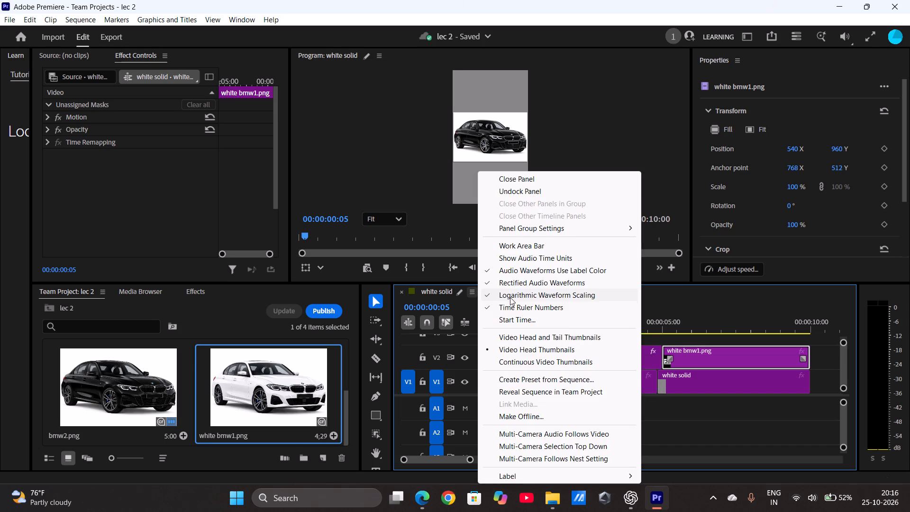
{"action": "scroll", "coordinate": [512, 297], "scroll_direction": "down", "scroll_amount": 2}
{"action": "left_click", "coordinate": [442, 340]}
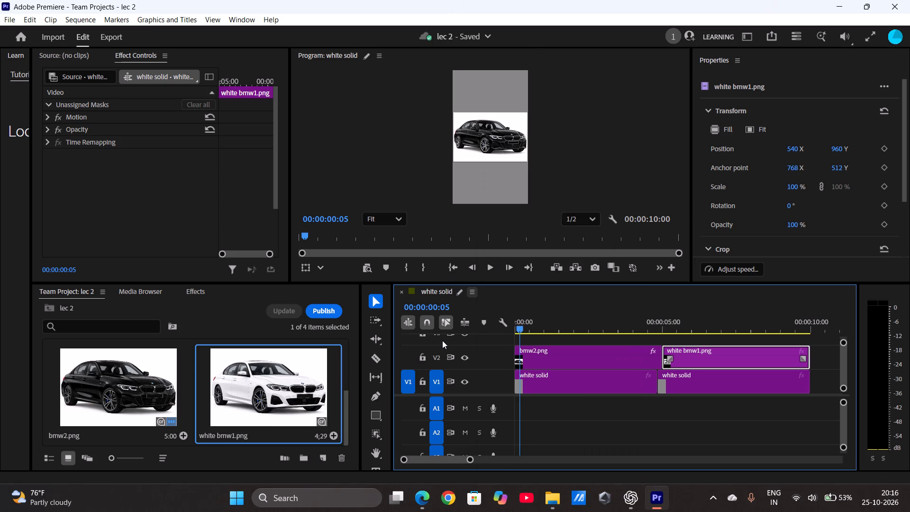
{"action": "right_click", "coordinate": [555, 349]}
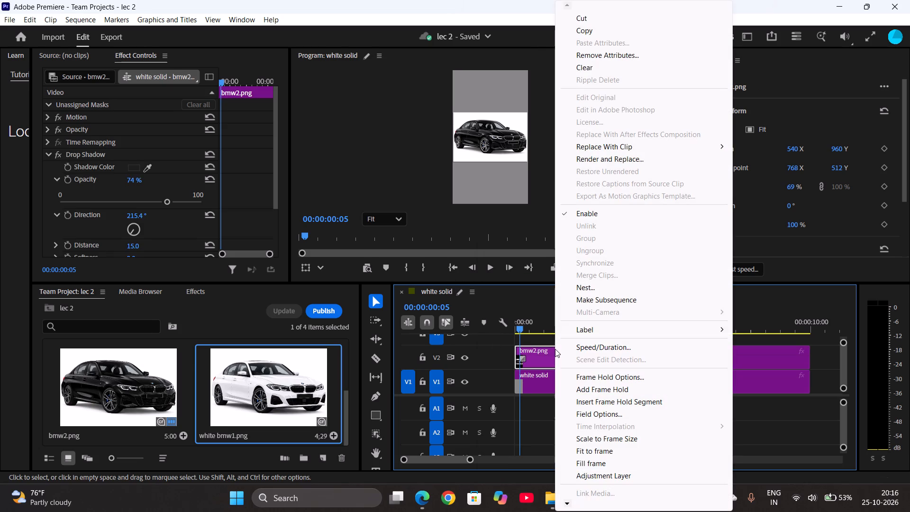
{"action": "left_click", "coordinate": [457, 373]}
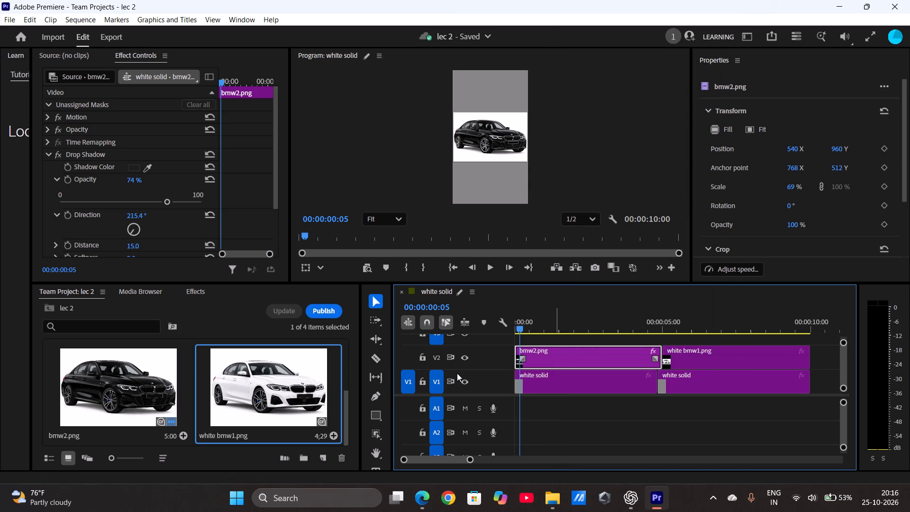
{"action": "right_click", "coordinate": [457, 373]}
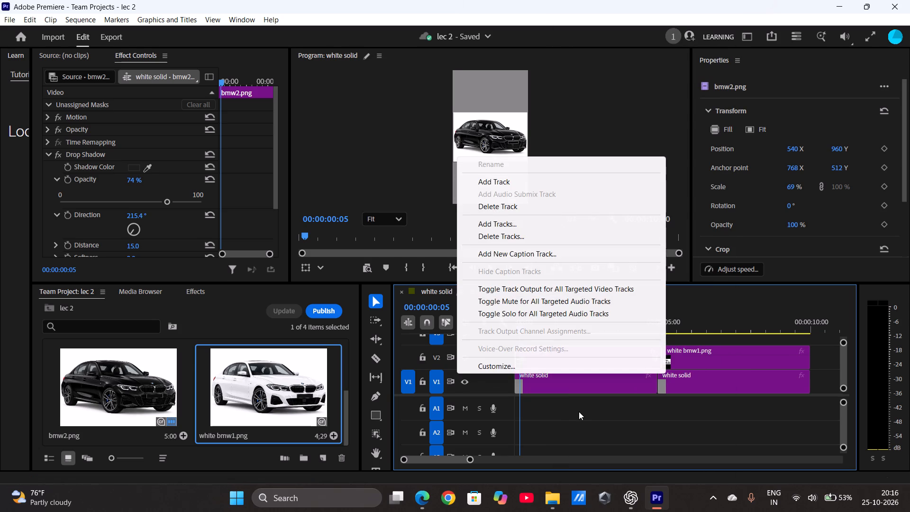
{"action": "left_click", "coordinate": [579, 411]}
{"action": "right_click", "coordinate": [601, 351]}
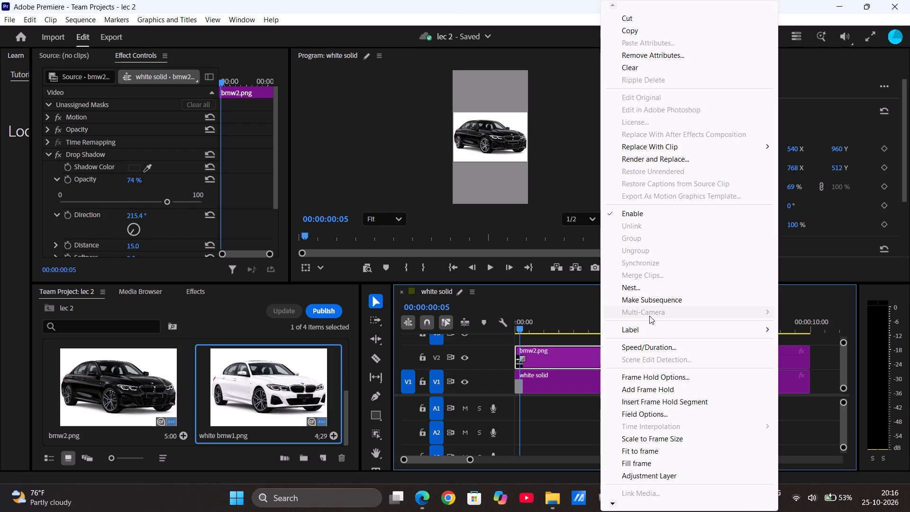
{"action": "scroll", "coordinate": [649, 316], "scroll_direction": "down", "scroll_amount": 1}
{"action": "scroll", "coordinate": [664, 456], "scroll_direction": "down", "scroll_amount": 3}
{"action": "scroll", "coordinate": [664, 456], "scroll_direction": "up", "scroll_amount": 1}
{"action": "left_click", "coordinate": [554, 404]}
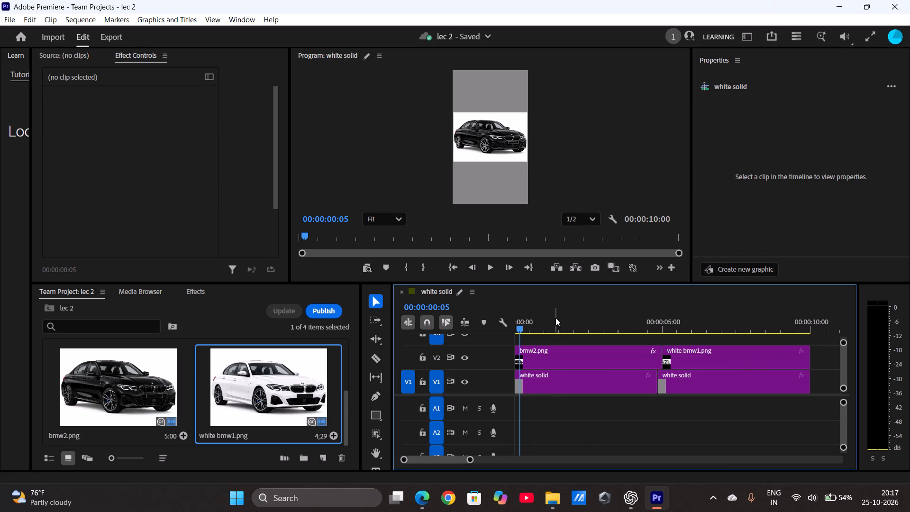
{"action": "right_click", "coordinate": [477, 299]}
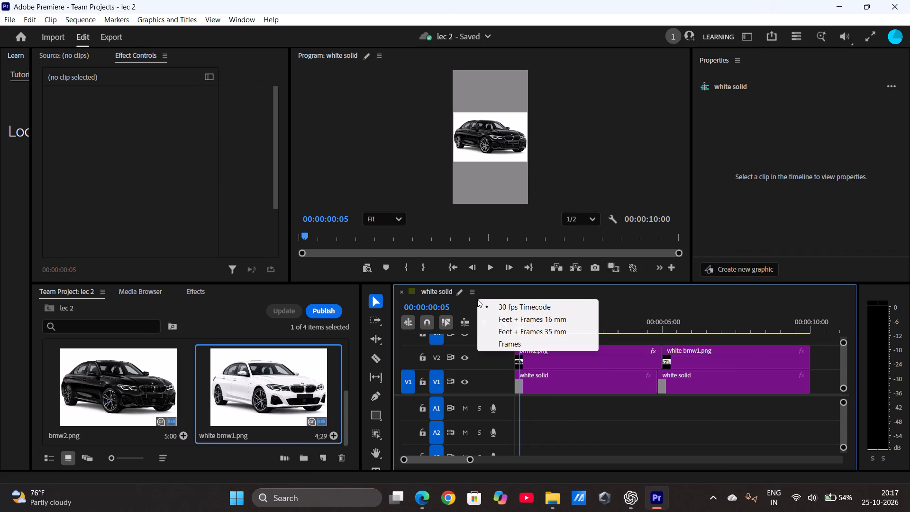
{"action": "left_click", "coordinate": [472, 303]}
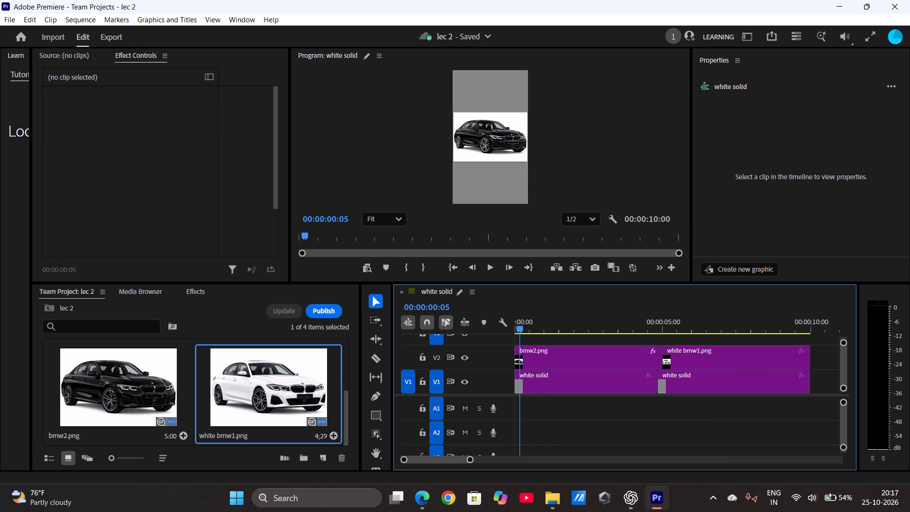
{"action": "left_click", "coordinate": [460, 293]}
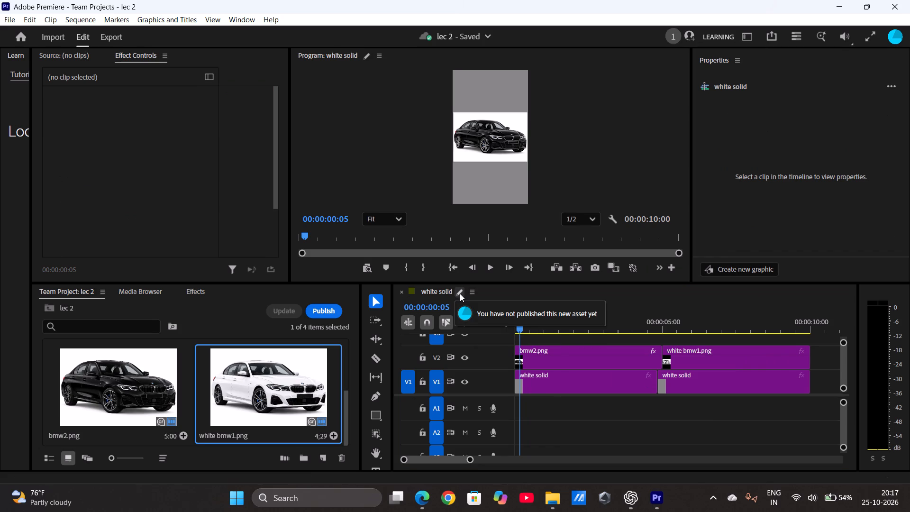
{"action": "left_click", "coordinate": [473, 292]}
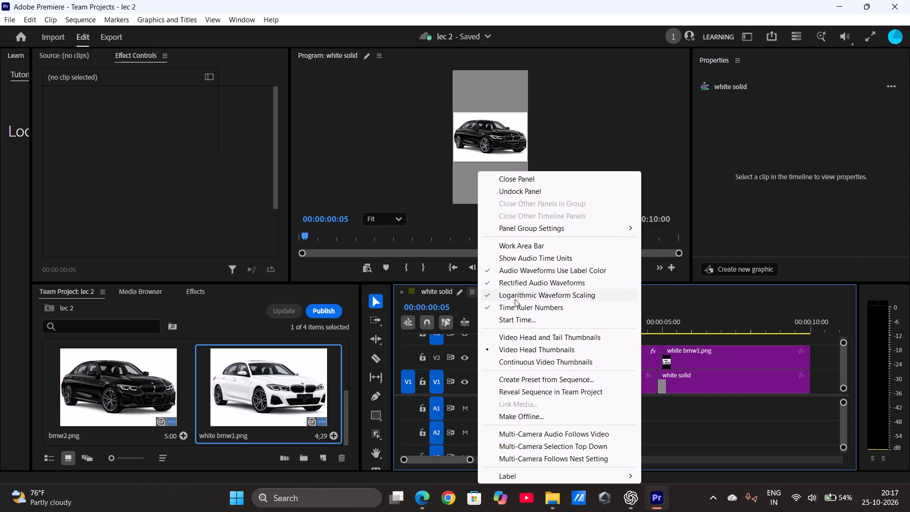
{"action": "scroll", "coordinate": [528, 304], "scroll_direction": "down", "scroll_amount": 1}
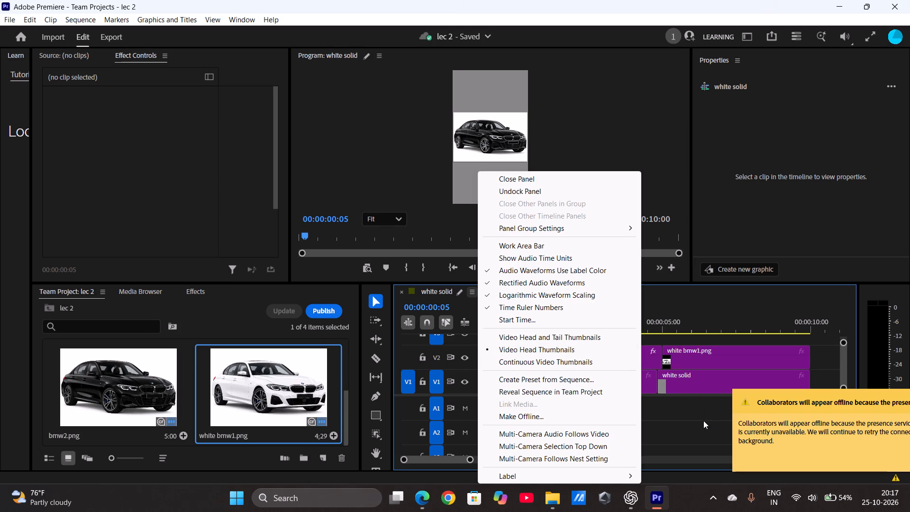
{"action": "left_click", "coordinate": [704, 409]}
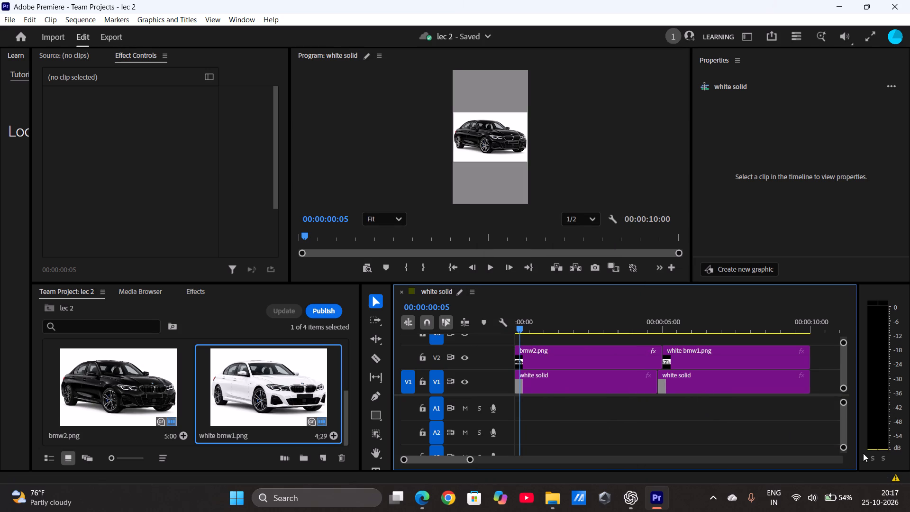
Open the Events log, clear all its entries and close it.
{"action": "left_click", "coordinate": [892, 475]}
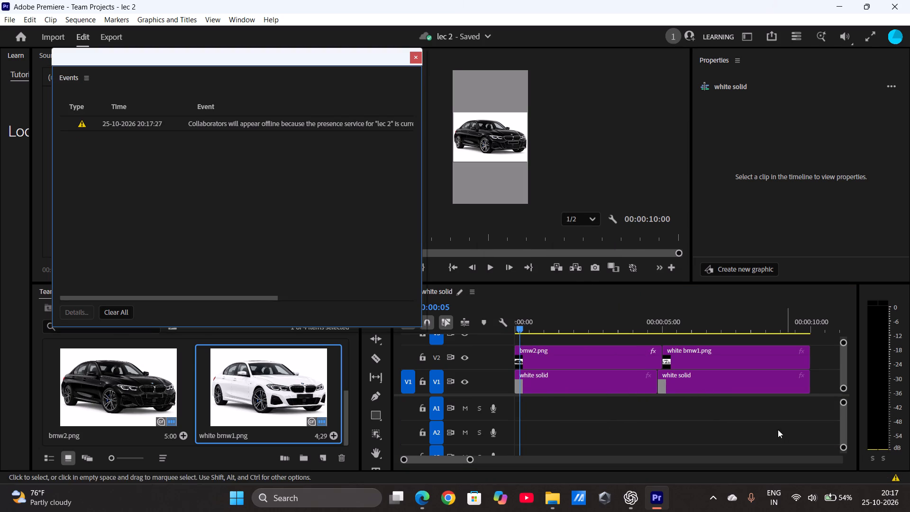
{"action": "left_click", "coordinate": [329, 115]}
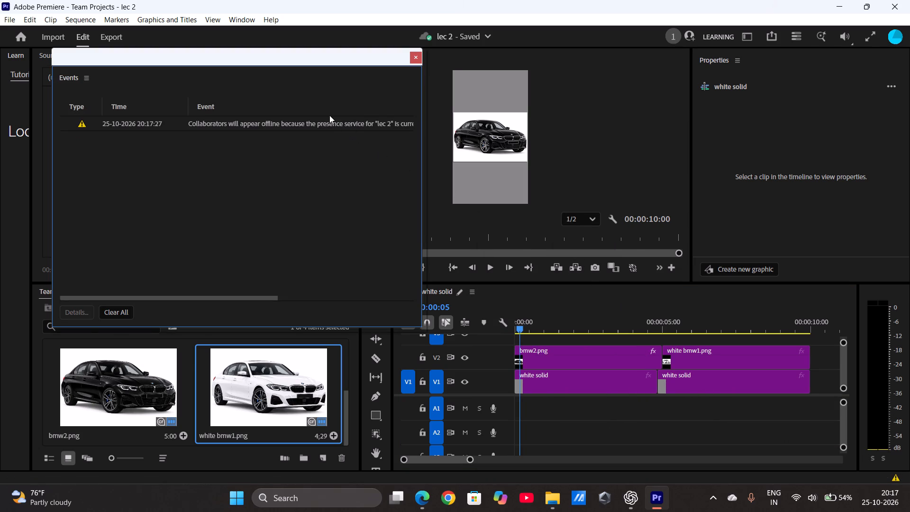
{"action": "left_click", "coordinate": [103, 311]}
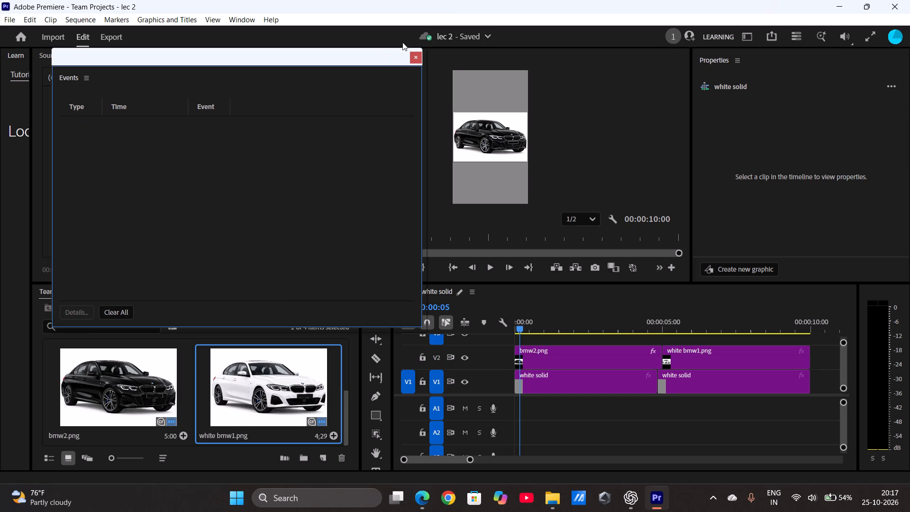
{"action": "left_click", "coordinate": [407, 62]}
{"action": "left_click", "coordinate": [414, 58]}
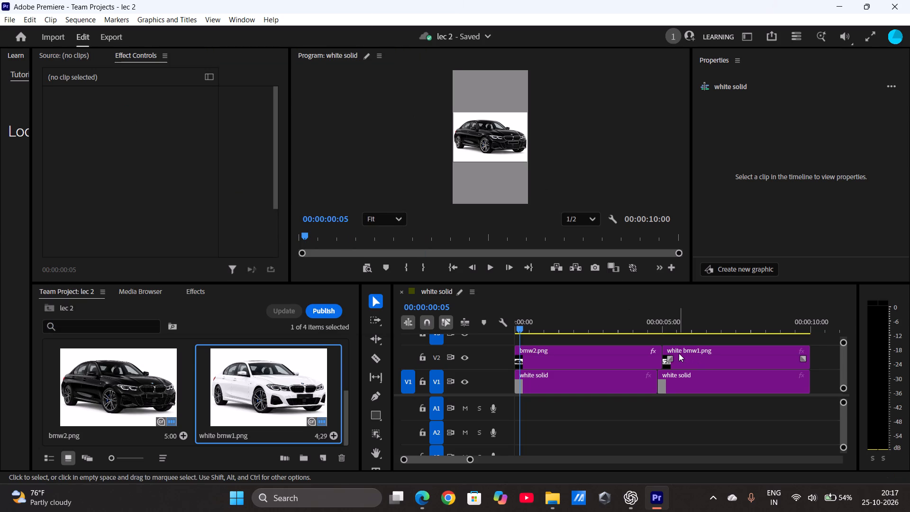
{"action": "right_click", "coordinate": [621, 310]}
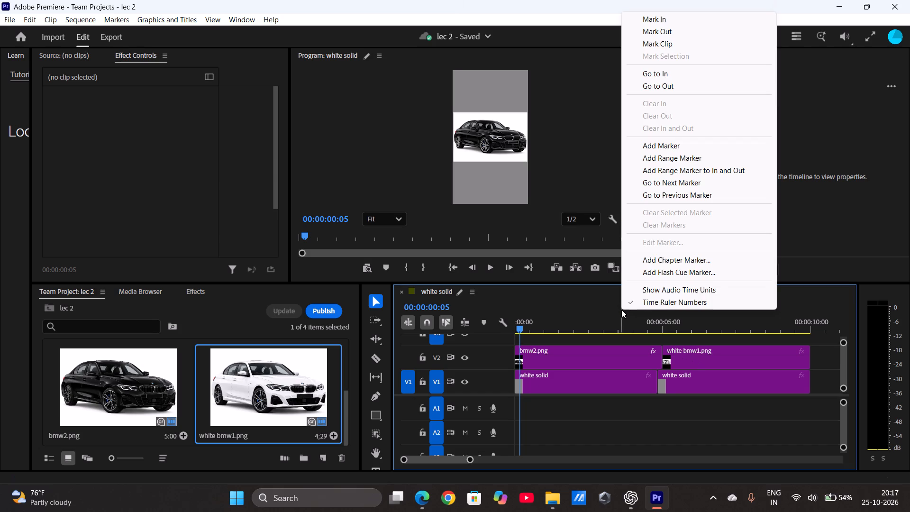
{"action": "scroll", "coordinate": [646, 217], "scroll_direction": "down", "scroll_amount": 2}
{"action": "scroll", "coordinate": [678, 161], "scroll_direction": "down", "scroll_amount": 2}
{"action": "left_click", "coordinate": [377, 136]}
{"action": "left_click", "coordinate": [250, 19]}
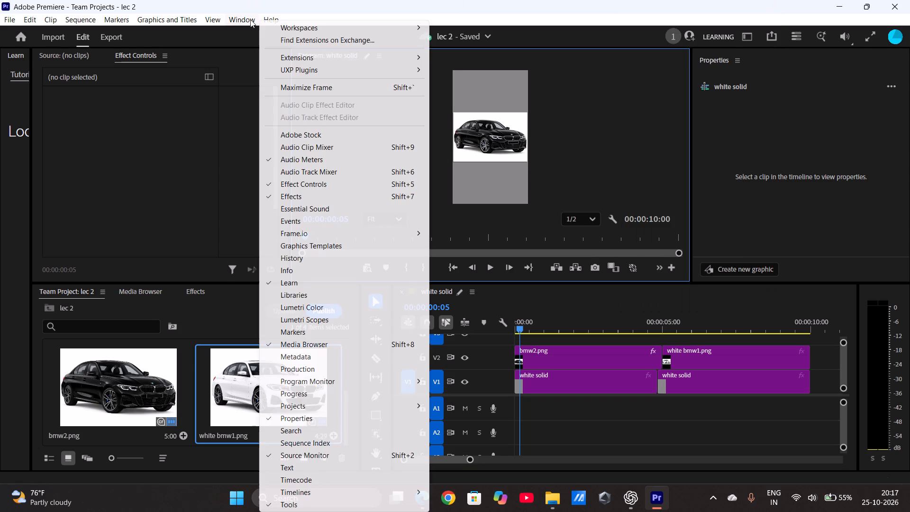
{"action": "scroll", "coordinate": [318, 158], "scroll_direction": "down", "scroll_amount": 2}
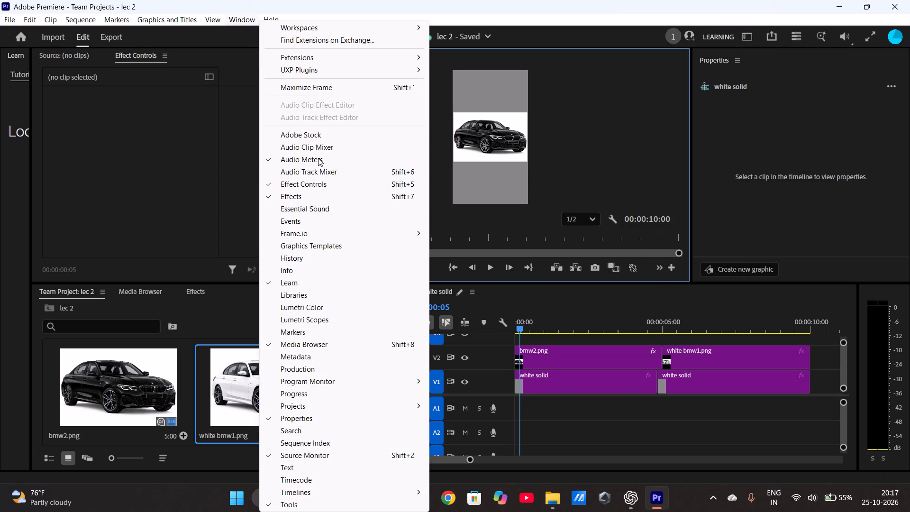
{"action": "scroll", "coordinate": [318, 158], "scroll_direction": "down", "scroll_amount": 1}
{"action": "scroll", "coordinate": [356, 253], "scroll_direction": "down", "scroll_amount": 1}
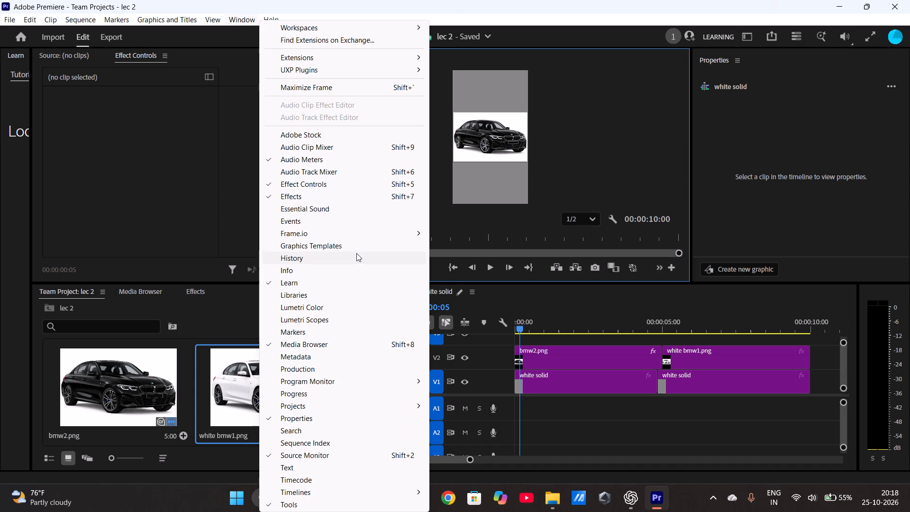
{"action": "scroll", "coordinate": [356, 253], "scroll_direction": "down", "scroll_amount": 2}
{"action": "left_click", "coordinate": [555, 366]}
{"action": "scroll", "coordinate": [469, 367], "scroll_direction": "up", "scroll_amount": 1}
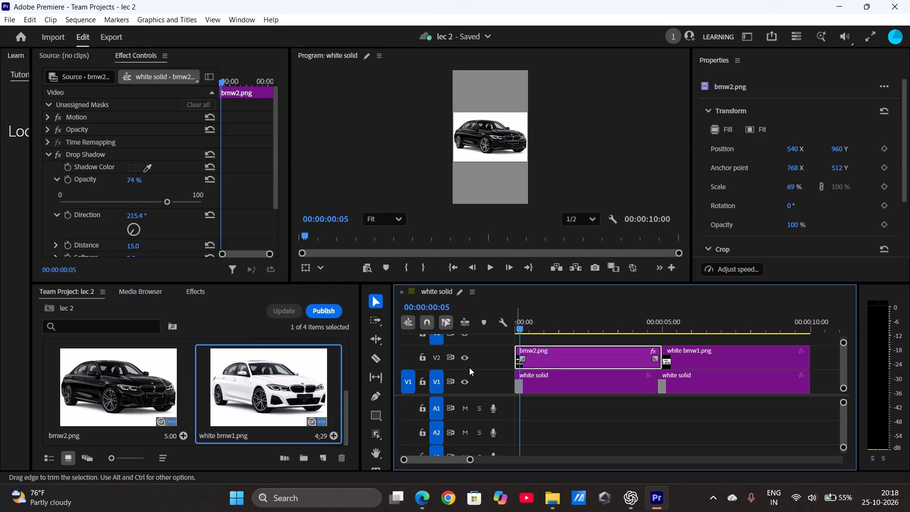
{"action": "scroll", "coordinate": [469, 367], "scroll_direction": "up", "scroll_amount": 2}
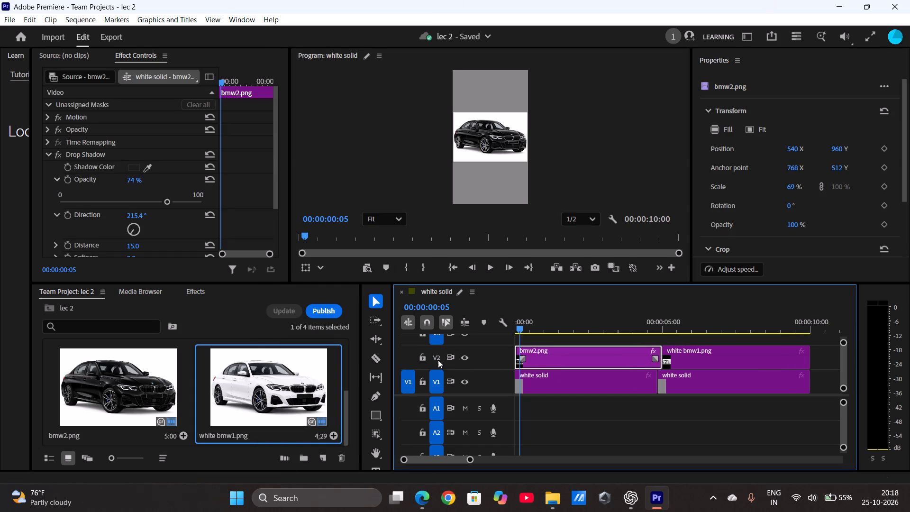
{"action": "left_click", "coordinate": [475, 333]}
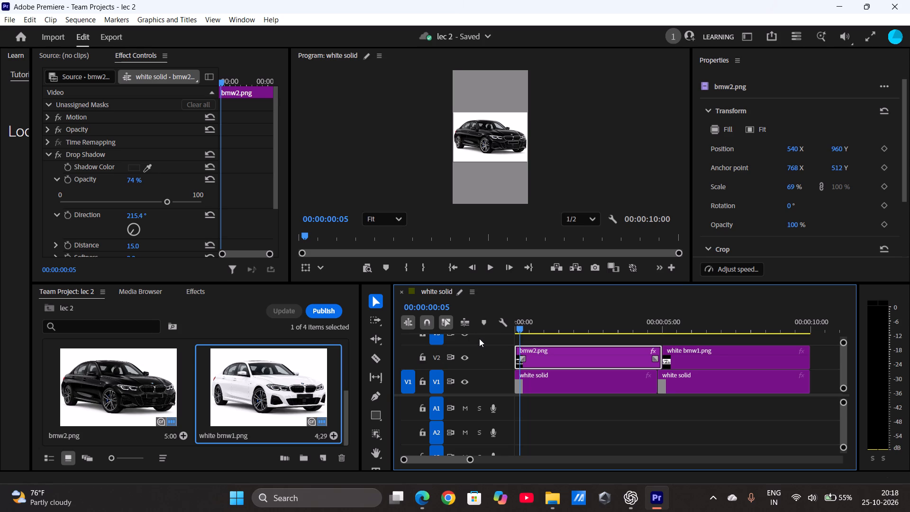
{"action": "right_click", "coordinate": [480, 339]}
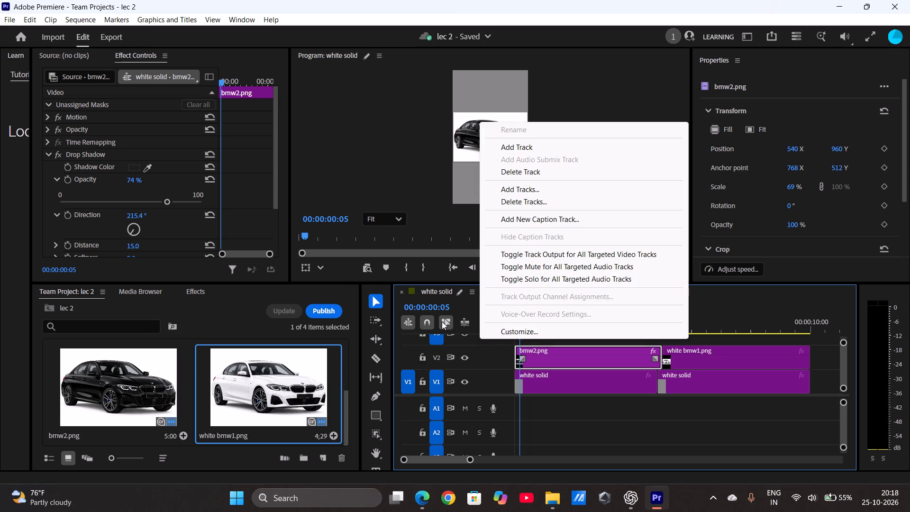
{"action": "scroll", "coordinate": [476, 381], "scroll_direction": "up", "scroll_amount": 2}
Move the white bmw1.png clip from V2 to the start of track V3, directly above the bmw2.png clip.
{"action": "left_click_drag", "start_coordinate": [844, 342], "coordinate": [843, 329]}
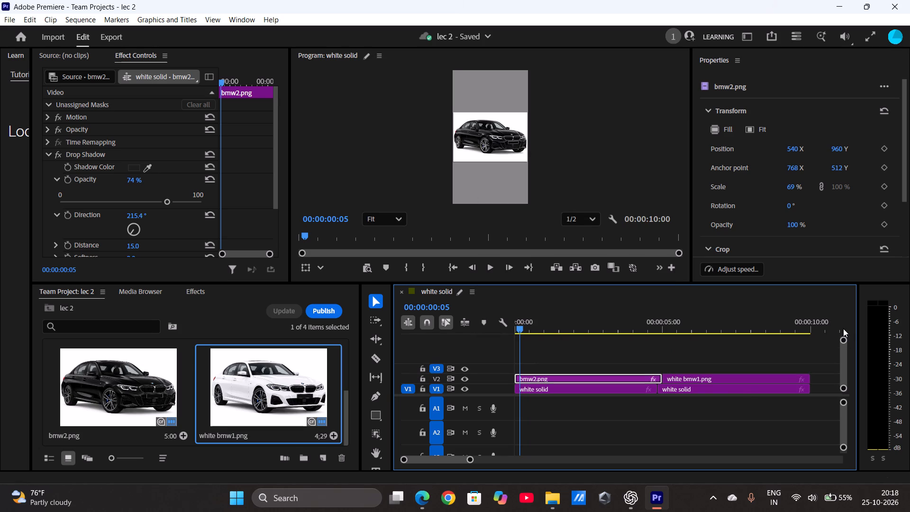
{"action": "left_click_drag", "start_coordinate": [682, 379], "coordinate": [675, 375]}
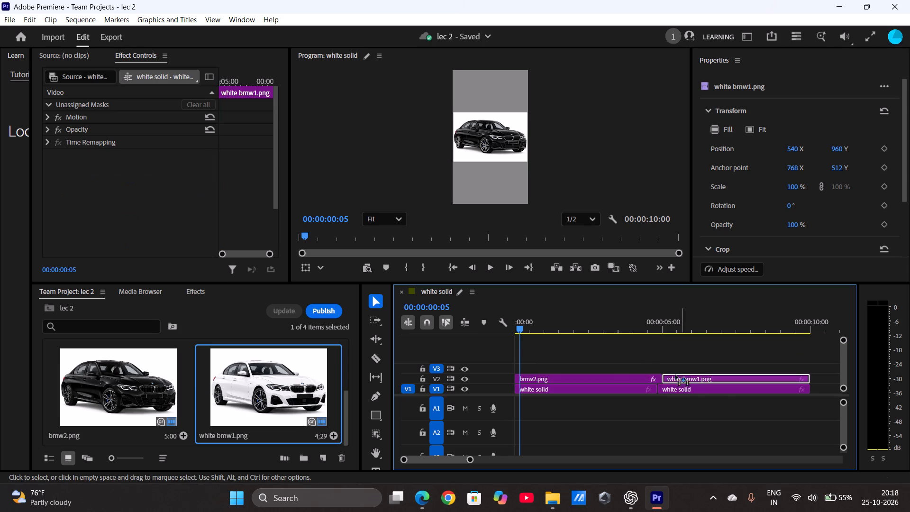
{"action": "left_click_drag", "start_coordinate": [675, 375], "coordinate": [532, 367]}
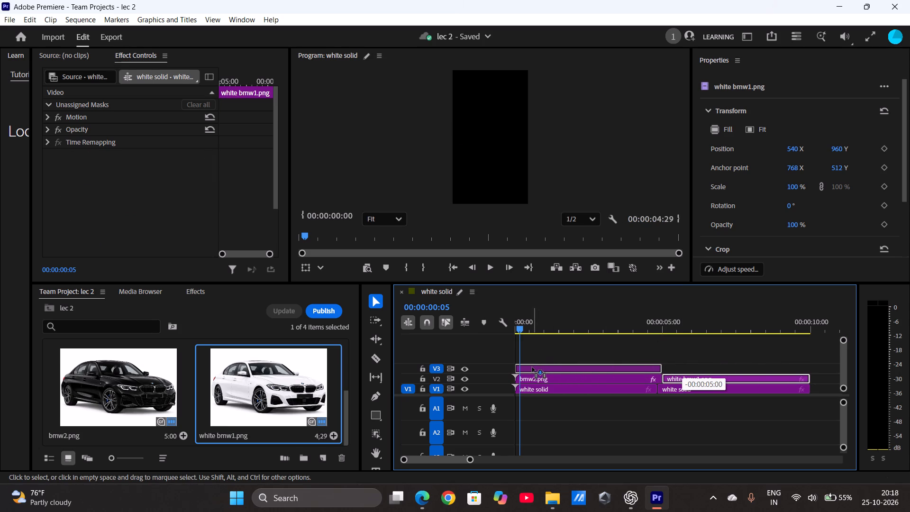
{"action": "left_click_drag", "start_coordinate": [532, 367], "coordinate": [532, 367]}
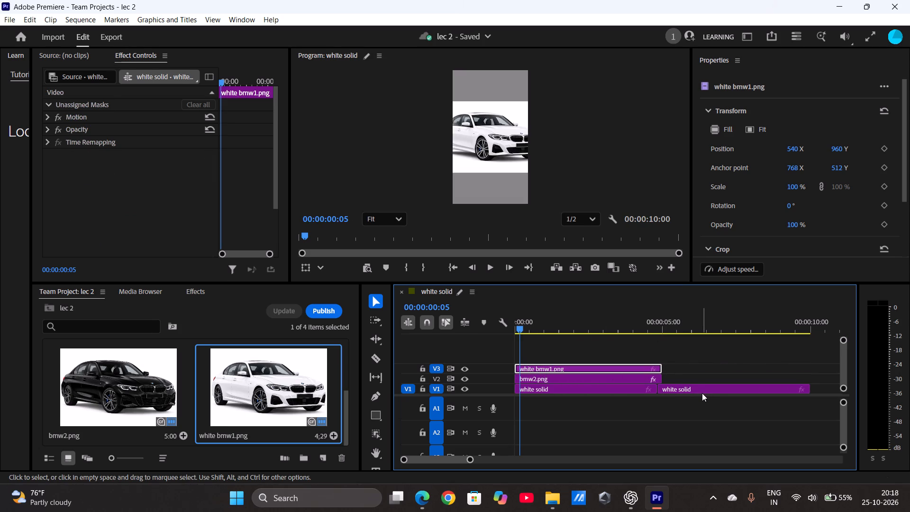
Delete the second white solid clip from track V1.
{"action": "left_click", "coordinate": [697, 389]}
{"action": "key", "text": "BackSpace"}
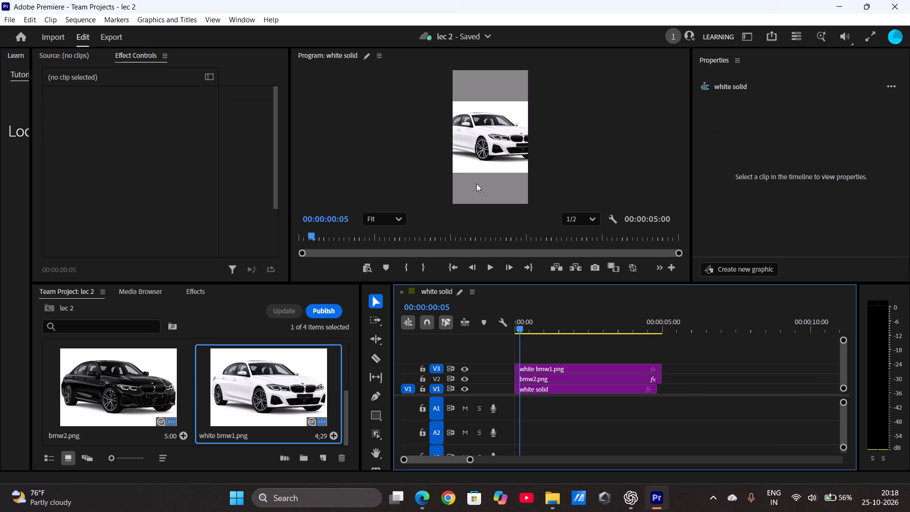
Enlarge the Program monitor's height by shrinking the timeline and project area beneath it.
{"action": "left_click", "coordinate": [489, 171]}
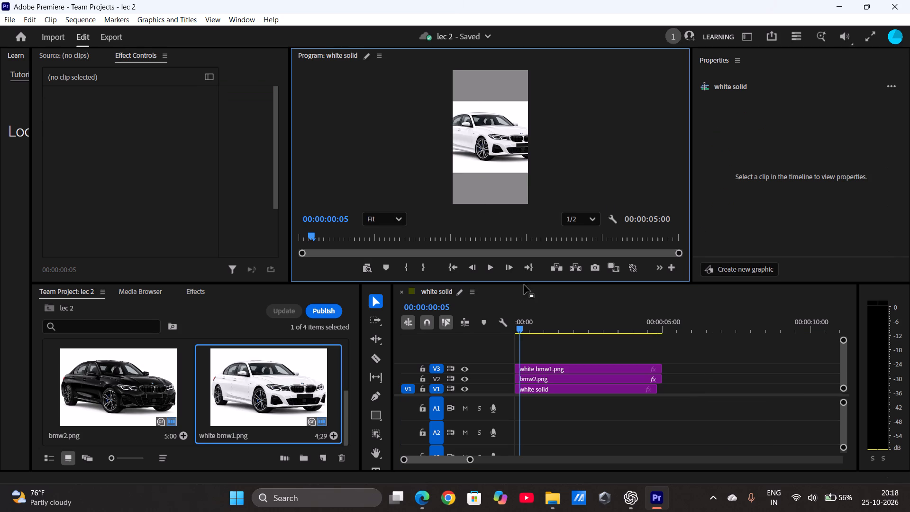
{"action": "left_click_drag", "start_coordinate": [512, 279], "coordinate": [512, 303]}
{"action": "left_click_drag", "start_coordinate": [495, 283], "coordinate": [499, 328]}
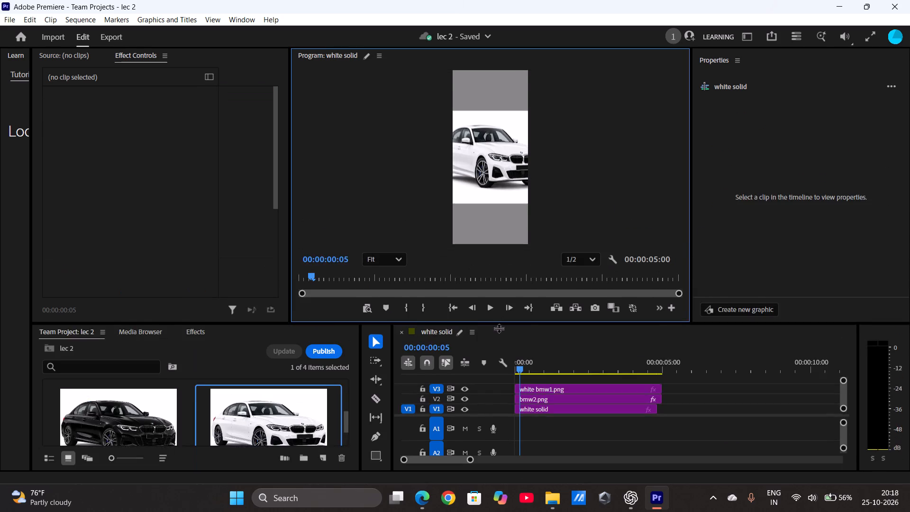
{"action": "left_click_drag", "start_coordinate": [499, 328], "coordinate": [501, 348]}
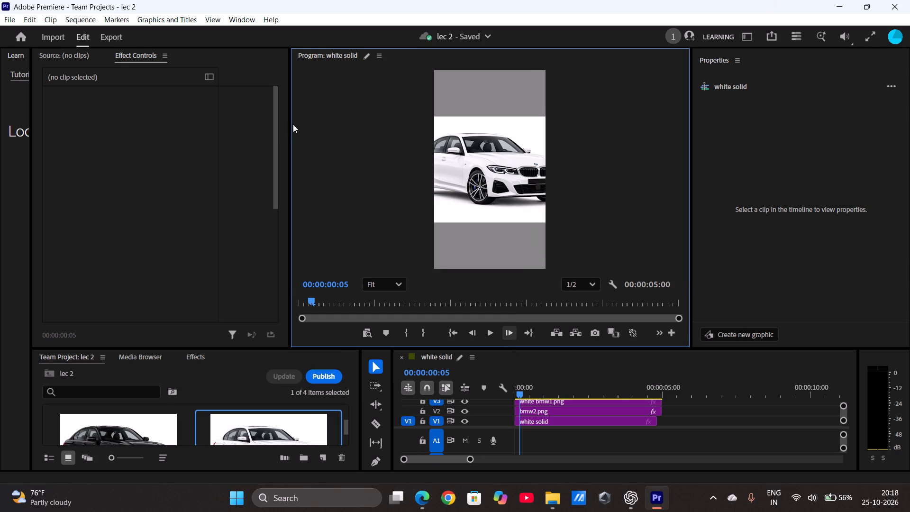
{"action": "left_click", "coordinate": [162, 52]}
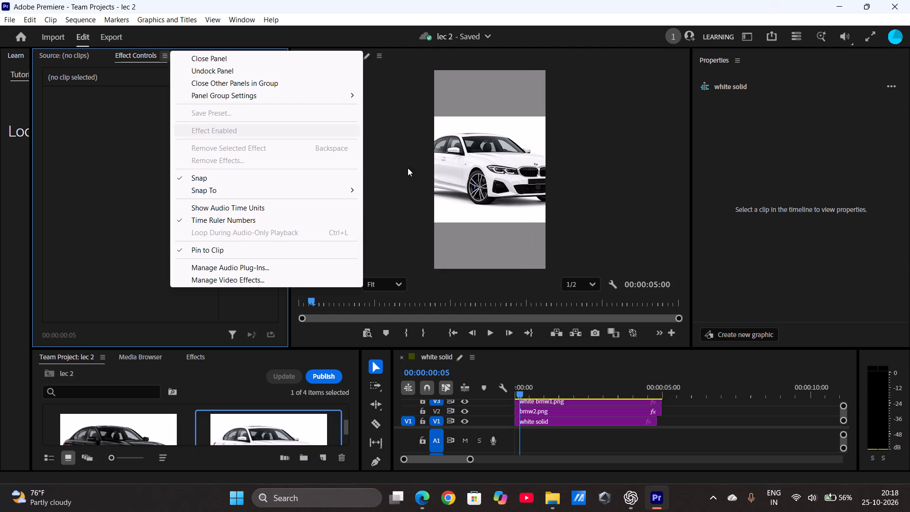
{"action": "left_click", "coordinate": [475, 200]}
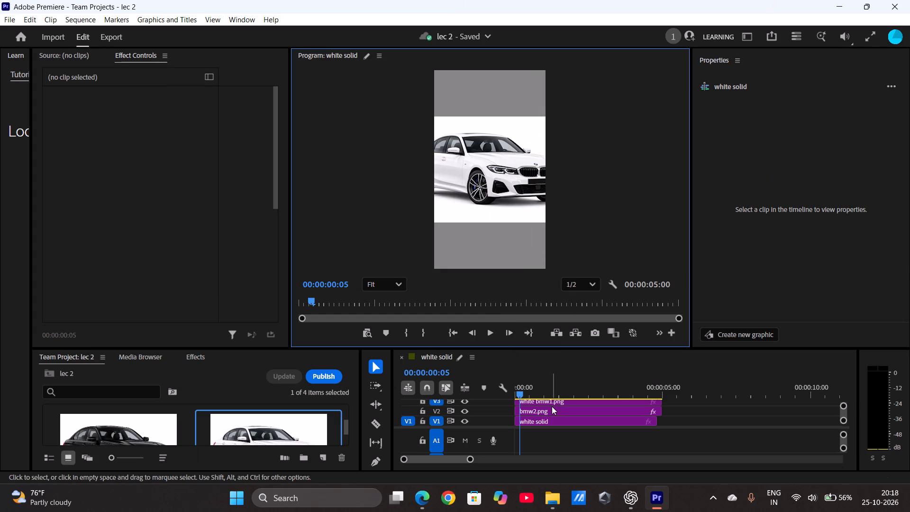
Reduce the white bmw1.png clip's Motion scale to 67 so the whole car fits in the frame.
{"action": "left_click_drag", "start_coordinate": [537, 402], "coordinate": [170, 219]}
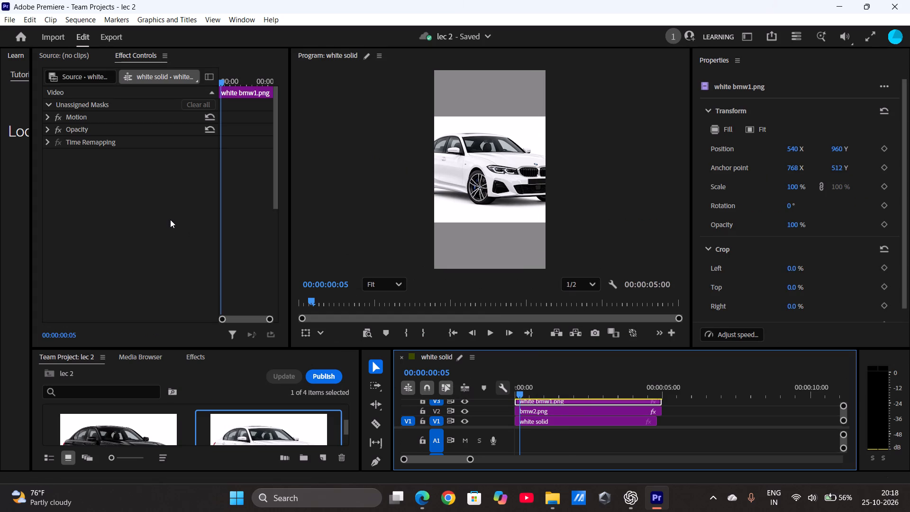
{"action": "left_click", "coordinate": [93, 116]}
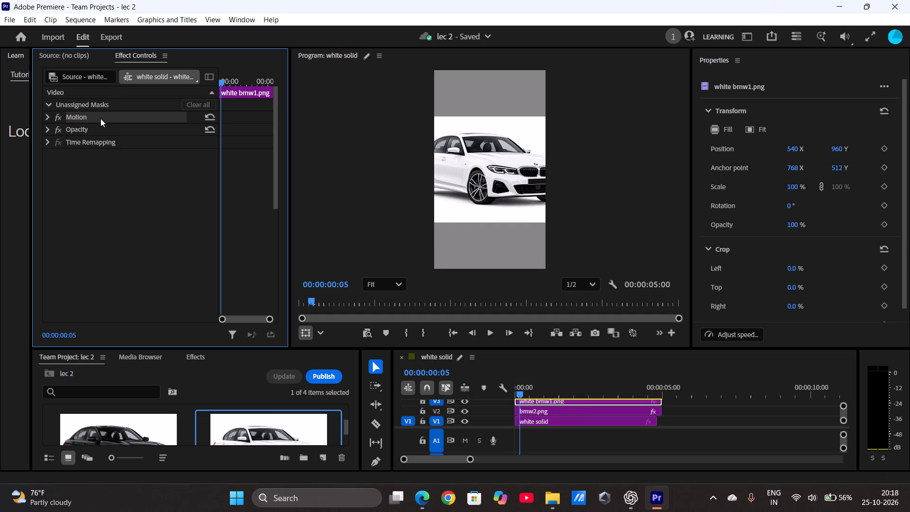
{"action": "left_click", "coordinate": [51, 113]}
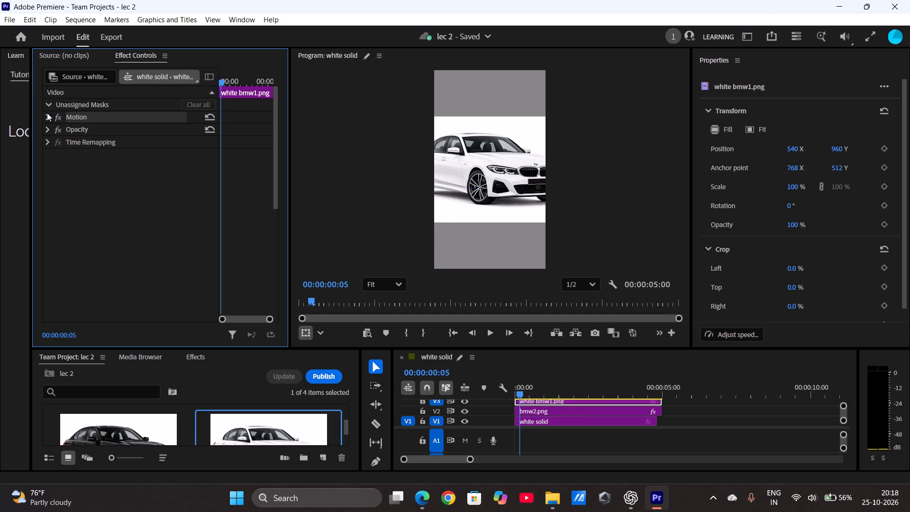
{"action": "left_click", "coordinate": [47, 113]}
{"action": "double_click", "coordinate": [47, 113]}
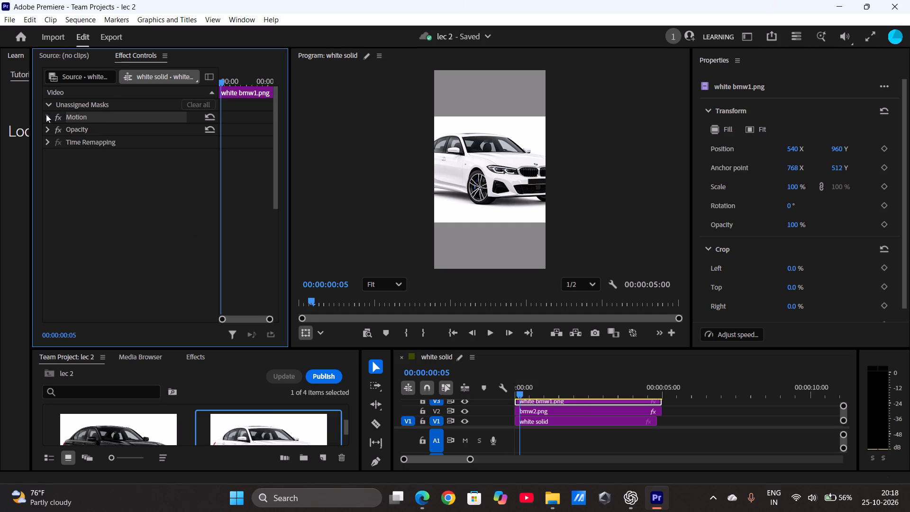
{"action": "left_click", "coordinate": [45, 114]}
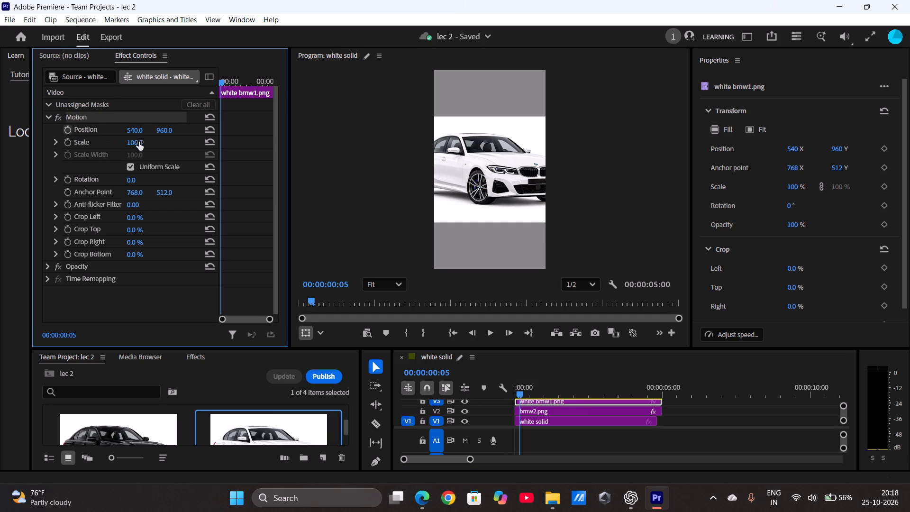
{"action": "left_click_drag", "start_coordinate": [138, 143], "coordinate": [120, 142]}
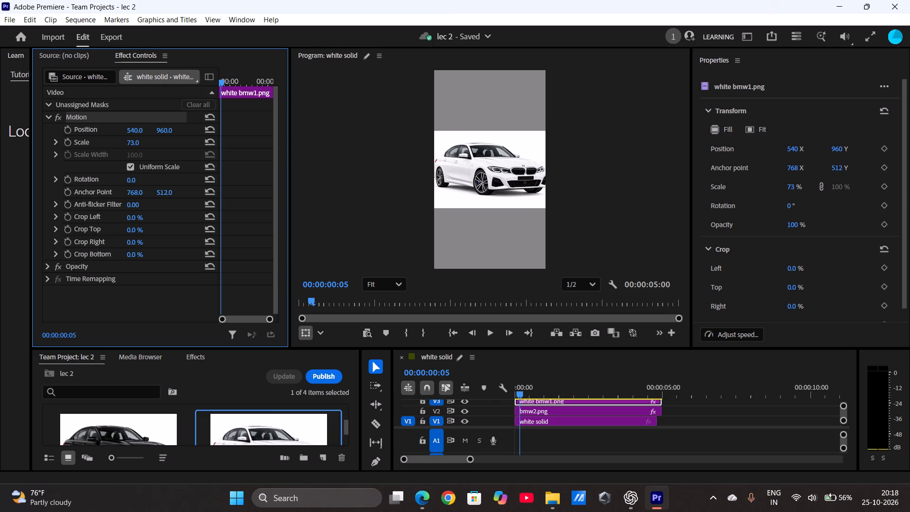
{"action": "left_click_drag", "start_coordinate": [120, 142], "coordinate": [116, 142]}
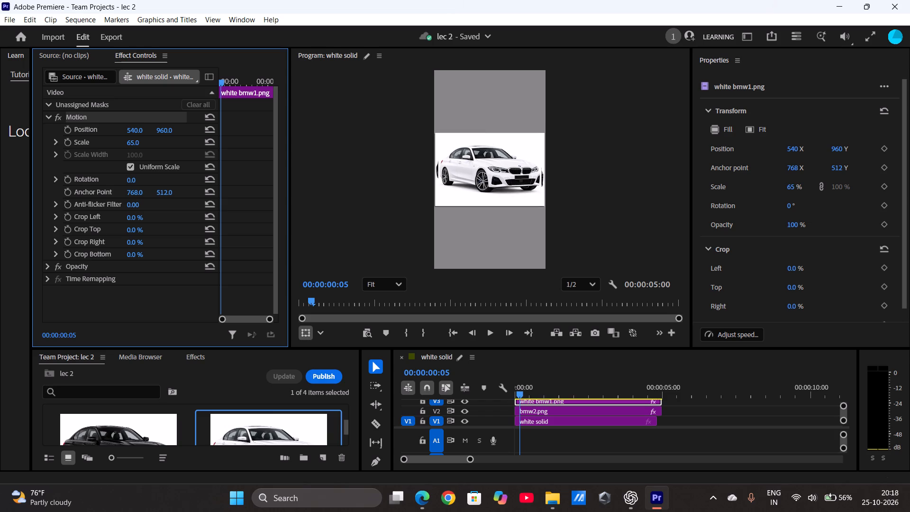
{"action": "left_click_drag", "start_coordinate": [116, 142], "coordinate": [117, 143]}
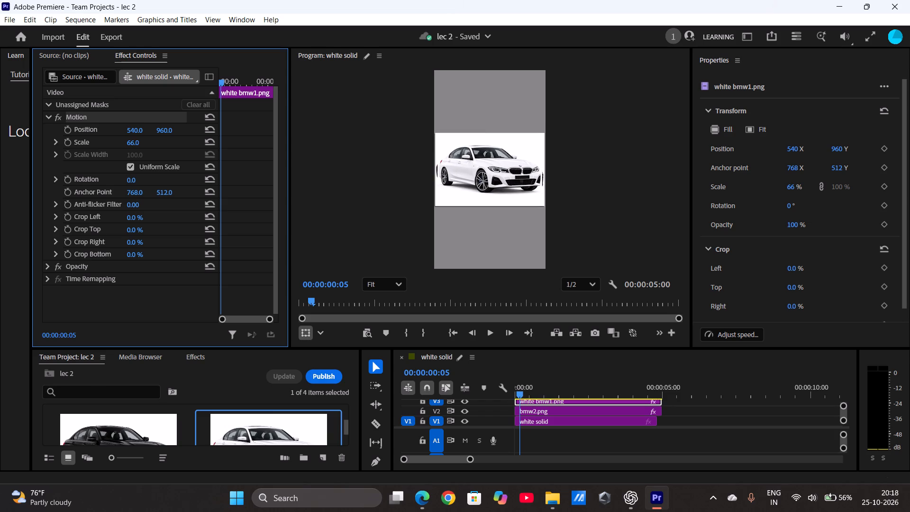
{"action": "left_click_drag", "start_coordinate": [117, 143], "coordinate": [118, 143]}
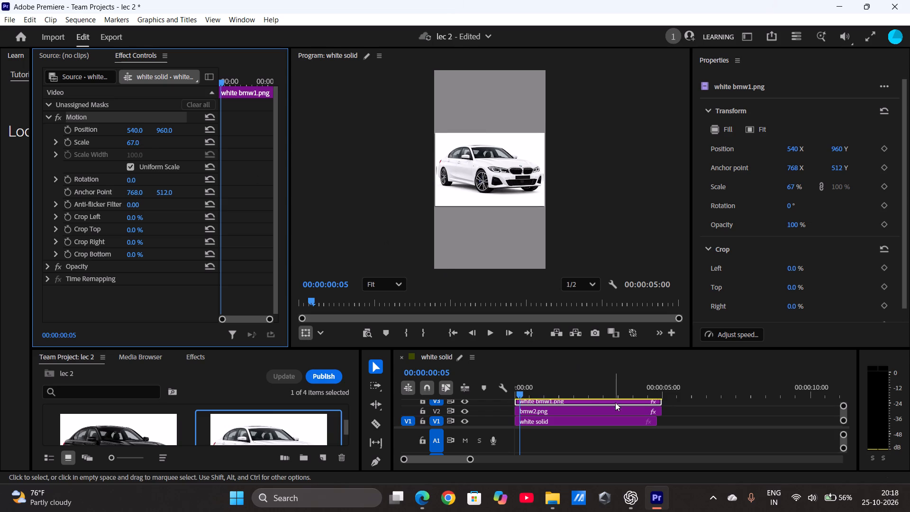
Move the bmw2.png clip along track V2 so it starts at 00:00:04:25, where the white solid clip on V1 ends.
{"action": "double_click", "coordinate": [570, 411]}
{"action": "left_click_drag", "start_coordinate": [570, 411], "coordinate": [665, 414]}
{"action": "left_click_drag", "start_coordinate": [647, 411], "coordinate": [649, 410]}
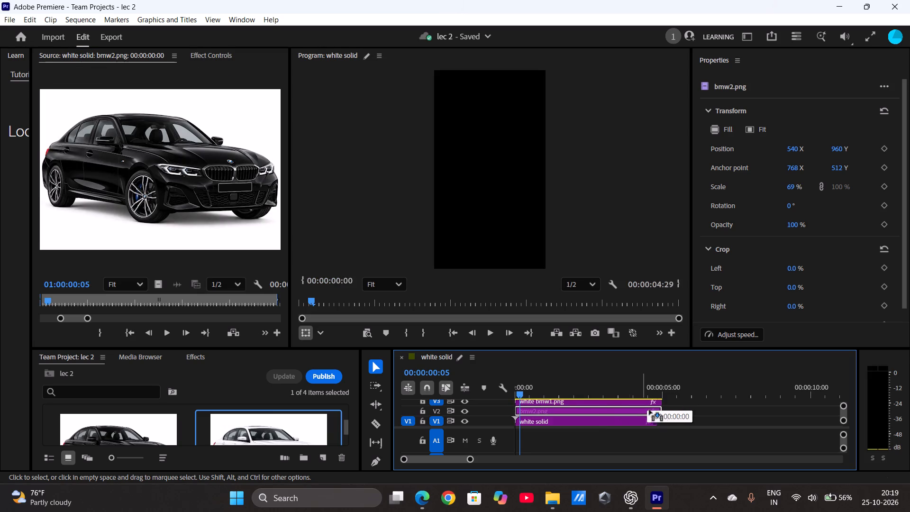
{"action": "left_click_drag", "start_coordinate": [649, 410], "coordinate": [802, 415]}
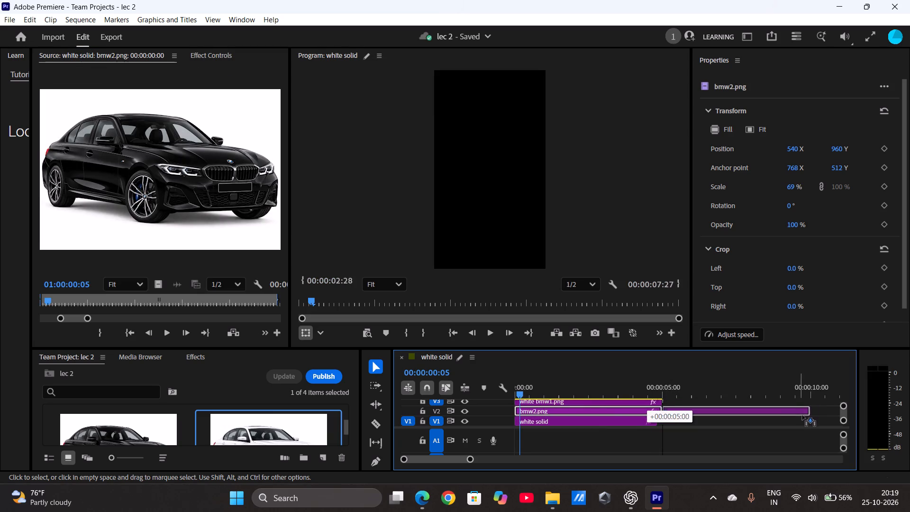
{"action": "left_click_drag", "start_coordinate": [802, 415], "coordinate": [791, 414]}
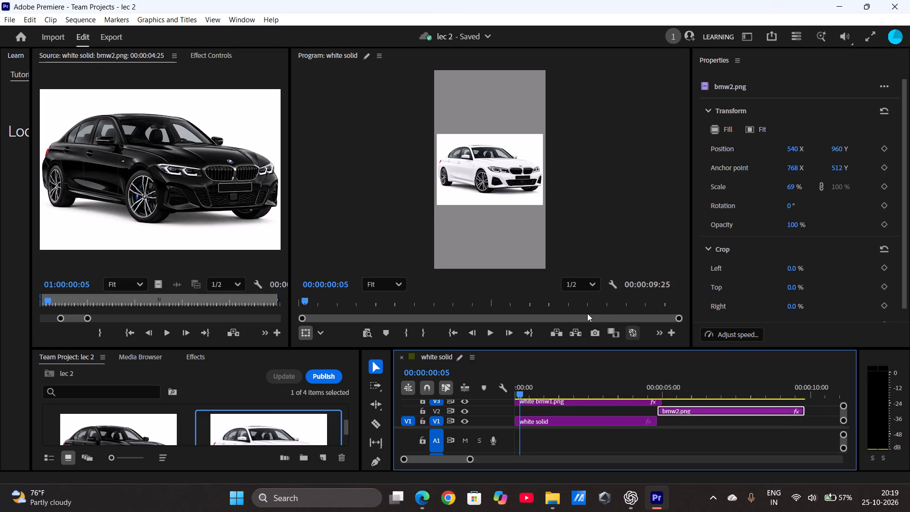
Set the white solid clip's Motion anchor point to 554, 959.
{"action": "left_click", "coordinate": [521, 235]}
{"action": "left_click", "coordinate": [521, 235]}
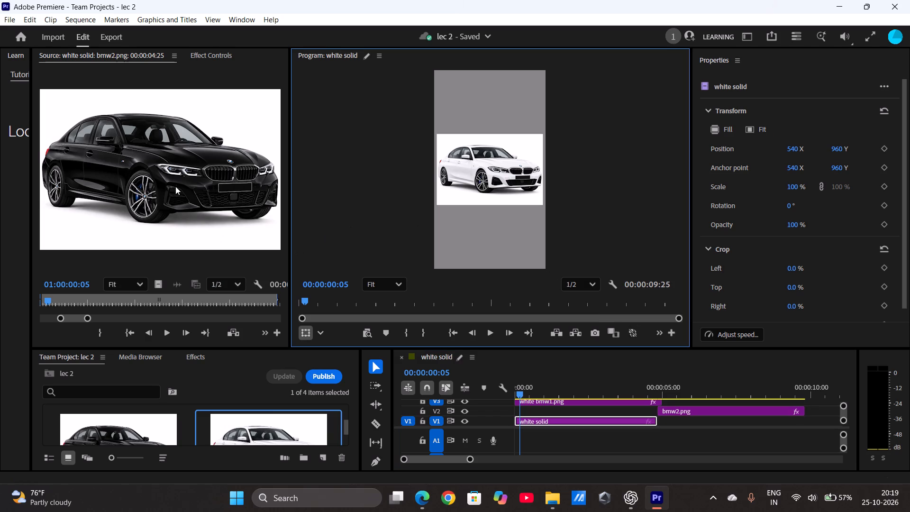
{"action": "left_click", "coordinate": [211, 55]}
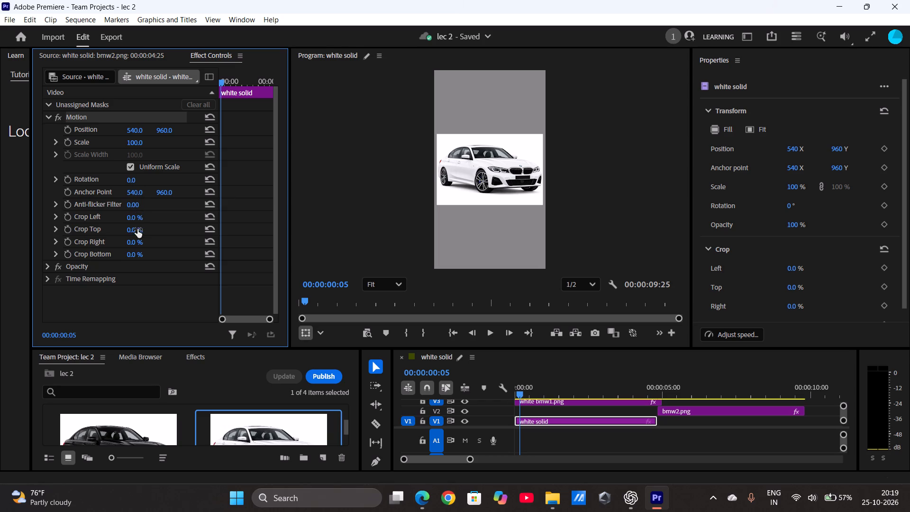
{"action": "left_click_drag", "start_coordinate": [135, 192], "coordinate": [135, 185]}
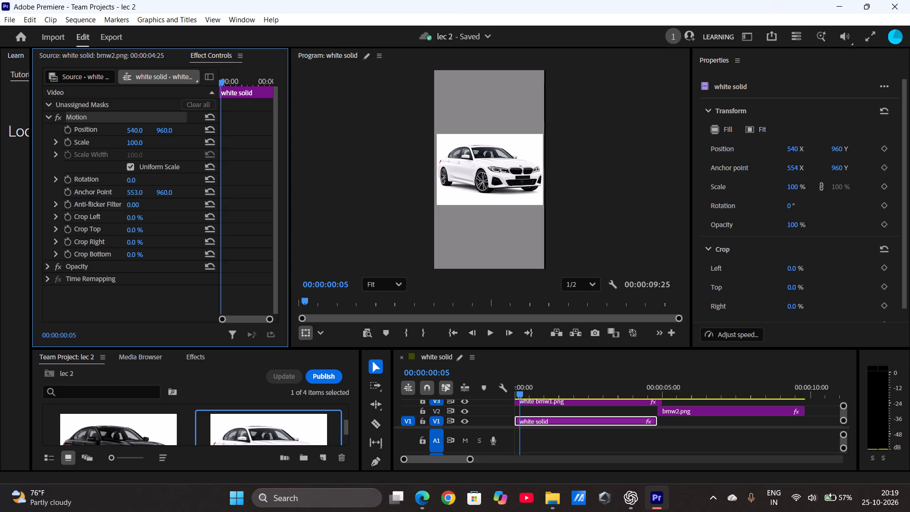
{"action": "left_click_drag", "start_coordinate": [135, 185], "coordinate": [136, 190]}
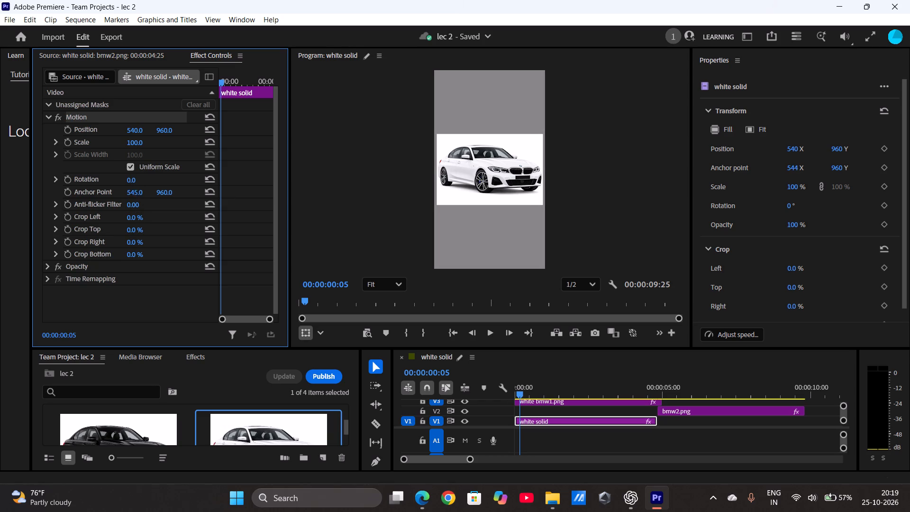
{"action": "left_click_drag", "start_coordinate": [136, 190], "coordinate": [142, 190]}
{"action": "left_click", "coordinate": [164, 191]}
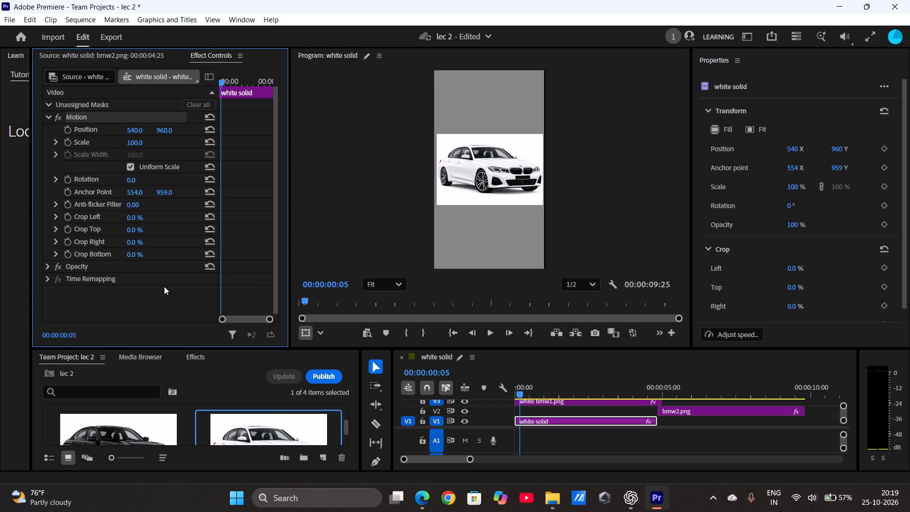
{"action": "left_click", "coordinate": [452, 214]}
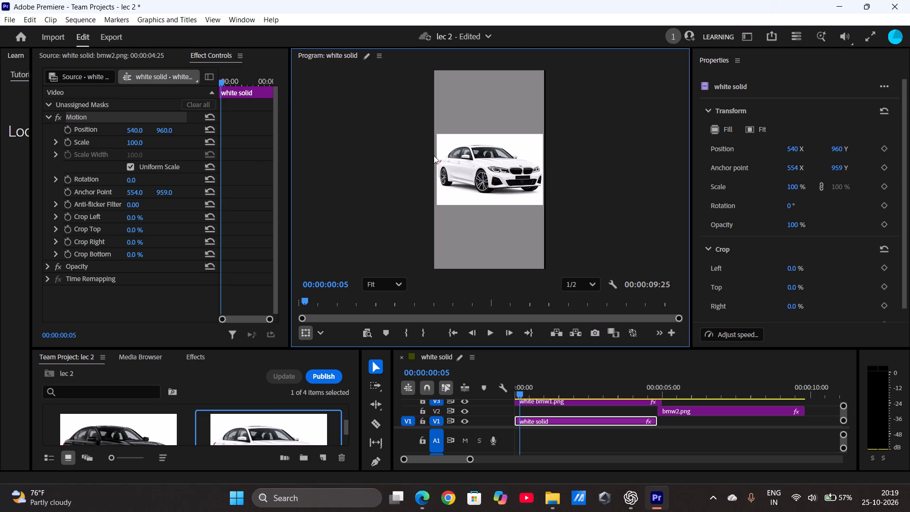
{"action": "left_click", "coordinate": [480, 167]}
Set the white solid clip's Motion scale to 103.
{"action": "left_click", "coordinate": [135, 142]}
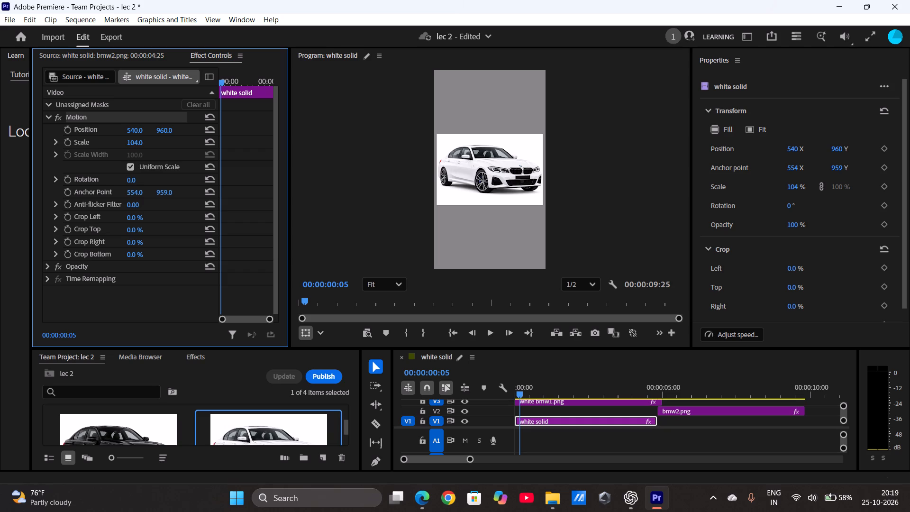
{"action": "left_click", "coordinate": [499, 156]}
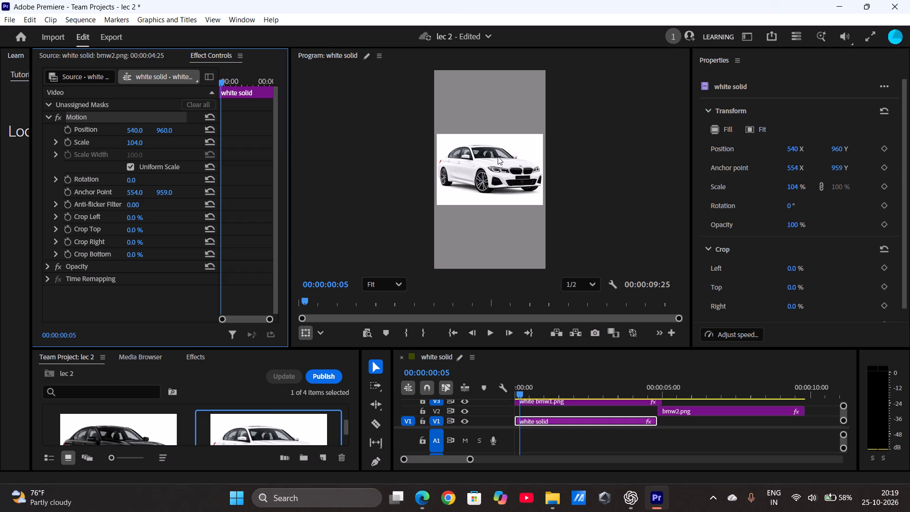
{"action": "left_click", "coordinate": [136, 141]}
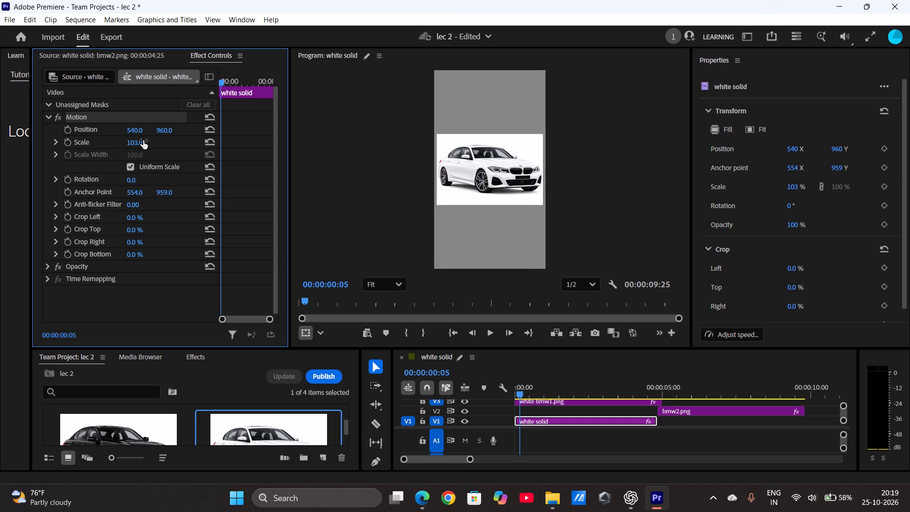
{"action": "left_click", "coordinate": [482, 170]}
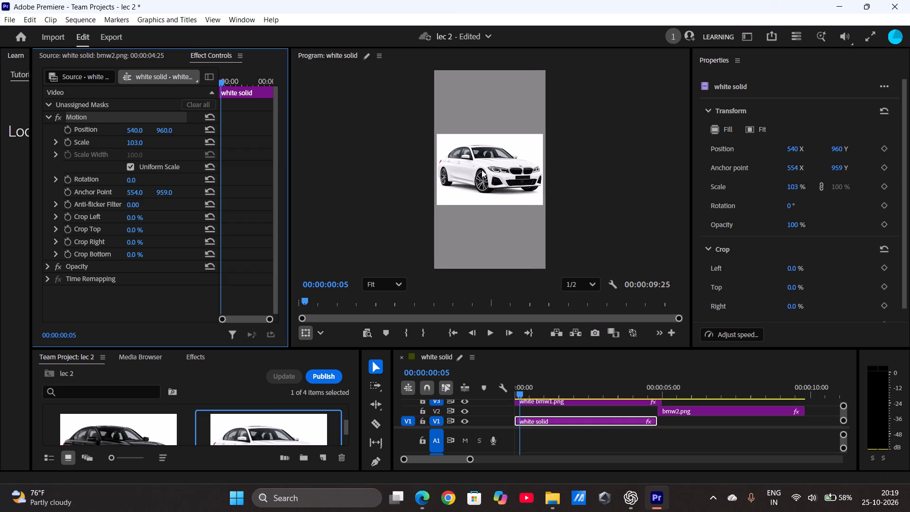
{"action": "left_click", "coordinate": [483, 170]}
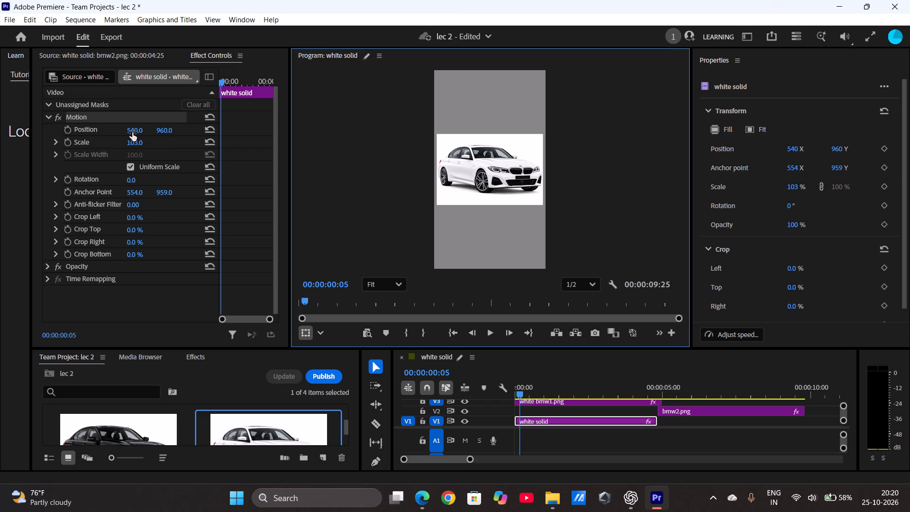
Set the white solid clip's vertical Motion position to 962.
{"action": "left_click", "coordinate": [132, 132]}
{"action": "left_click", "coordinate": [140, 128]}
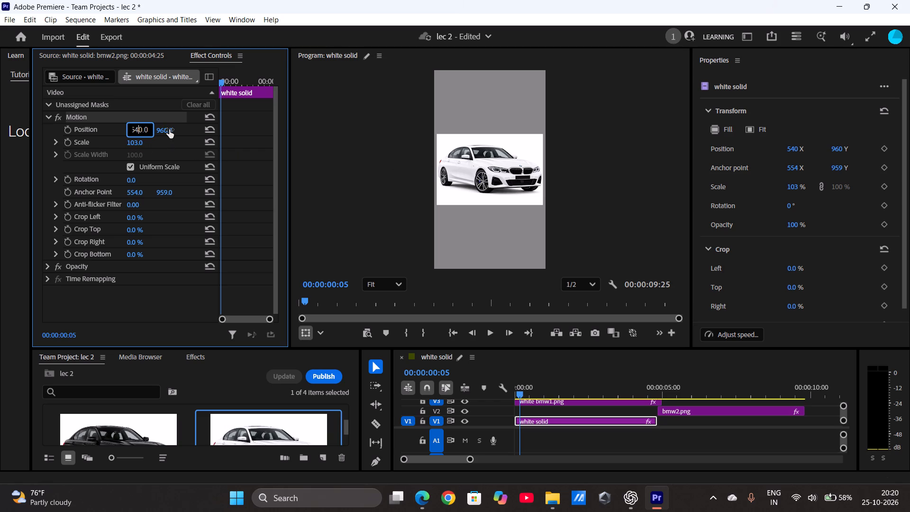
{"action": "left_click", "coordinate": [169, 130]}
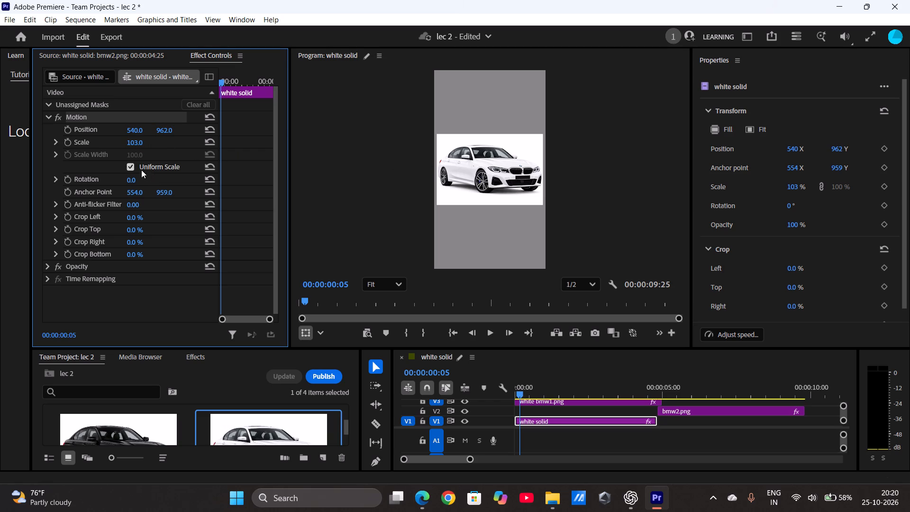
Turn off Uniform Scale for the white solid clip so its height and width scale independently.
{"action": "left_click", "coordinate": [129, 165]}
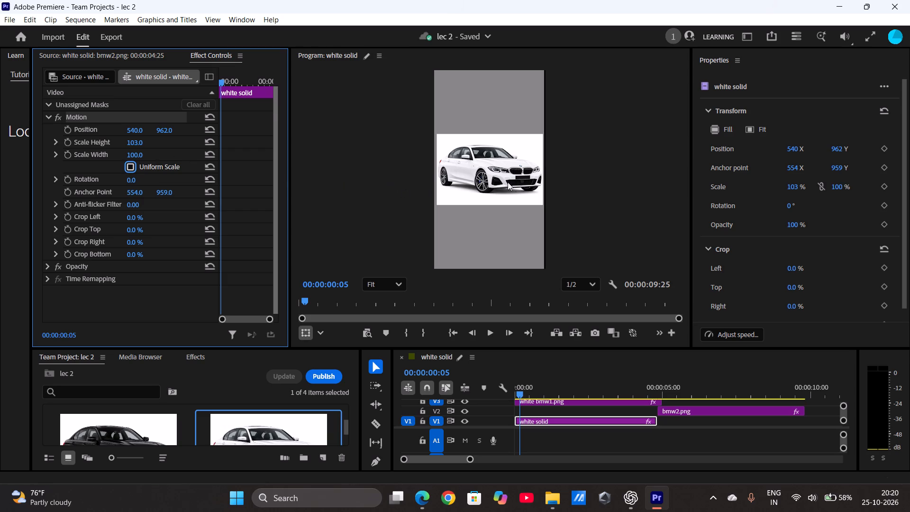
{"action": "scroll", "coordinate": [512, 183], "scroll_direction": "up", "scroll_amount": 1, "text": "ctrl"}
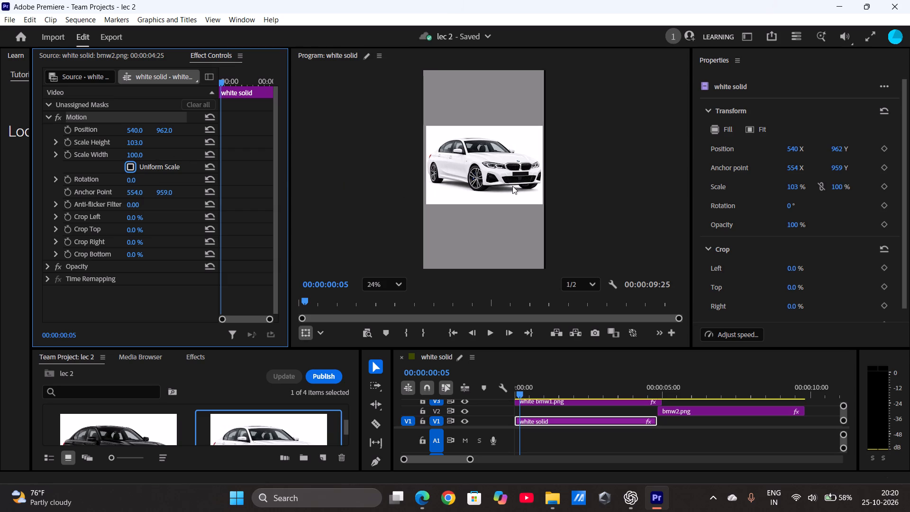
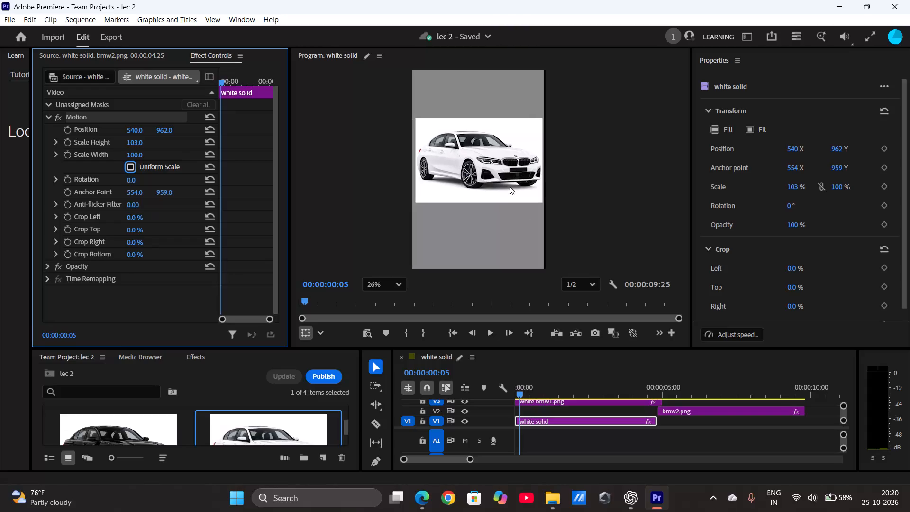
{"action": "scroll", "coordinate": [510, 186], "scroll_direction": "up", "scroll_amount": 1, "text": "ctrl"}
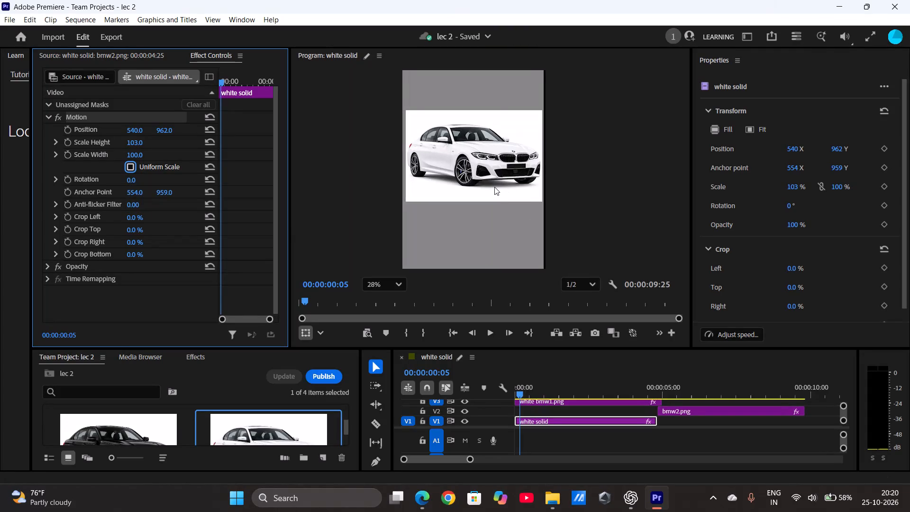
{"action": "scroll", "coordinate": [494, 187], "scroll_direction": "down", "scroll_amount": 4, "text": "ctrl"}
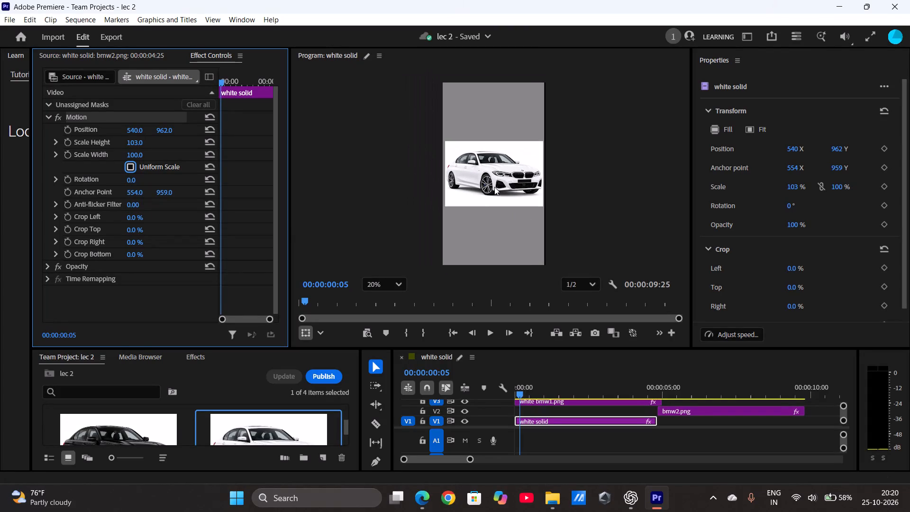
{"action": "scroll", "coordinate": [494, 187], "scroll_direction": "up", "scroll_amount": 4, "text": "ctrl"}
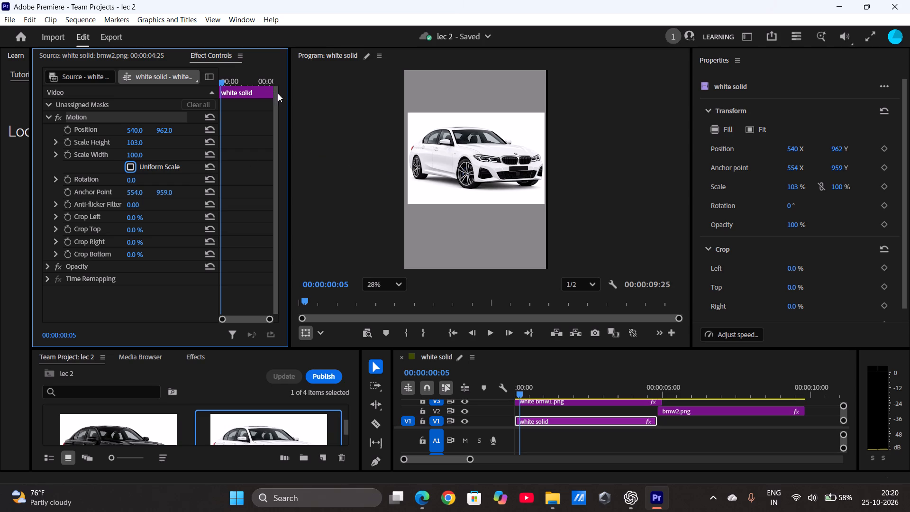
Bring up the Effects library.
{"action": "left_click", "coordinate": [242, 20]}
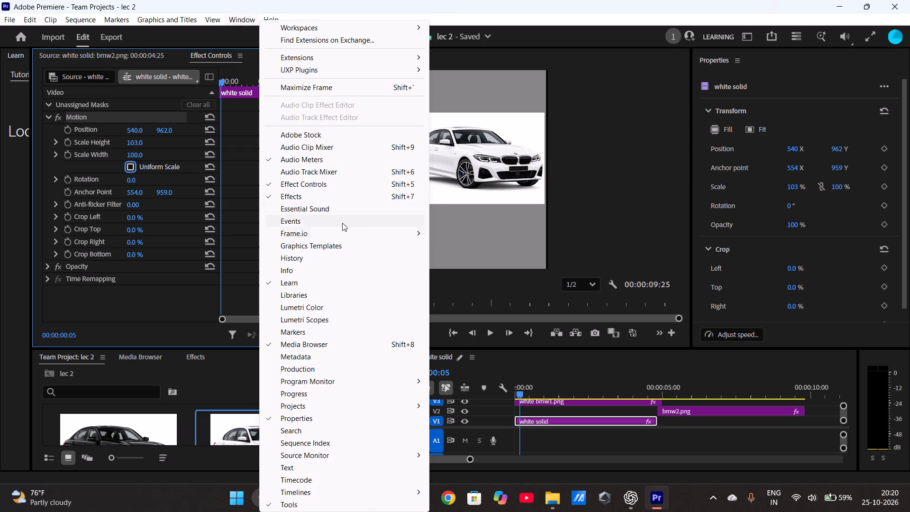
{"action": "left_click", "coordinate": [325, 192]}
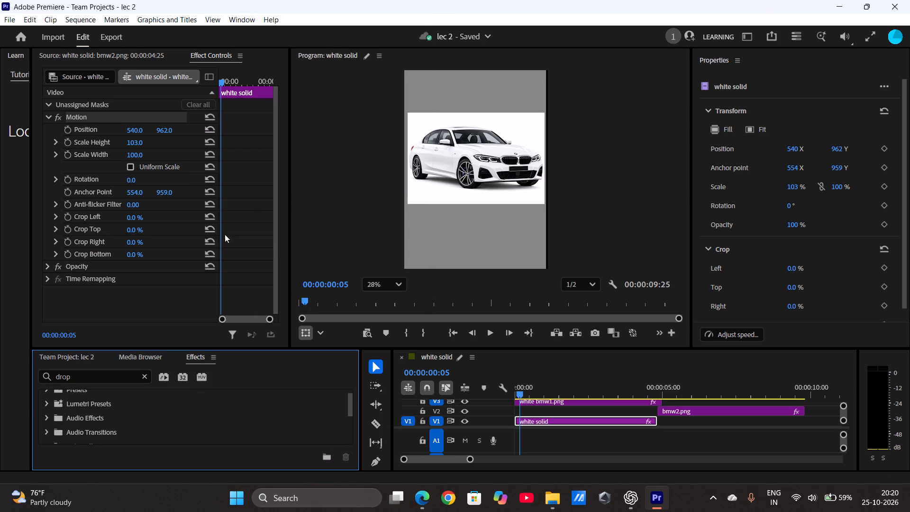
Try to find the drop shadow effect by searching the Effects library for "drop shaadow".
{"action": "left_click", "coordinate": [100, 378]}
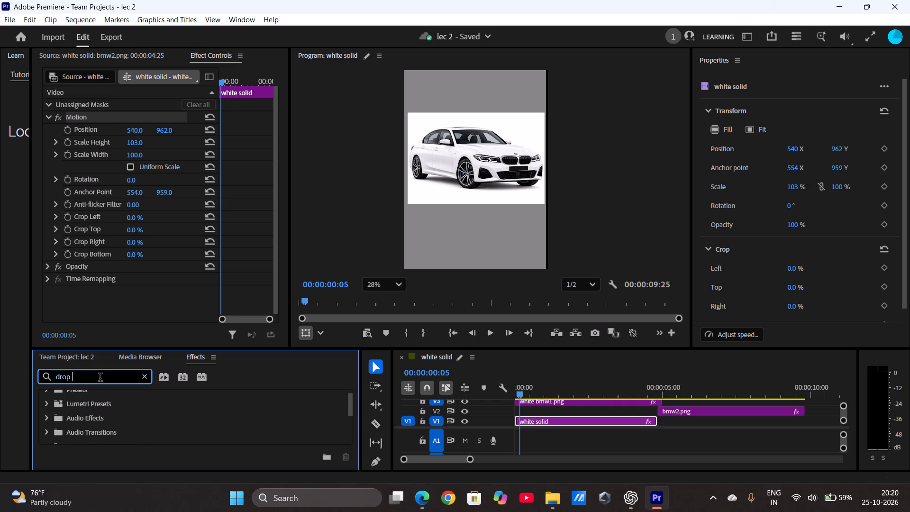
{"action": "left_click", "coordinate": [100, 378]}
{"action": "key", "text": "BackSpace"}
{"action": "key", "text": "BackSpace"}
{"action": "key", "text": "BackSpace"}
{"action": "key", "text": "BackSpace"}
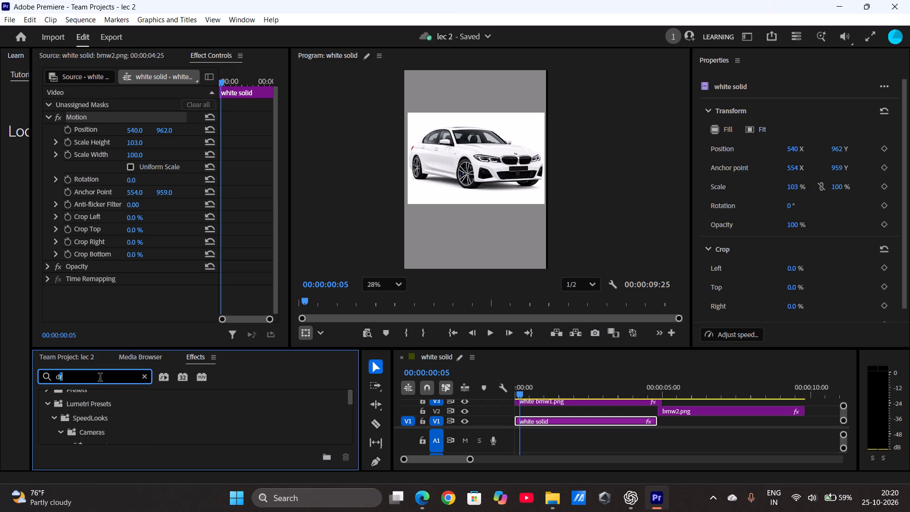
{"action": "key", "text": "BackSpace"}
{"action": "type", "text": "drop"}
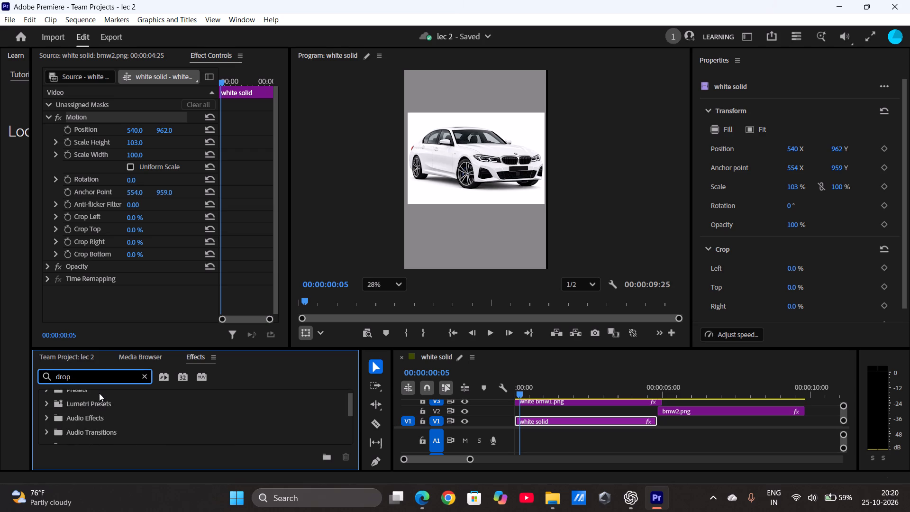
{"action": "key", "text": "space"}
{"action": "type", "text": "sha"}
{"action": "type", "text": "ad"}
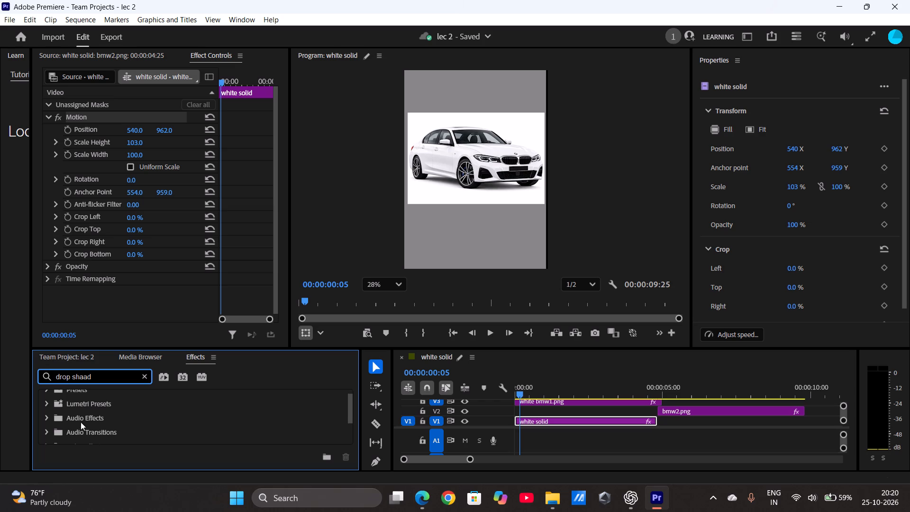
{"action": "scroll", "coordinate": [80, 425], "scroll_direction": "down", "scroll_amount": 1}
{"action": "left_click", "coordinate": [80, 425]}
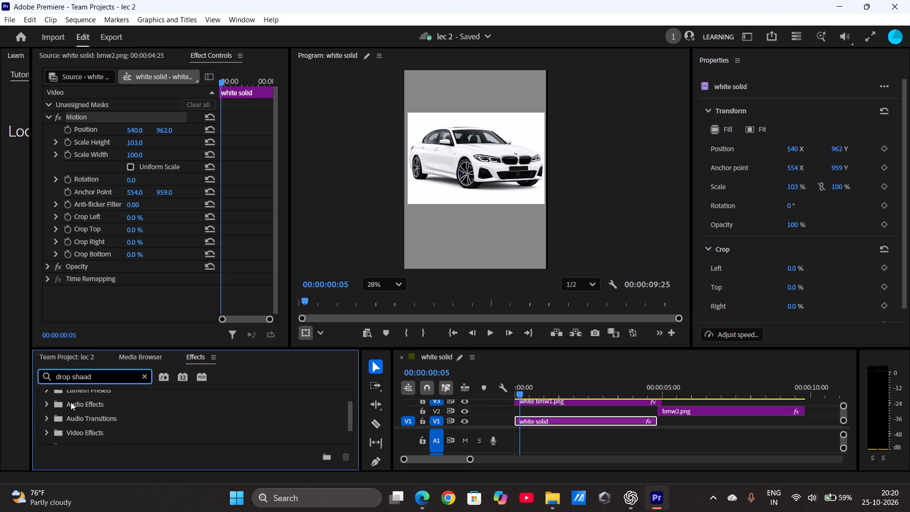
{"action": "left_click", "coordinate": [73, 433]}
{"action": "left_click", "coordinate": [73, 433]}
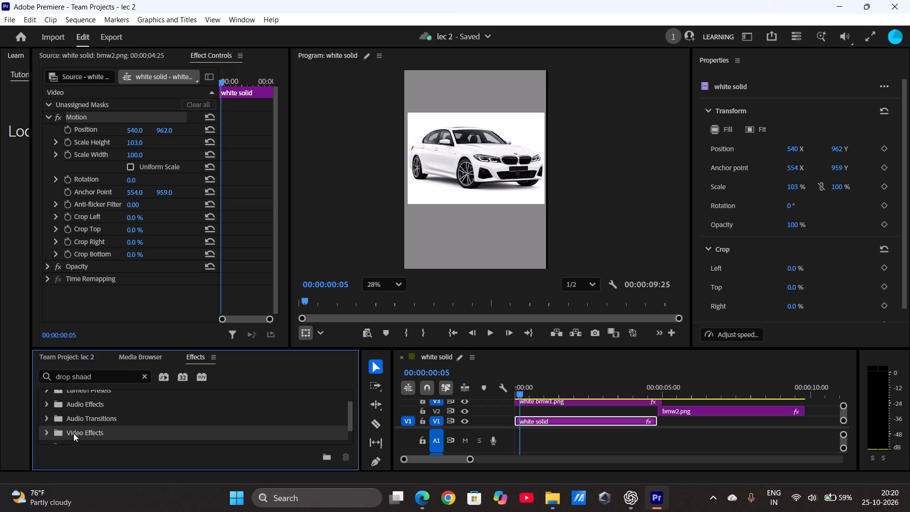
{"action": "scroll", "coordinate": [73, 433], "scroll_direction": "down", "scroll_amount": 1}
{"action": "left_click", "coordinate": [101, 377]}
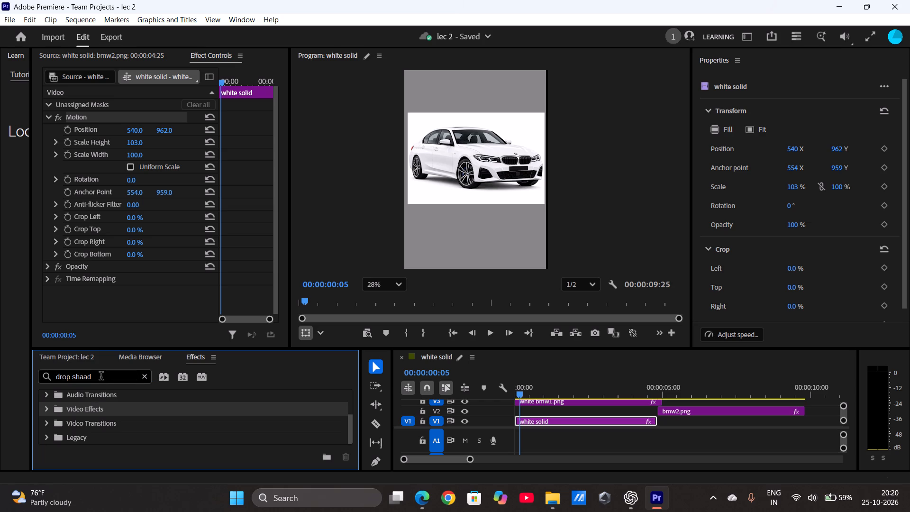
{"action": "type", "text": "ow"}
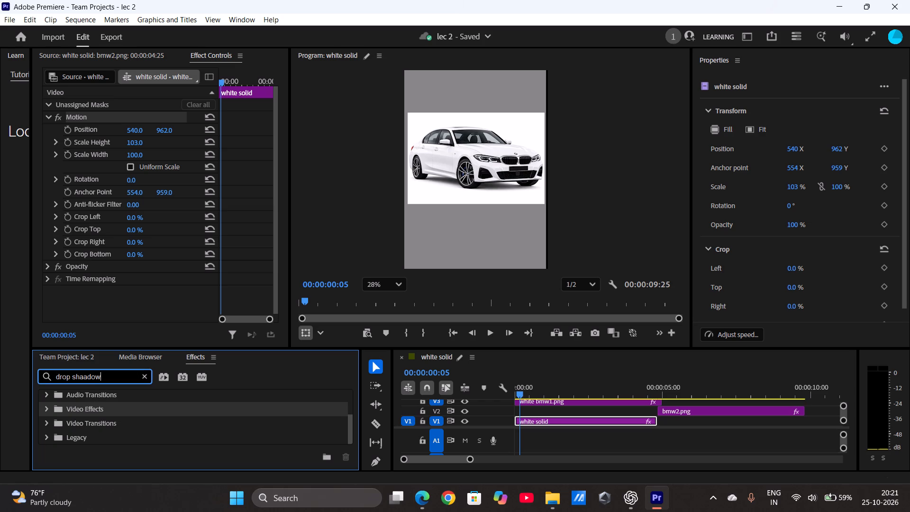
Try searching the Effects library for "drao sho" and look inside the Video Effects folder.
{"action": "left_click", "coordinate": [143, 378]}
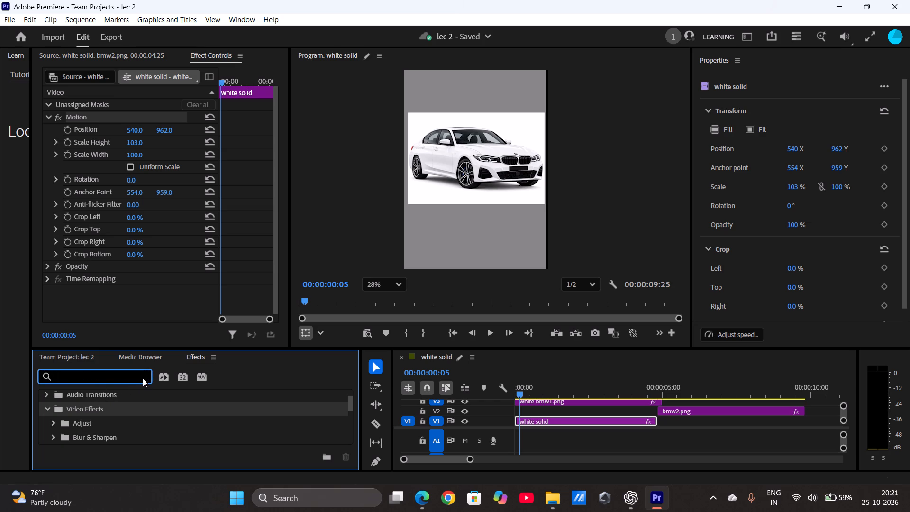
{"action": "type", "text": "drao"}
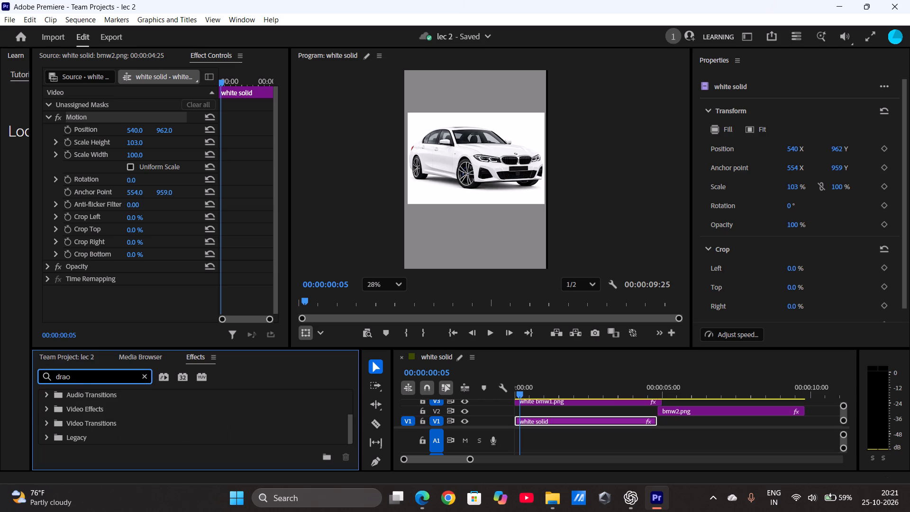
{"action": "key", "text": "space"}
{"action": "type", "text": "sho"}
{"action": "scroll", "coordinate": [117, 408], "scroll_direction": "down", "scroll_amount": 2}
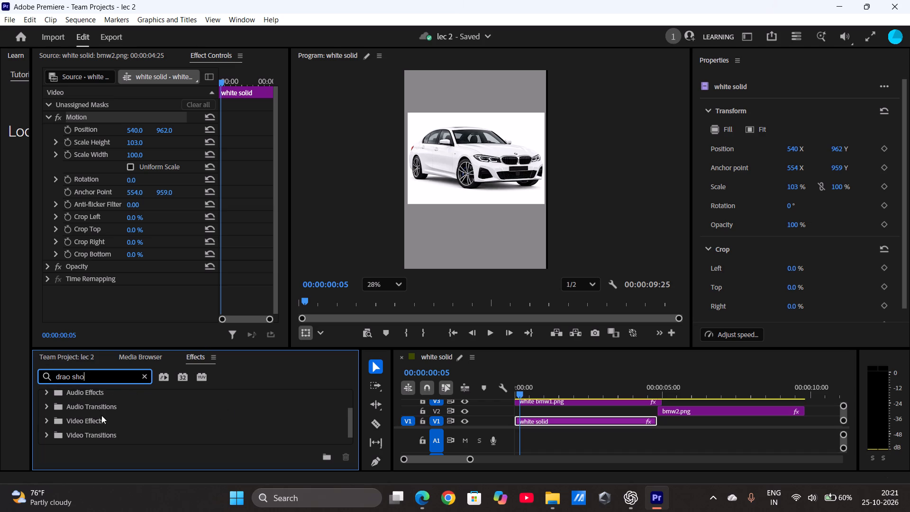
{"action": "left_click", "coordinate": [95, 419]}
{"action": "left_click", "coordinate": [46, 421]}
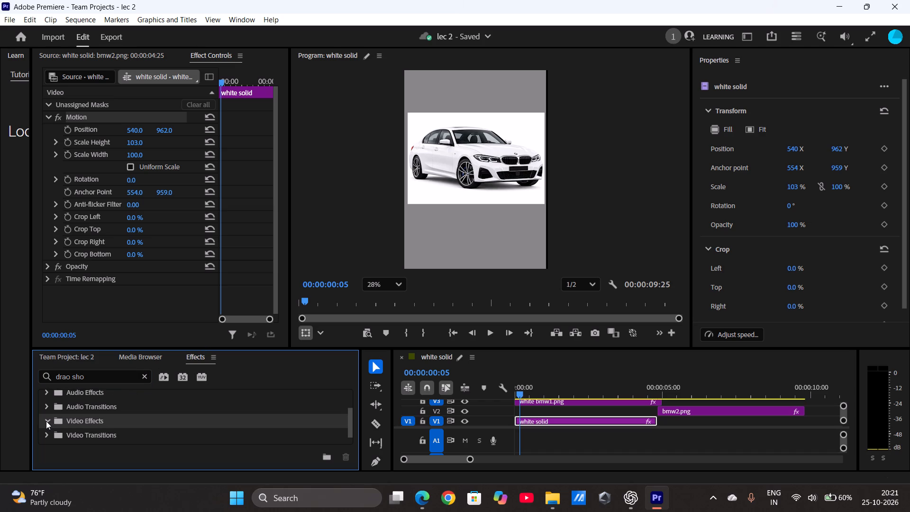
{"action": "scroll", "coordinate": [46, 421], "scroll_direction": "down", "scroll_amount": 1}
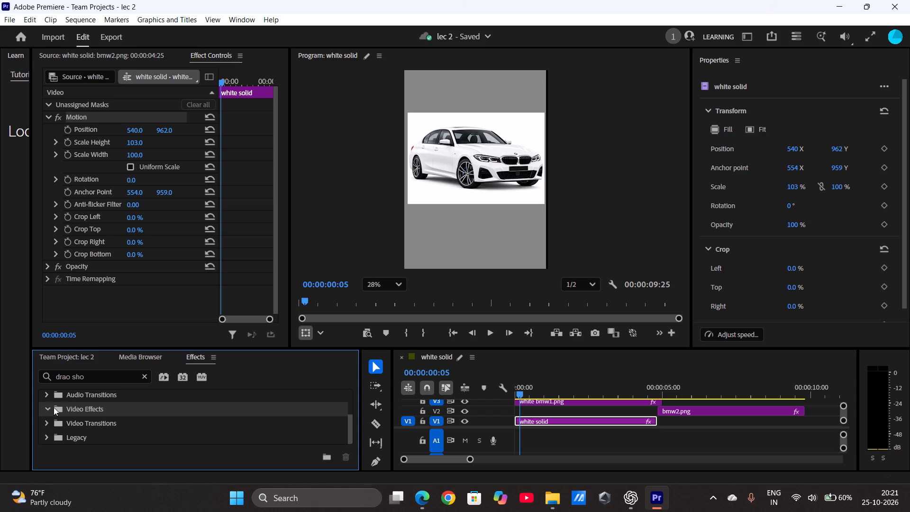
Replace the Effects library search term with "drop".
{"action": "left_click", "coordinate": [90, 376]}
{"action": "key", "text": "BackSpace"}
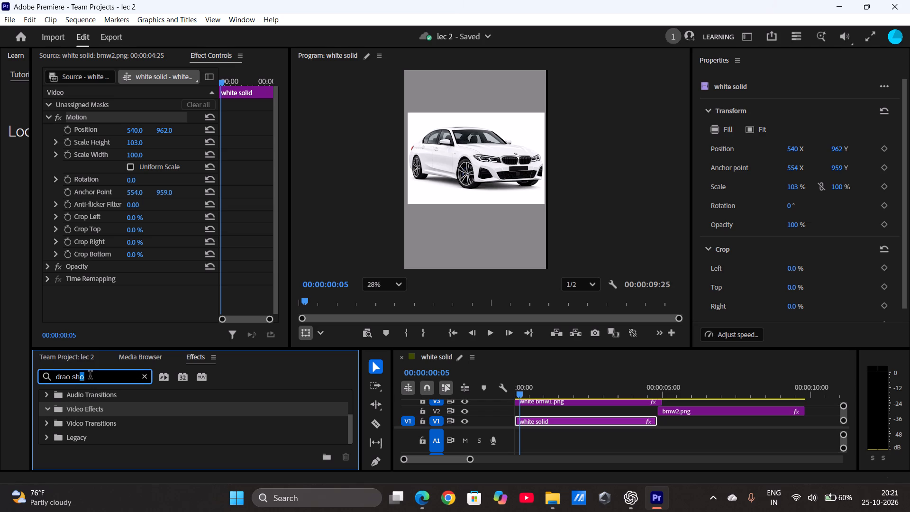
{"action": "key", "text": "BackSpace"}
{"action": "key", "text": "BackSpace"}
{"action": "key", "text": "BackSpace"}
{"action": "key", "text": "BackSpace"}
{"action": "key", "text": "BackSpace"}
{"action": "key", "text": "BackSpace"}
{"action": "key", "text": "BackSpace"}
{"action": "key", "text": "BackSpace"}
{"action": "key", "text": "BackSpace"}
{"action": "key", "text": "BackSpace"}
{"action": "key", "text": "BackSpace"}
{"action": "key", "text": "BackSpace"}
{"action": "key", "text": "BackSpace"}
{"action": "key", "text": "BackSpace"}
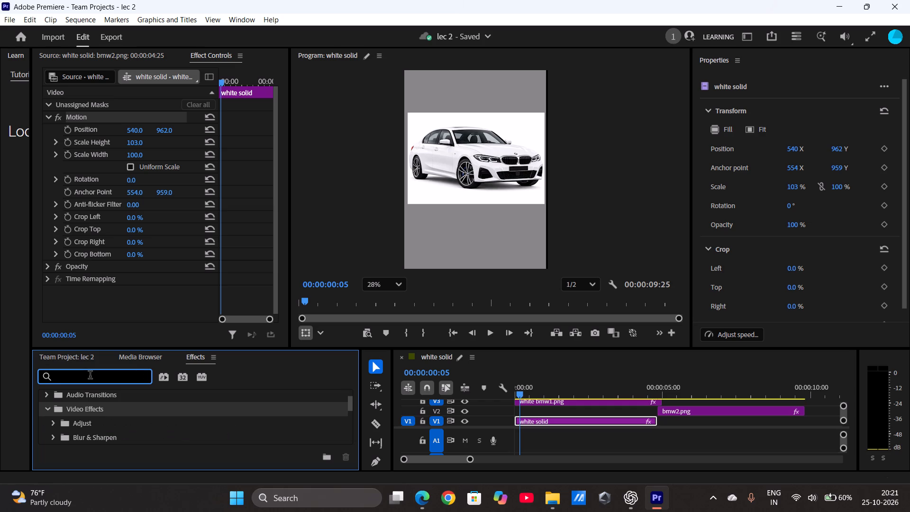
{"action": "key", "text": "s"}
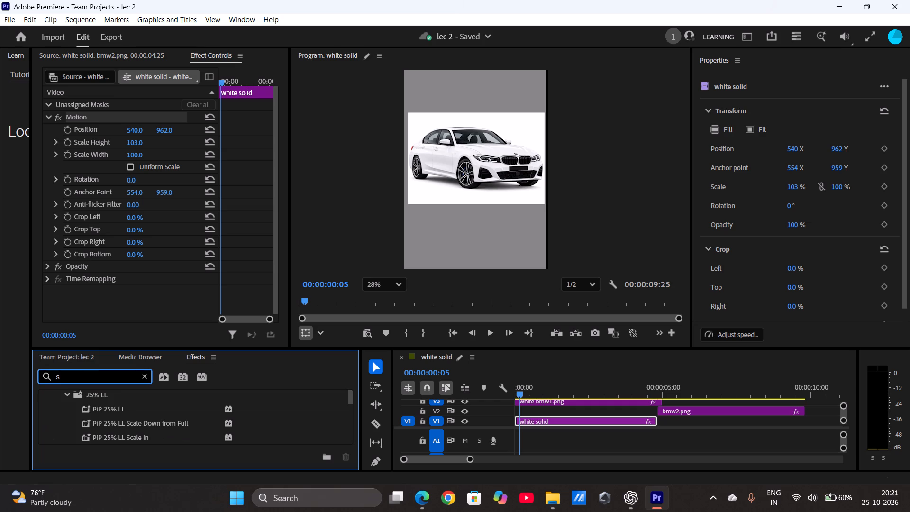
{"action": "key", "text": "BackSpace"}
{"action": "type", "text": "dr"}
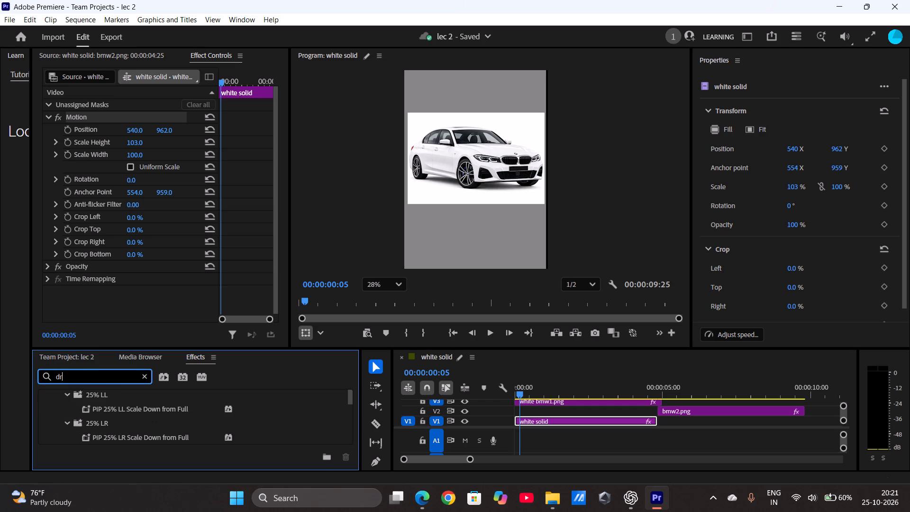
{"action": "type", "text": "op"}
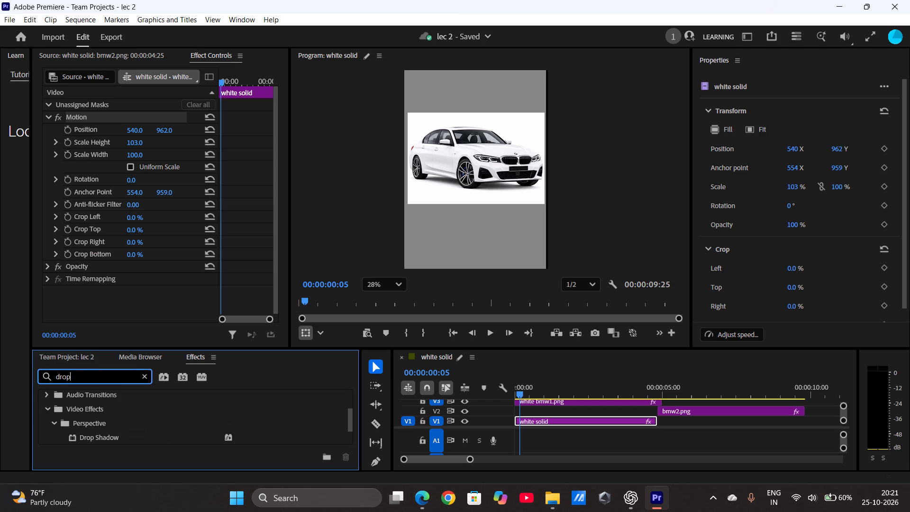
{"action": "key", "text": "space"}
Apply the Drop Shadow video effect to the white bmw1.png clip on track V3.
{"action": "left_click", "coordinate": [97, 438]}
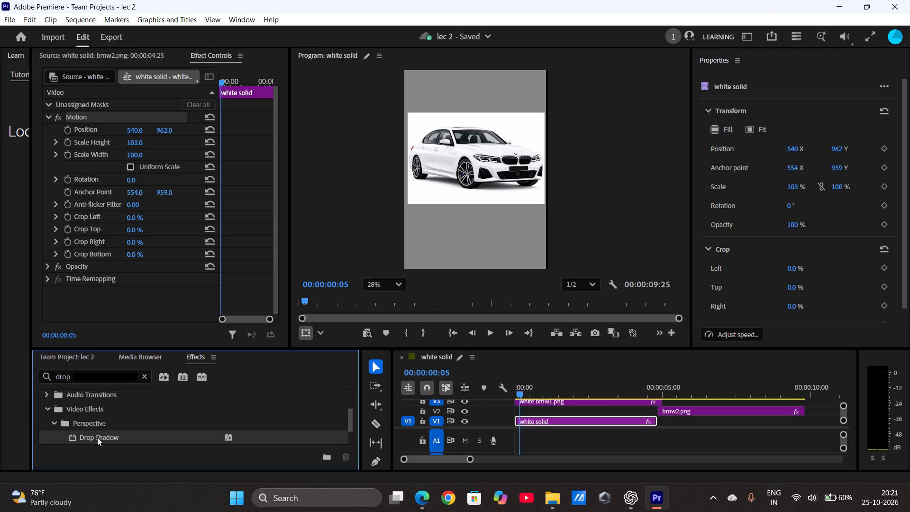
{"action": "left_click_drag", "start_coordinate": [97, 438], "coordinate": [151, 266]}
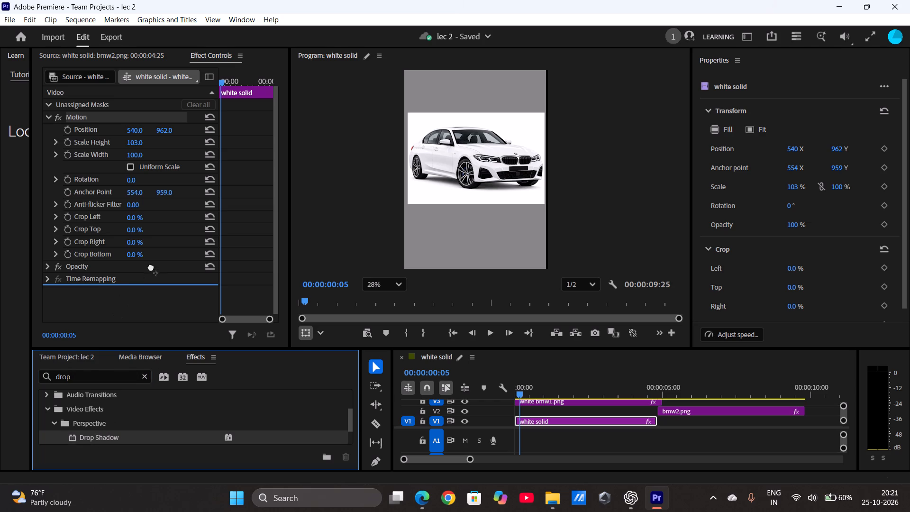
{"action": "left_click_drag", "start_coordinate": [151, 266], "coordinate": [597, 400]}
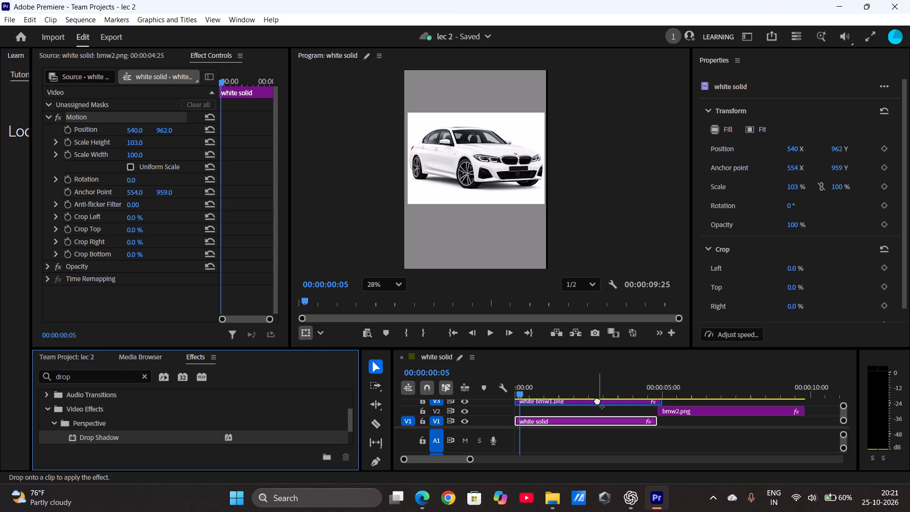
{"action": "left_click_drag", "start_coordinate": [597, 400], "coordinate": [597, 401]}
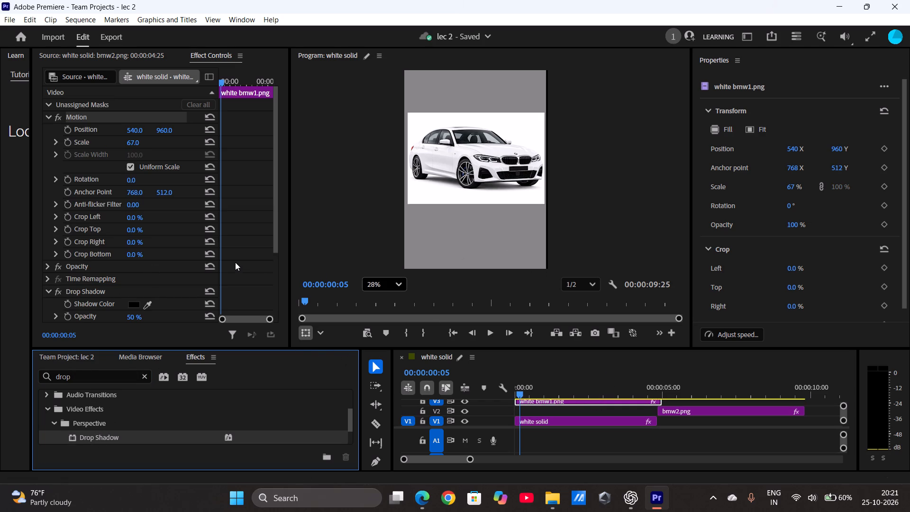
Collapse the Motion settings of white bmw1.png and set its Drop Shadow opacity to 100%.
{"action": "left_click", "coordinate": [45, 114]}
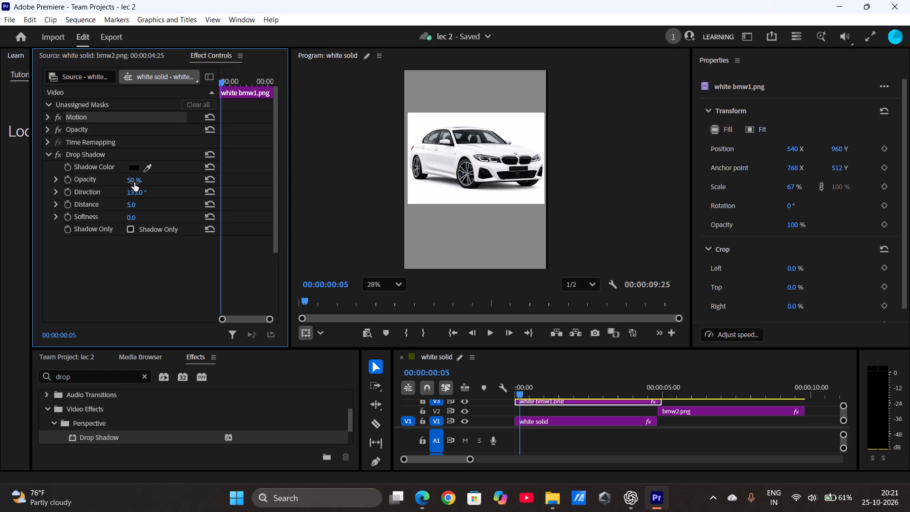
{"action": "left_click_drag", "start_coordinate": [134, 183], "coordinate": [170, 180]}
{"action": "left_click_drag", "start_coordinate": [170, 180], "coordinate": [262, 166]}
{"action": "left_click_drag", "start_coordinate": [262, 166], "coordinate": [272, 166]}
Set the Drop Shadow direction of white bmw1.png to 101°.
{"action": "left_click", "coordinate": [136, 191]}
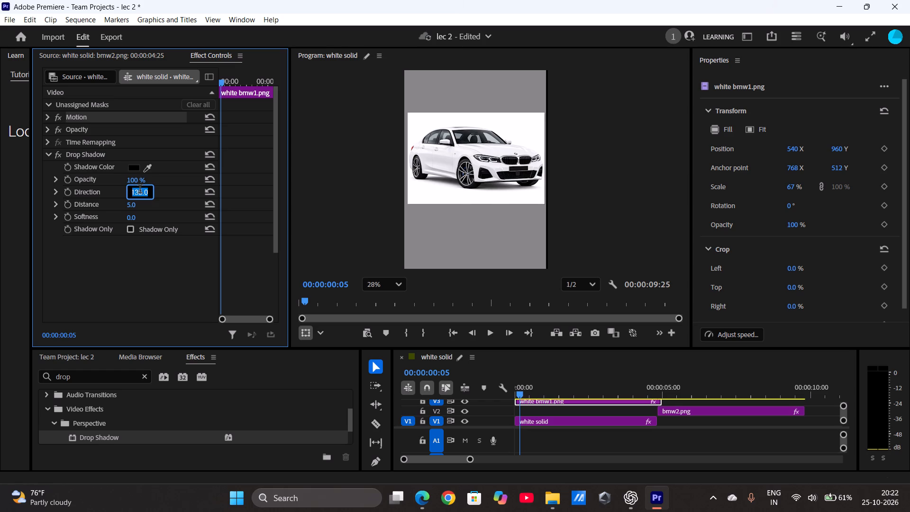
{"action": "left_click_drag", "start_coordinate": [140, 190], "coordinate": [127, 195]}
{"action": "left_click", "coordinate": [173, 192]}
{"action": "left_click_drag", "start_coordinate": [136, 193], "coordinate": [128, 196]}
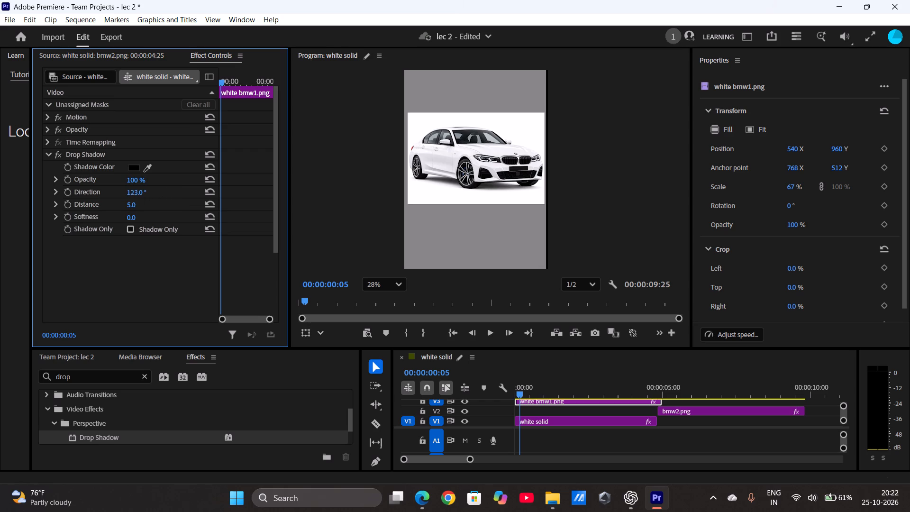
{"action": "left_click_drag", "start_coordinate": [128, 196], "coordinate": [88, 217]}
{"action": "left_click_drag", "start_coordinate": [88, 217], "coordinate": [222, 196]}
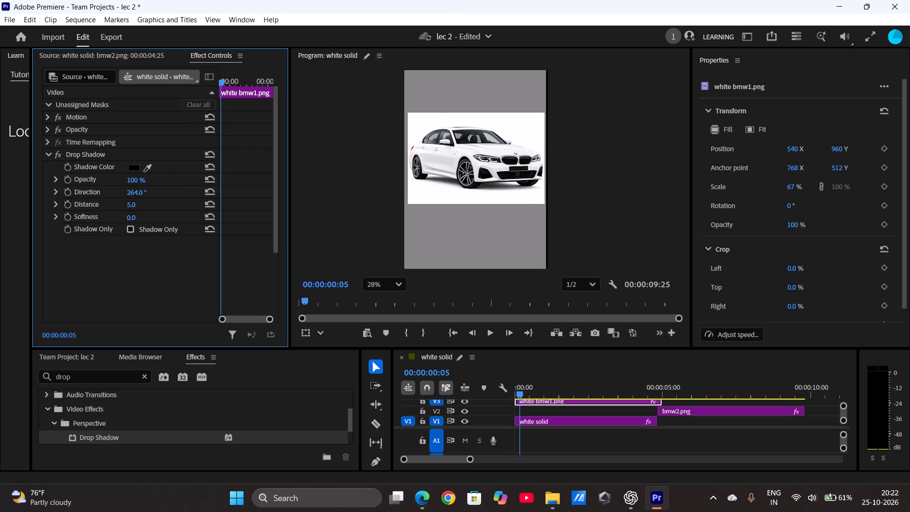
{"action": "left_click_drag", "start_coordinate": [222, 196], "coordinate": [122, 227]}
{"action": "left_click_drag", "start_coordinate": [122, 227], "coordinate": [123, 229]}
Set the Drop Shadow distance to 90 and its softness to 20.
{"action": "left_click_drag", "start_coordinate": [132, 201], "coordinate": [130, 205]}
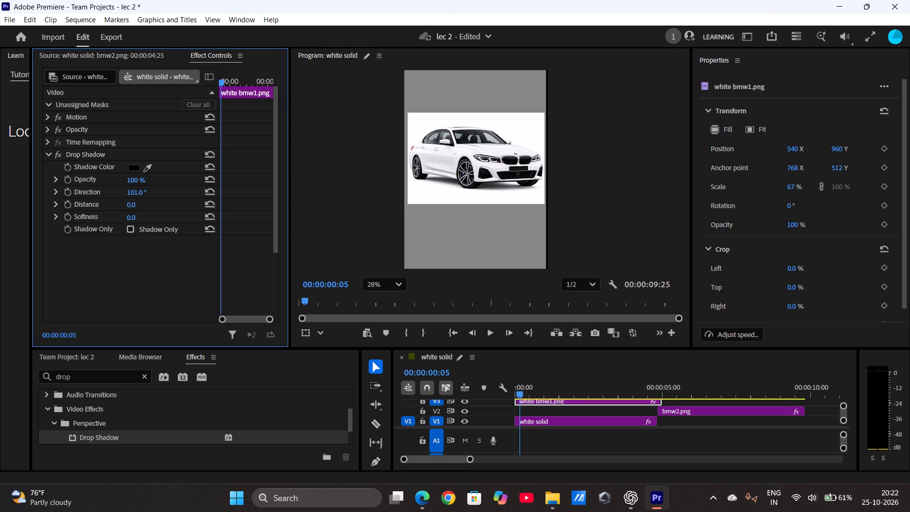
{"action": "left_click_drag", "start_coordinate": [130, 205], "coordinate": [182, 198]}
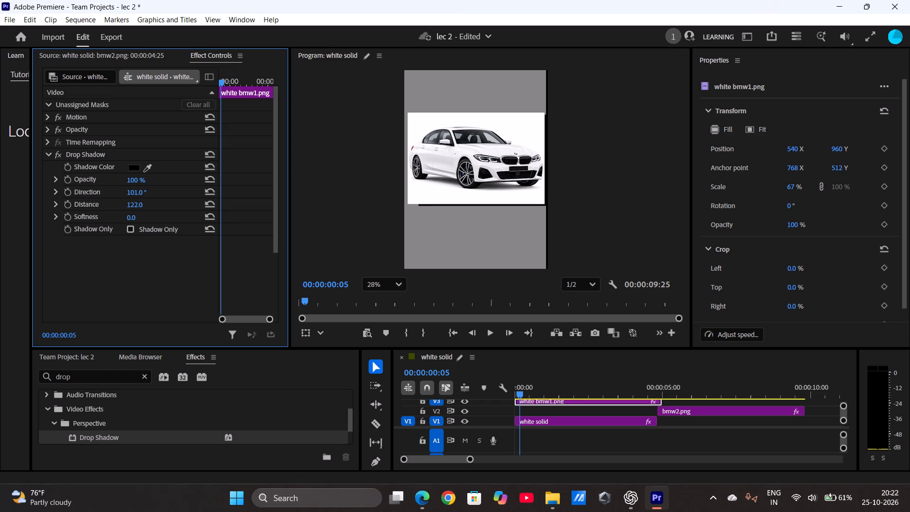
{"action": "left_click_drag", "start_coordinate": [182, 198], "coordinate": [164, 203]}
{"action": "left_click_drag", "start_coordinate": [127, 217], "coordinate": [128, 217]}
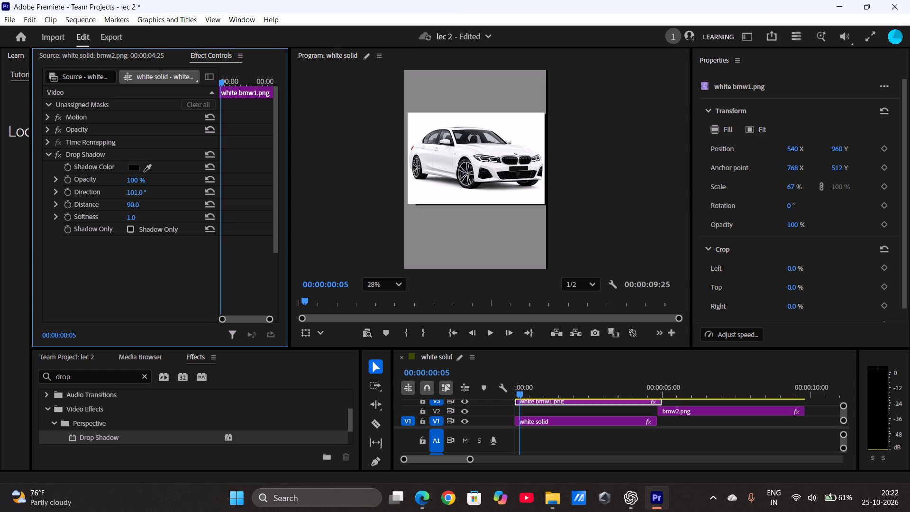
{"action": "left_click_drag", "start_coordinate": [128, 217], "coordinate": [164, 209]}
{"action": "left_click_drag", "start_coordinate": [164, 209], "coordinate": [141, 215]}
Search the Effects library for "ultra" and apply the Ultra Key effect to the white bmw1.png clip on track V3.
{"action": "left_click", "coordinate": [140, 377]}
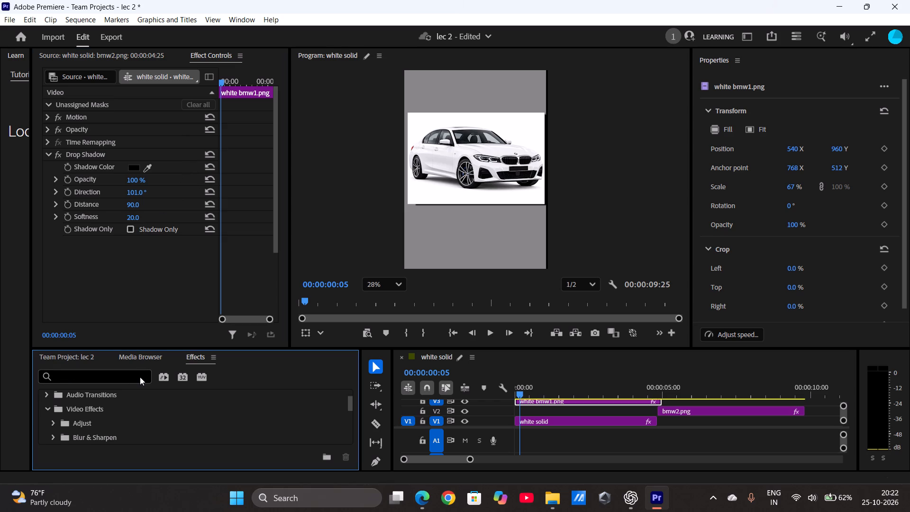
{"action": "left_click", "coordinate": [140, 377]}
{"action": "type", "text": "ultra"}
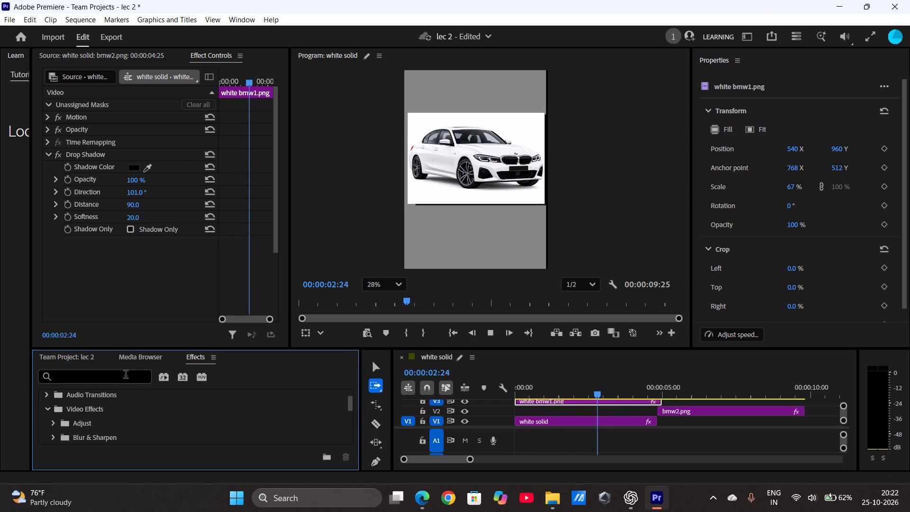
{"action": "left_click", "coordinate": [126, 375]}
{"action": "type", "text": "ultra"}
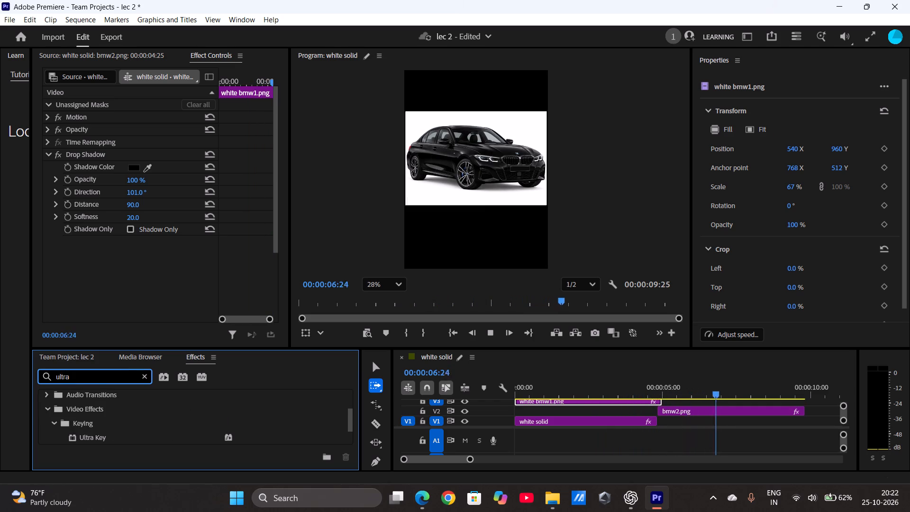
{"action": "left_click", "coordinate": [107, 439]}
{"action": "left_click_drag", "start_coordinate": [131, 436], "coordinate": [486, 388]}
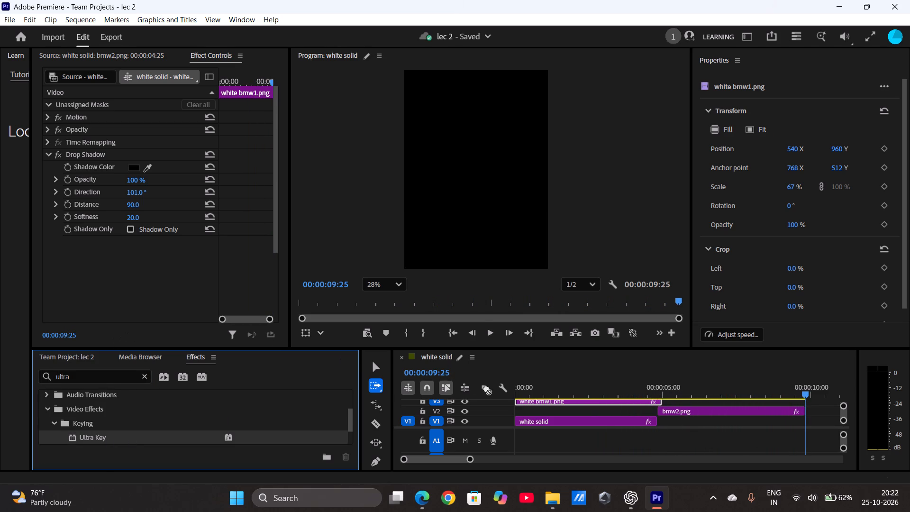
{"action": "left_click_drag", "start_coordinate": [486, 388], "coordinate": [542, 403]}
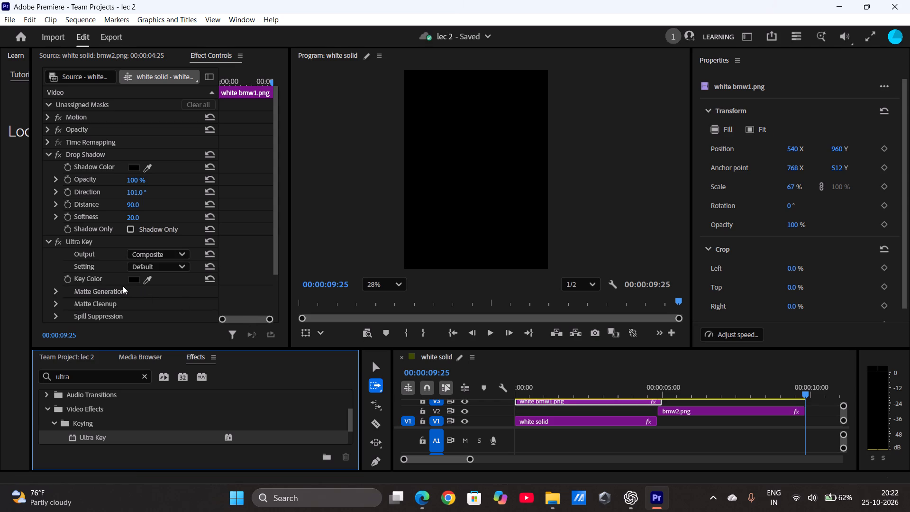
Expand the Matte Generation settings of Ultra Key and move the playhead to 00:00:00:07.
{"action": "scroll", "coordinate": [133, 276], "scroll_direction": "down", "scroll_amount": 1}
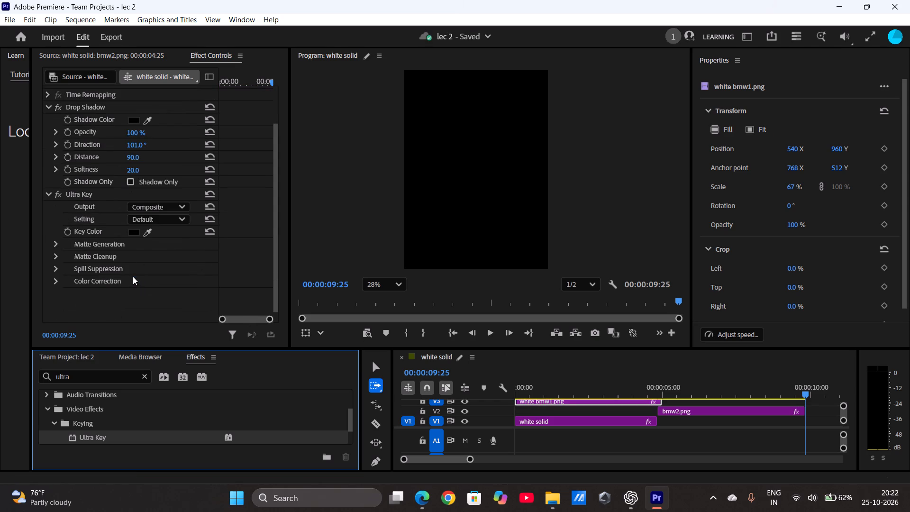
{"action": "left_click", "coordinate": [118, 237]}
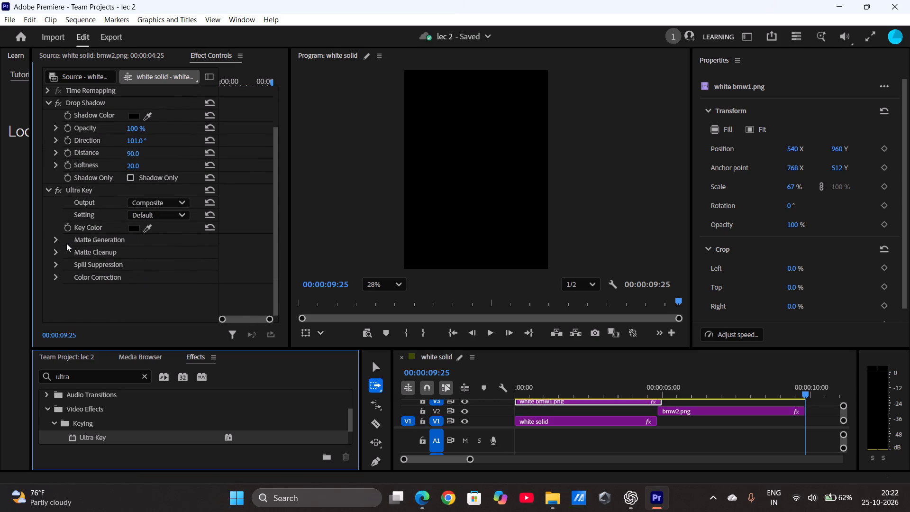
{"action": "left_click", "coordinate": [60, 240]}
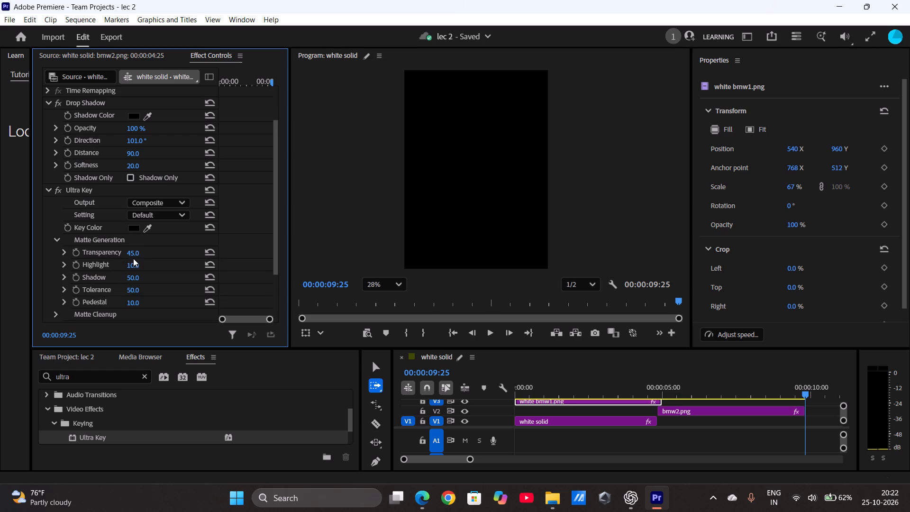
{"action": "left_click", "coordinate": [522, 398]}
Dock the Team Project, Media Browser and Effects panels into the Effect Controls panel group.
{"action": "left_click_drag", "start_coordinate": [340, 359], "coordinate": [117, 250]}
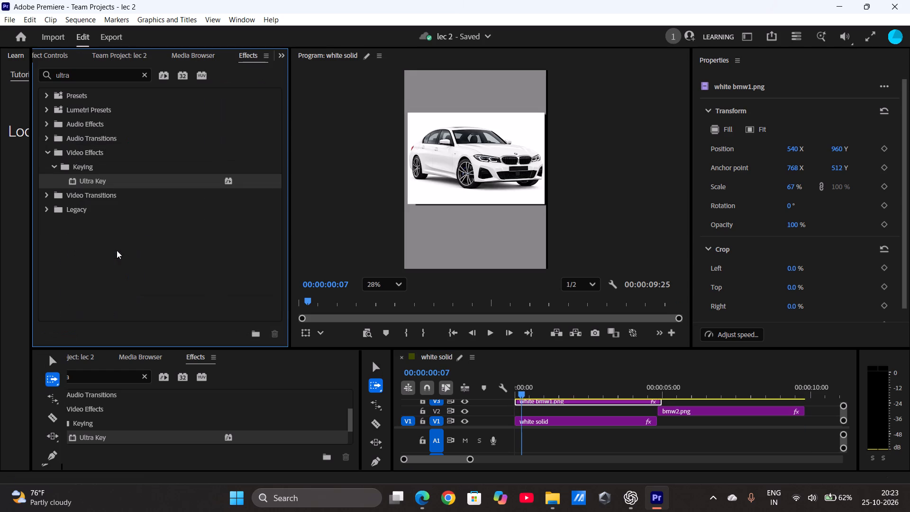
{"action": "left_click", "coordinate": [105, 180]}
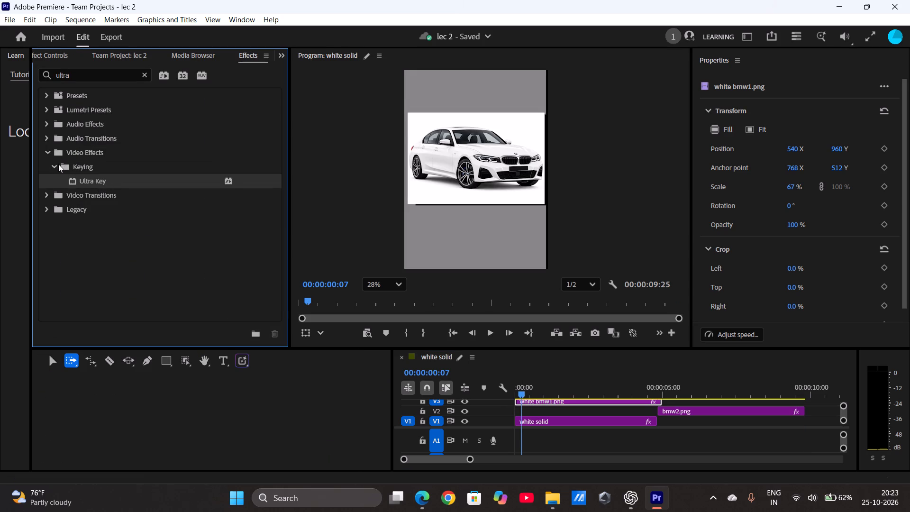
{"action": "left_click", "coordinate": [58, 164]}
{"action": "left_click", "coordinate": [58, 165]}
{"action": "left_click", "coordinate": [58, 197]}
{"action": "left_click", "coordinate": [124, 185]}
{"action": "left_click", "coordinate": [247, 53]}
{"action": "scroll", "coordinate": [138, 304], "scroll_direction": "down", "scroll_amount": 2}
Widen the Learn panel until its Tutorials and Search headings show, leaving the Effects list readable.
{"action": "left_click_drag", "start_coordinate": [30, 411], "coordinate": [215, 408]}
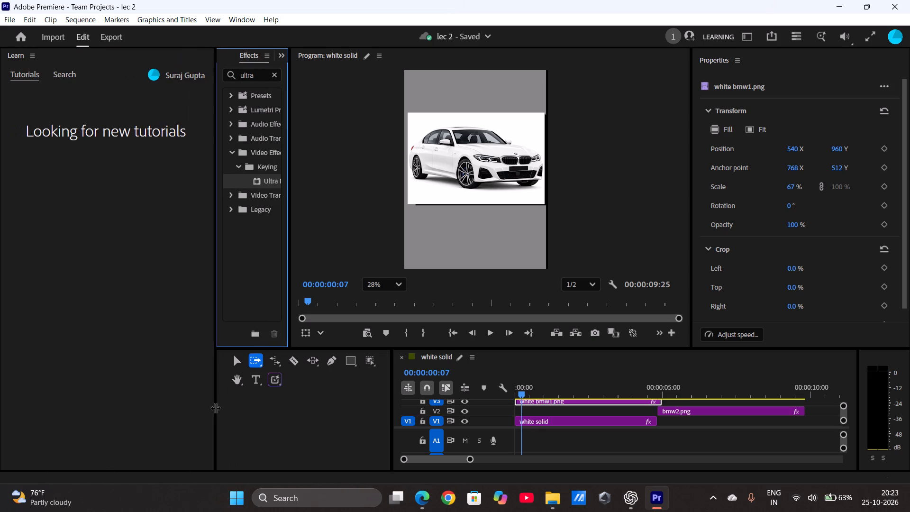
{"action": "left_click_drag", "start_coordinate": [215, 408], "coordinate": [109, 416]}
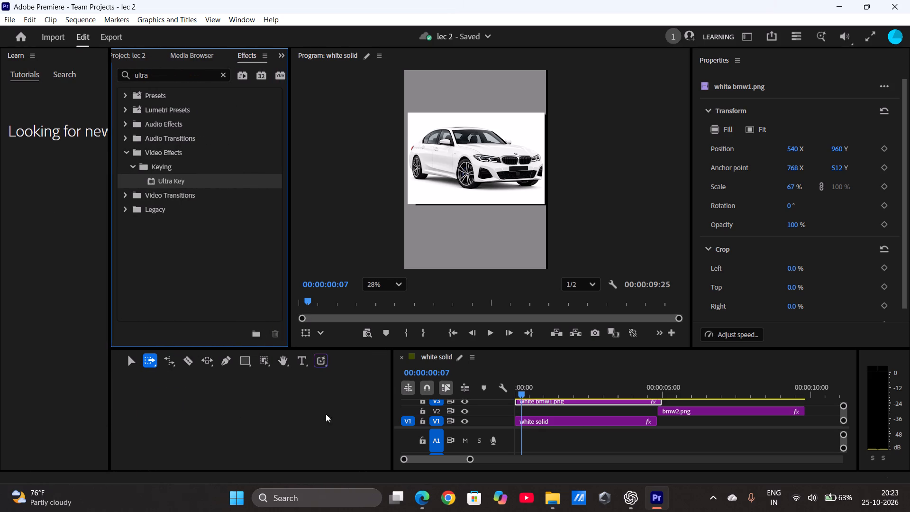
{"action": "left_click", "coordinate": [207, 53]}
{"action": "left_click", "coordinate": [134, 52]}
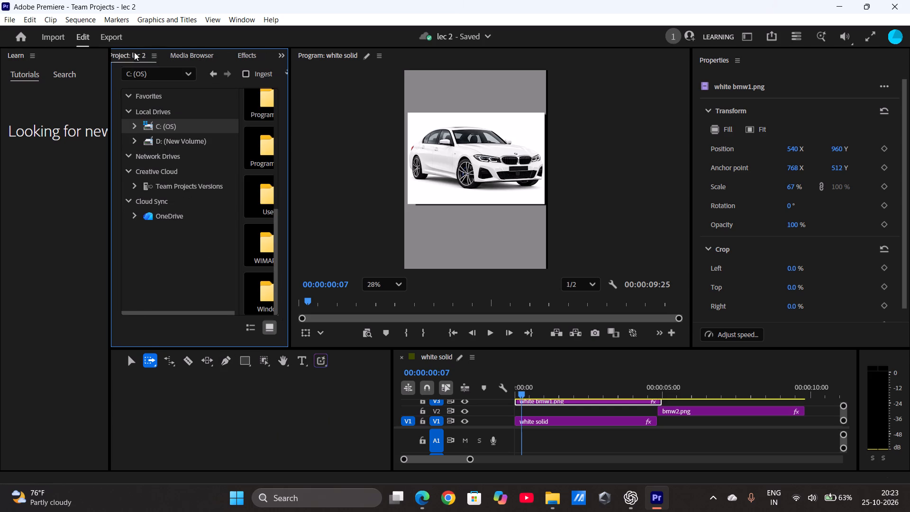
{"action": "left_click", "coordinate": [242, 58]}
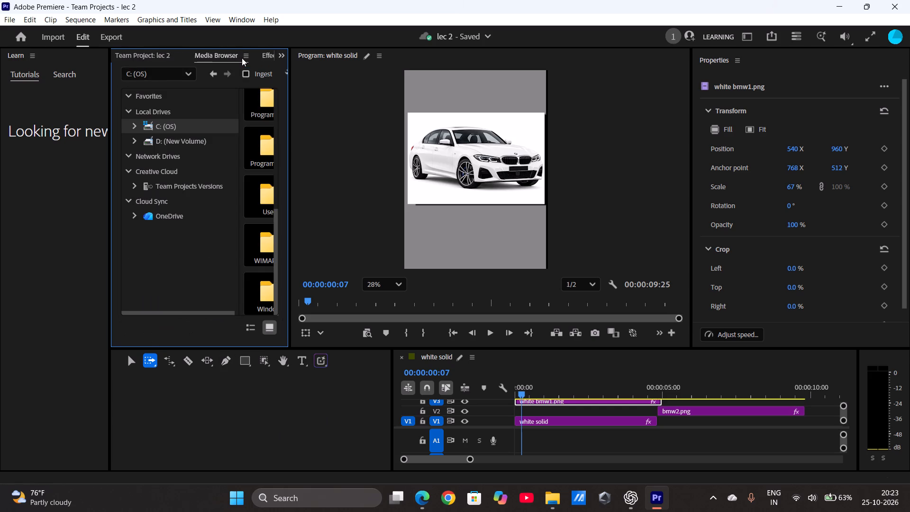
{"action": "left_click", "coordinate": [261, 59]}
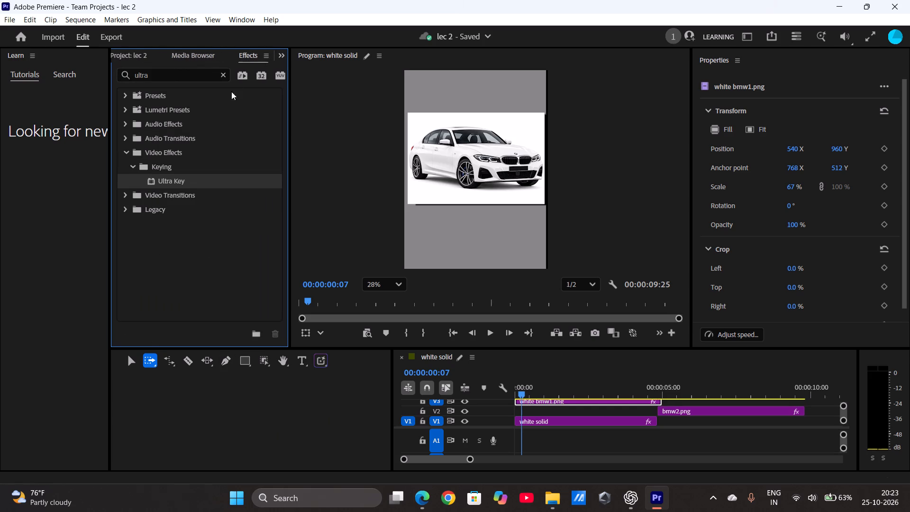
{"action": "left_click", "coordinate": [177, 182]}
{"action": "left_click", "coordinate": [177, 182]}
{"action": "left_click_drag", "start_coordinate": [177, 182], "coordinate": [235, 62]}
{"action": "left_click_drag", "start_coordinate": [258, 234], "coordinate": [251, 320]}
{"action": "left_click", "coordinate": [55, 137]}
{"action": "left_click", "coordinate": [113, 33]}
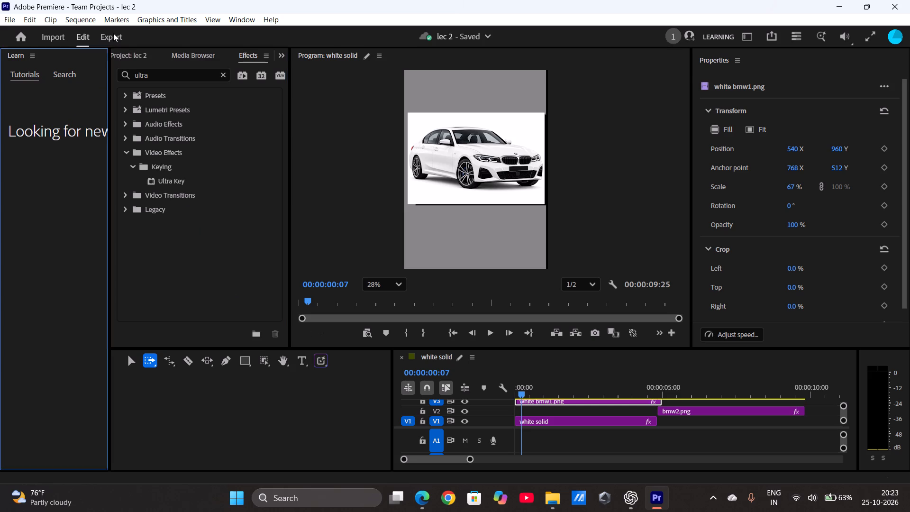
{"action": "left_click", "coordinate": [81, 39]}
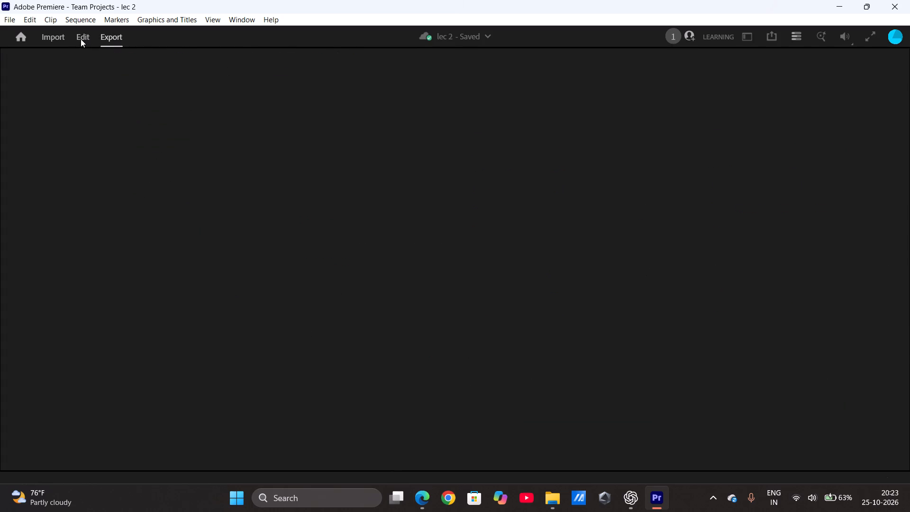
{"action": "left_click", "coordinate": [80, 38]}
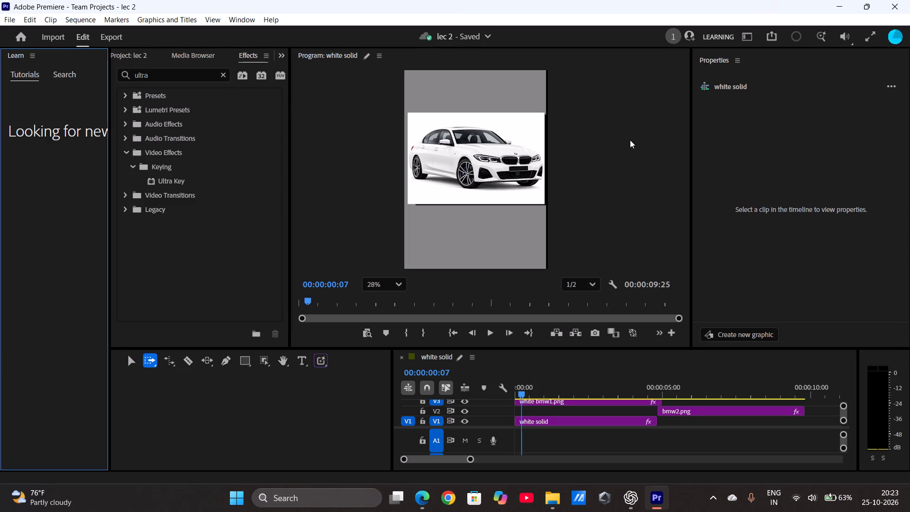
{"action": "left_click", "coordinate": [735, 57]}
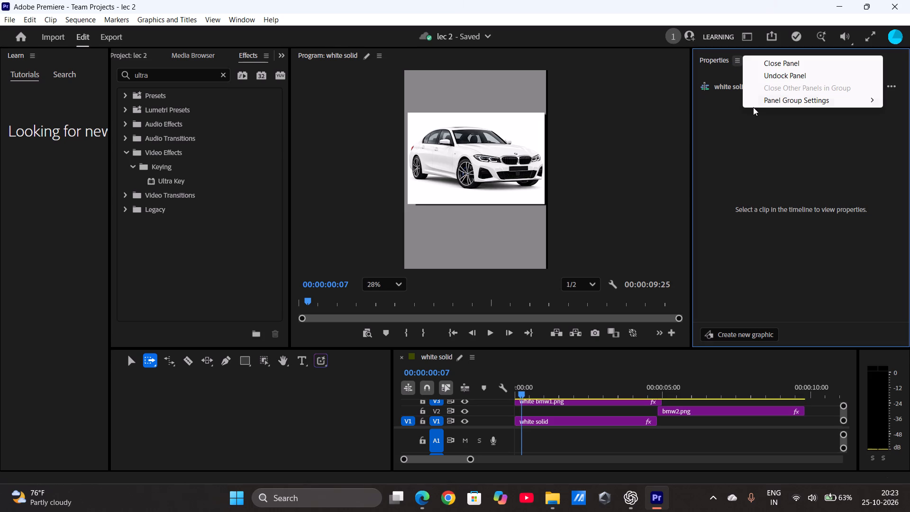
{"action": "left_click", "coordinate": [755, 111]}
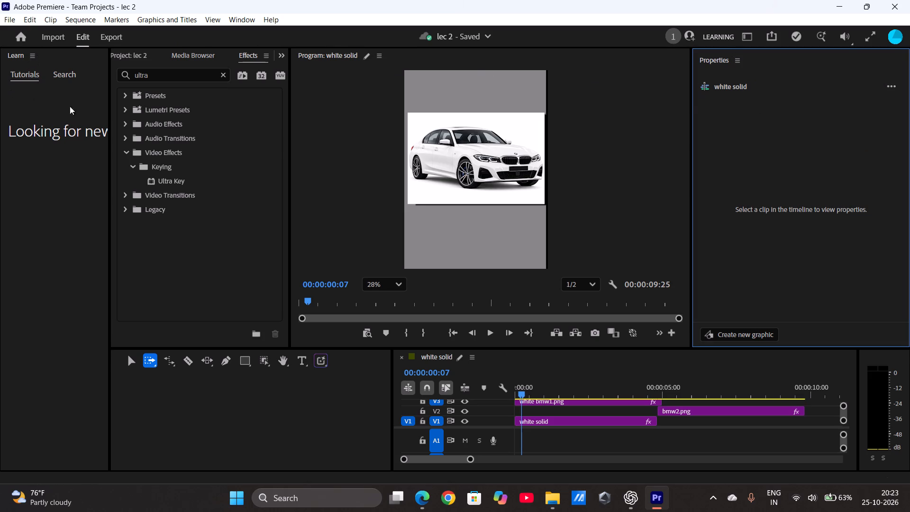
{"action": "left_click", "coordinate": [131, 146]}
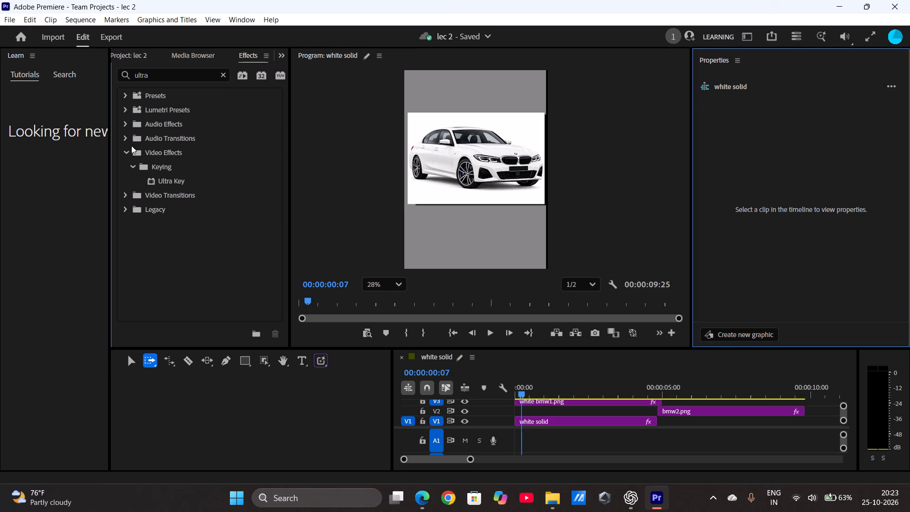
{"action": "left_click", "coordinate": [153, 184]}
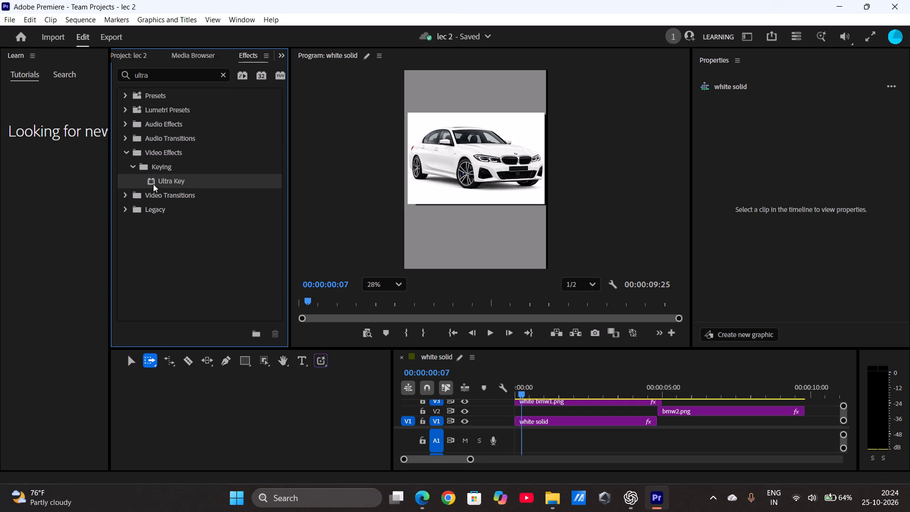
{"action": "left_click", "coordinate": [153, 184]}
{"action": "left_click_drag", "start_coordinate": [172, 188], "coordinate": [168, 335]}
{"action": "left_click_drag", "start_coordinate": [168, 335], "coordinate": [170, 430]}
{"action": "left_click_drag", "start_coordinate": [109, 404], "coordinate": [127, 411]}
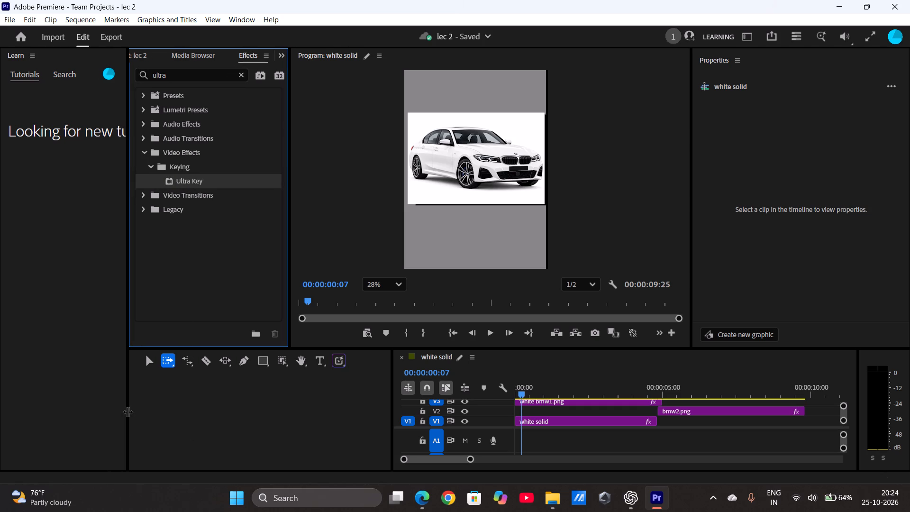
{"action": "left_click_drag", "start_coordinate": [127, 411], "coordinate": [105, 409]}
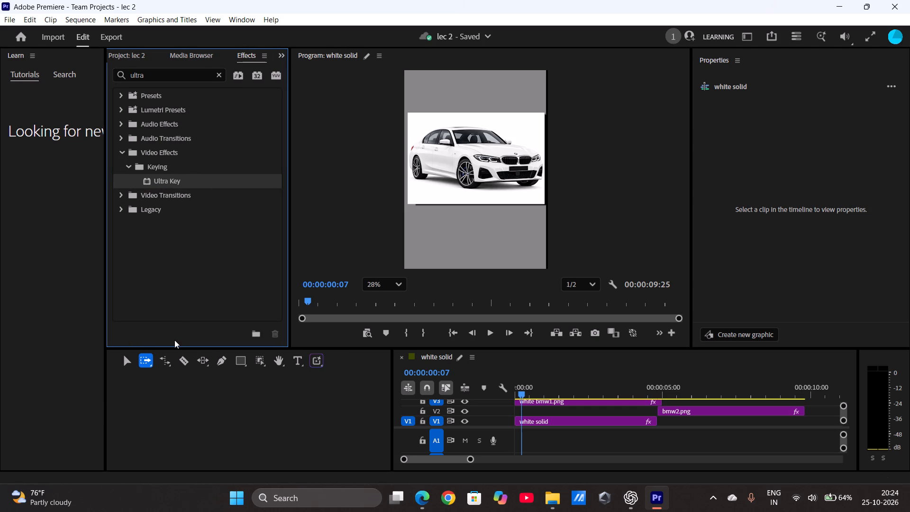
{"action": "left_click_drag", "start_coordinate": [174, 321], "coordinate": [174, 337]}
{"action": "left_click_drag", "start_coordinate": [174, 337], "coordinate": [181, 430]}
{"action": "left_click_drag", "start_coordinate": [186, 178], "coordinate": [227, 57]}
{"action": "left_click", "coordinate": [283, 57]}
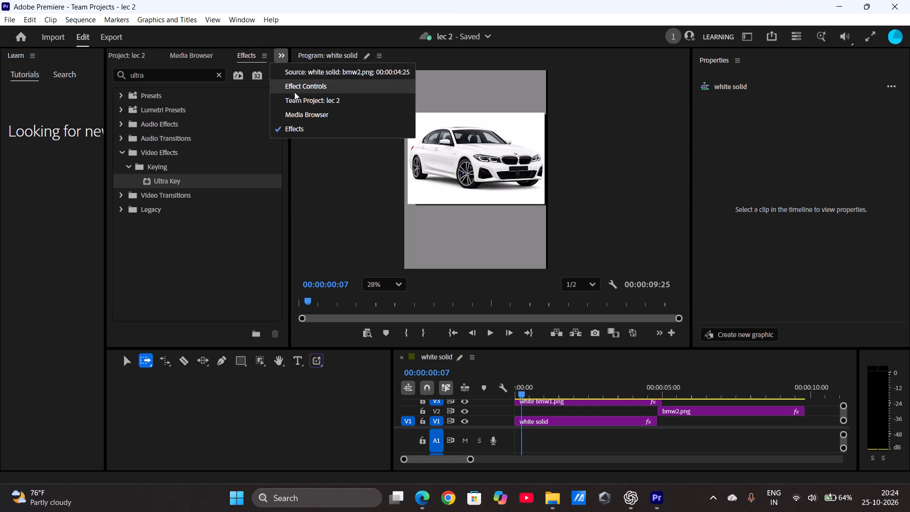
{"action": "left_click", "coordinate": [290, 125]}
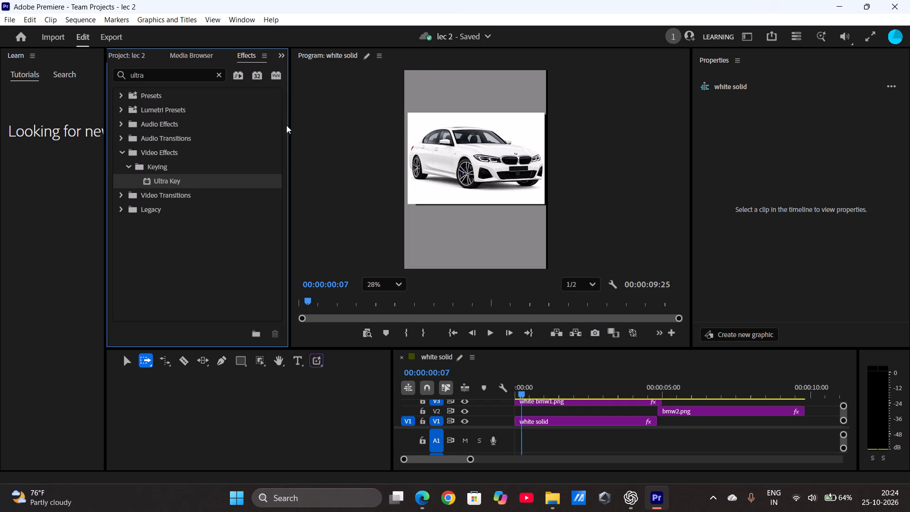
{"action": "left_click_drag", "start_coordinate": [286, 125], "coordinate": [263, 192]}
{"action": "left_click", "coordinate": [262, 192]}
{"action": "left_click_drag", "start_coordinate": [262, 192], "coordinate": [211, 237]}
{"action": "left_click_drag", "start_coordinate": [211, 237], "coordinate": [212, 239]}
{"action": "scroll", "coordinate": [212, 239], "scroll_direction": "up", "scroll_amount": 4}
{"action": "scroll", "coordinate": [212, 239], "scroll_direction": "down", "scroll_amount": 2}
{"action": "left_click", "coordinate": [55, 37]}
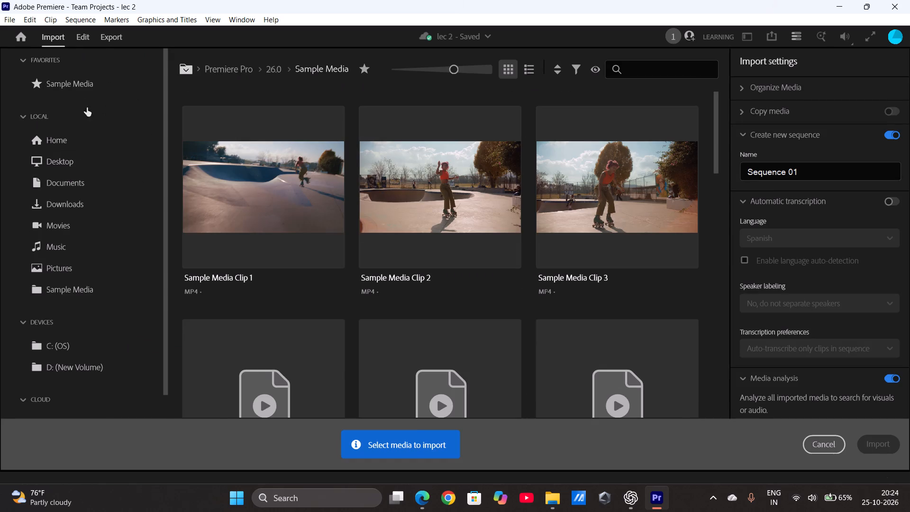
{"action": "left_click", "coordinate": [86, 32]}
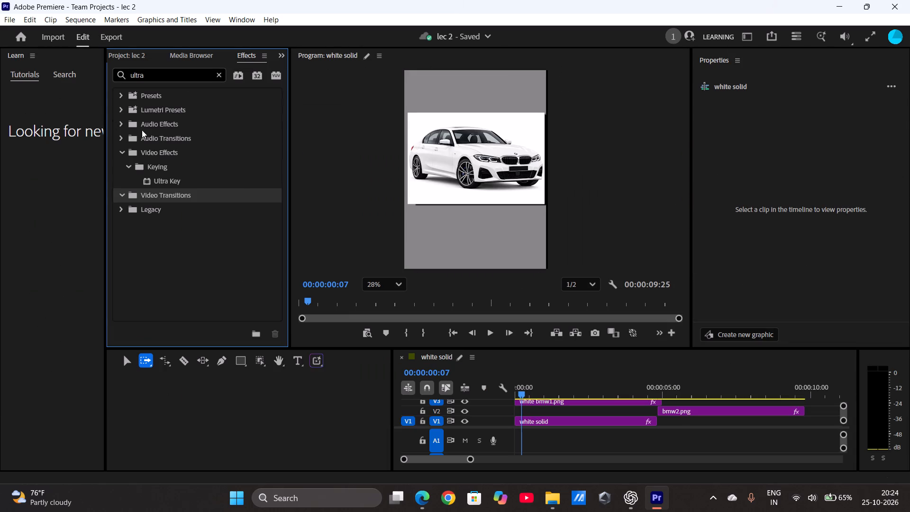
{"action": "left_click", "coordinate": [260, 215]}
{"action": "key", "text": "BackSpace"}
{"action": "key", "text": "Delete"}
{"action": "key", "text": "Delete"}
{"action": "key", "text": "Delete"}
Bring the Effect Controls panel to the front of its panel group.
{"action": "left_click", "coordinate": [179, 58]}
{"action": "left_click", "coordinate": [123, 60]}
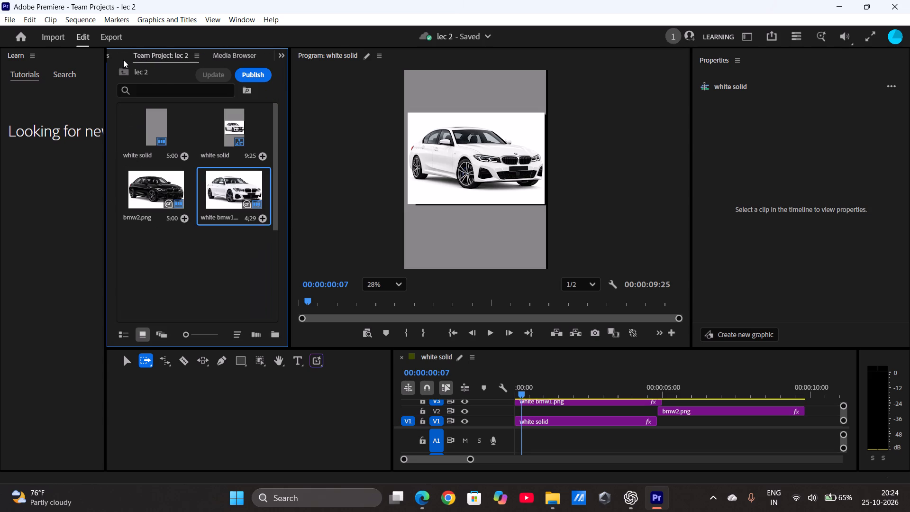
{"action": "left_click", "coordinate": [250, 203]}
{"action": "scroll", "coordinate": [250, 203], "scroll_direction": "left", "scroll_amount": 1}
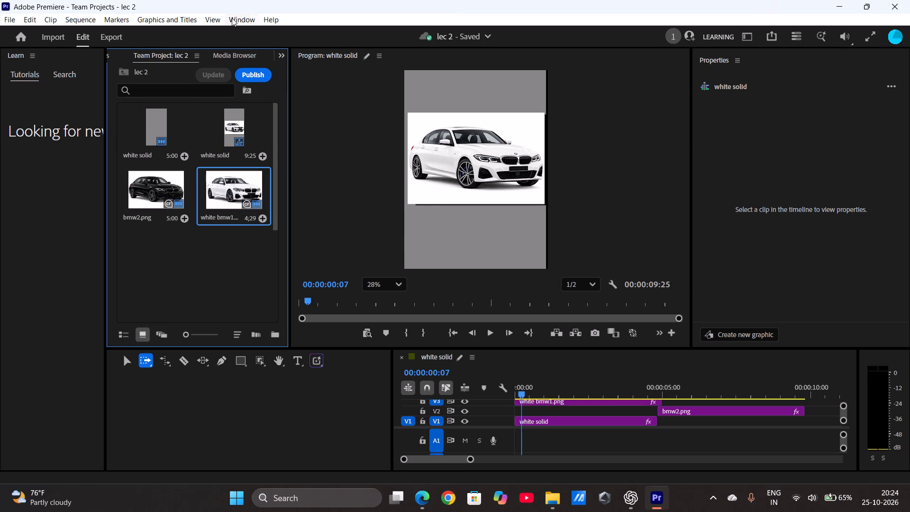
{"action": "left_click", "coordinate": [232, 18]}
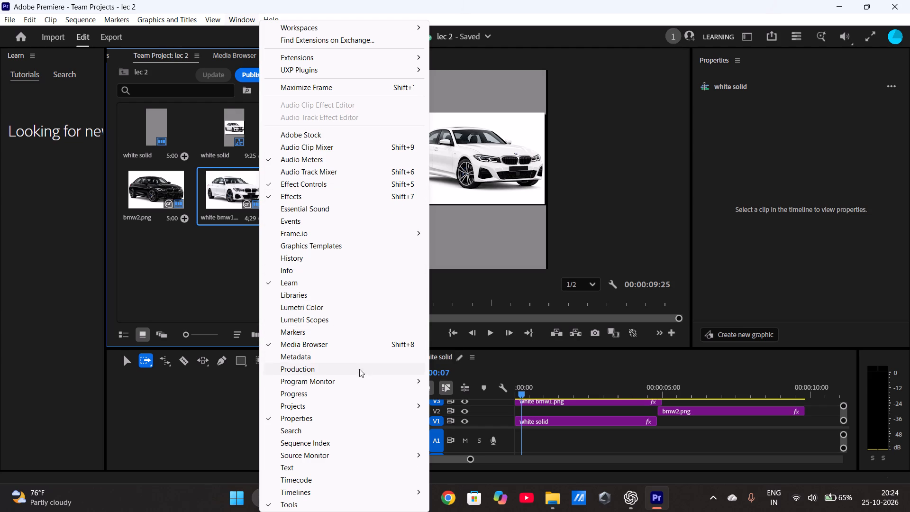
{"action": "left_click", "coordinate": [341, 183]}
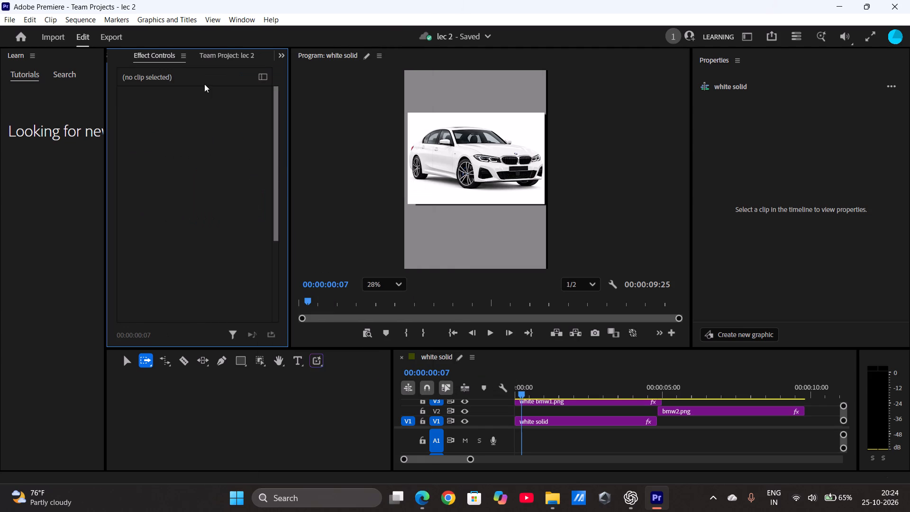
{"action": "scroll", "coordinate": [193, 137], "scroll_direction": "down", "scroll_amount": 1}
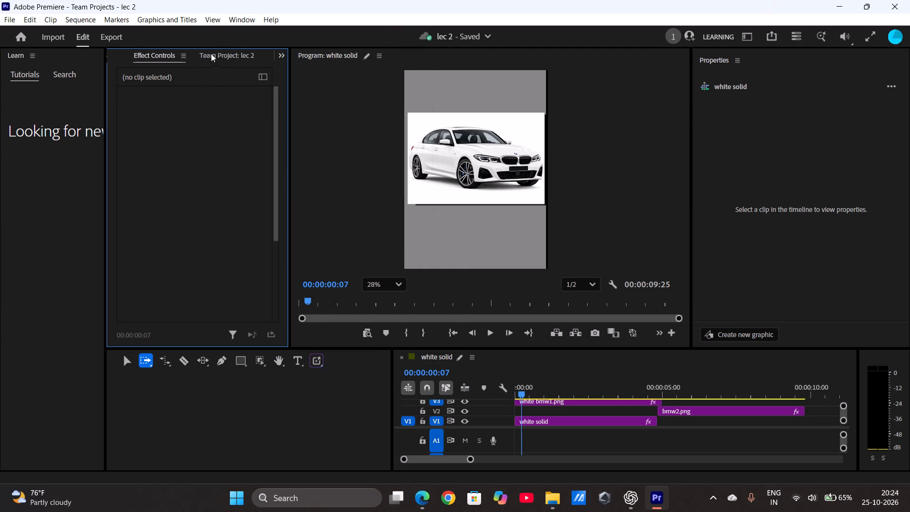
{"action": "left_click", "coordinate": [165, 52]}
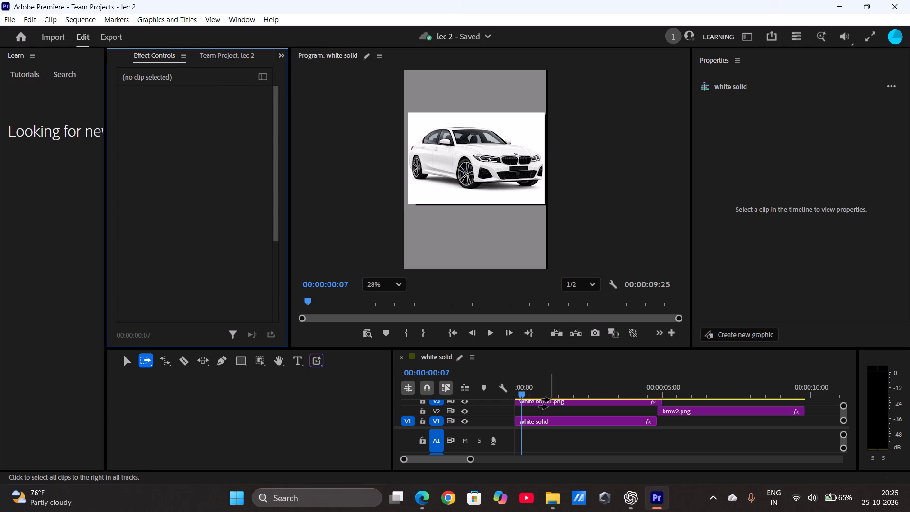
Move the playhead to 00:00:00:00 and show the white solid clip's Motion, Opacity and Time Remapping entries in Effect Controls.
{"action": "left_click_drag", "start_coordinate": [527, 398], "coordinate": [149, 184]}
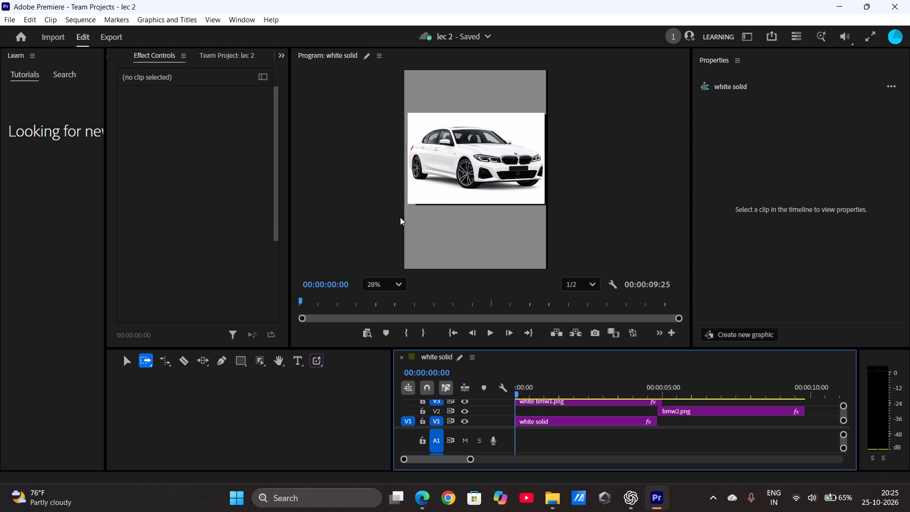
{"action": "left_click_drag", "start_coordinate": [566, 402], "coordinate": [465, 351]}
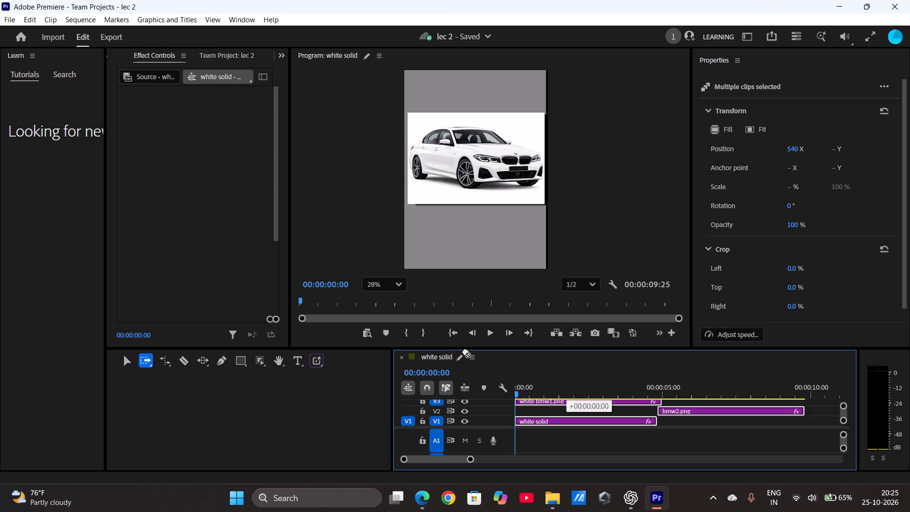
{"action": "left_click_drag", "start_coordinate": [465, 351], "coordinate": [208, 204]}
{"action": "left_click", "coordinate": [208, 204]}
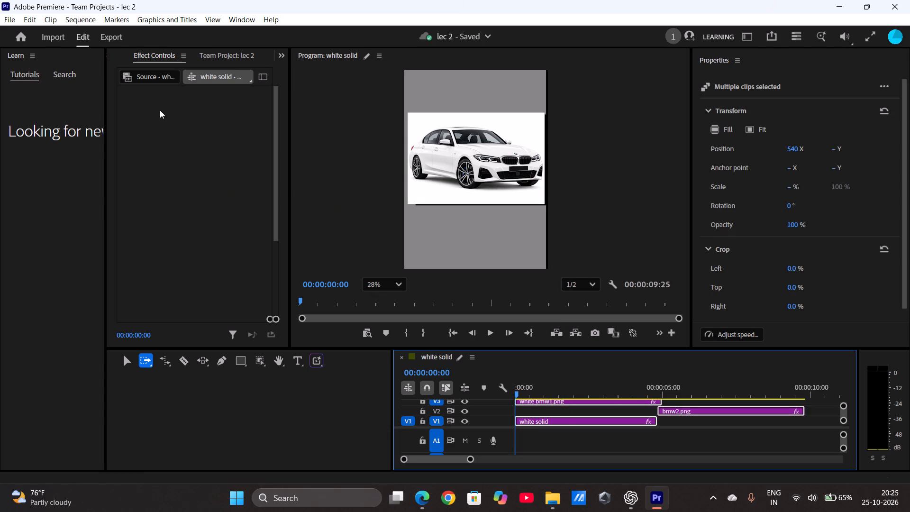
{"action": "left_click", "coordinate": [144, 74]}
{"action": "left_click", "coordinate": [204, 75]}
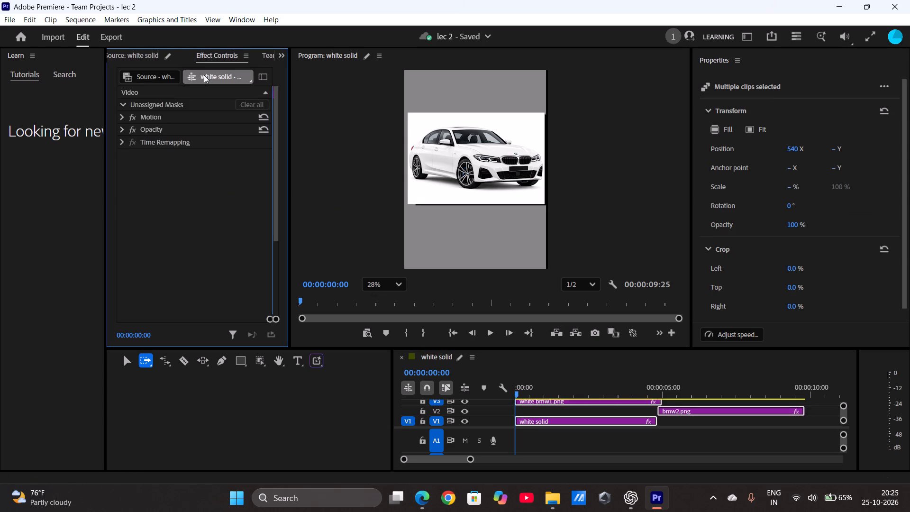
{"action": "left_click", "coordinate": [151, 79]}
{"action": "left_click", "coordinate": [225, 73]}
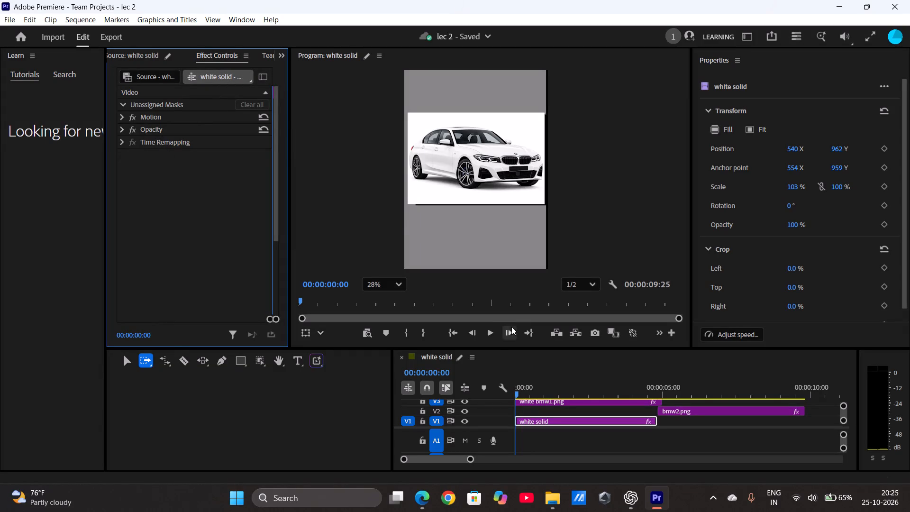
Play the white solid sequence from its start past the cut to bmw2.png, and return to Effect Controls.
{"action": "left_click", "coordinate": [489, 331]}
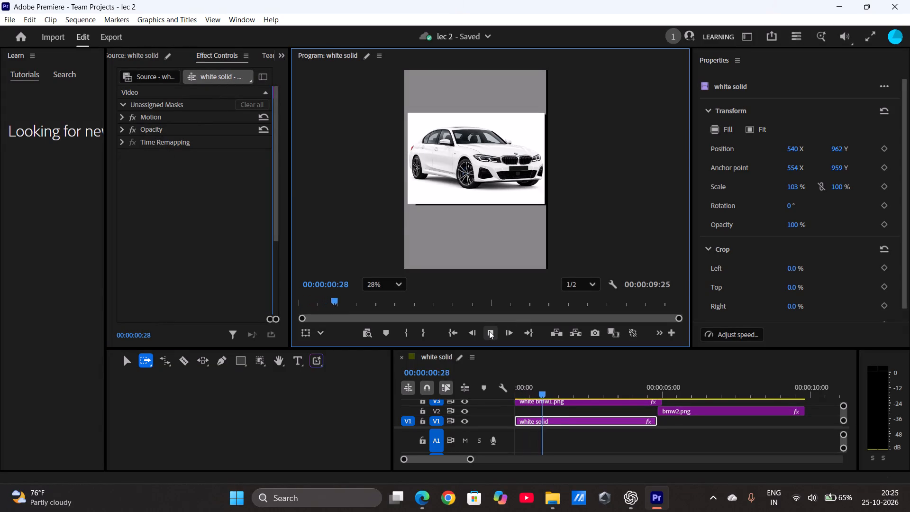
{"action": "left_click", "coordinate": [148, 60]}
{"action": "left_click", "coordinate": [217, 61]}
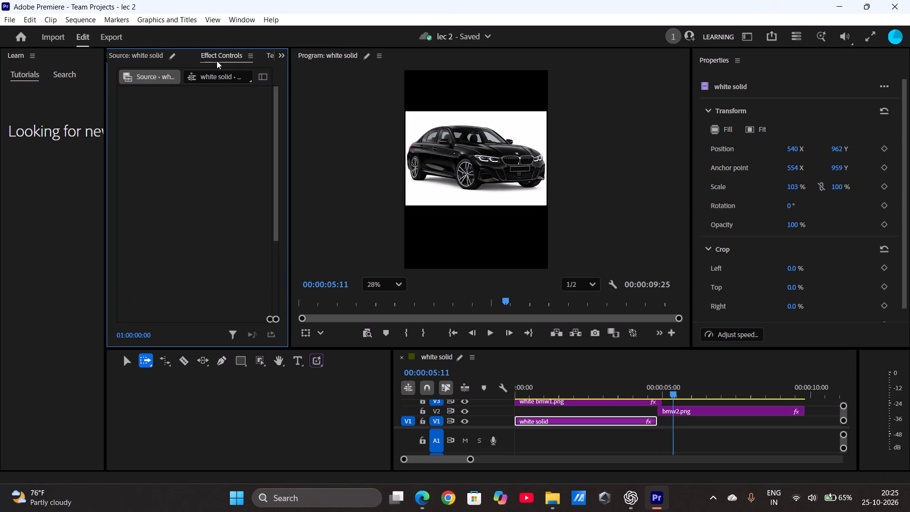
Preview the white solid clip in the Source monitor and return to Effect Controls.
{"action": "left_click", "coordinate": [156, 55]}
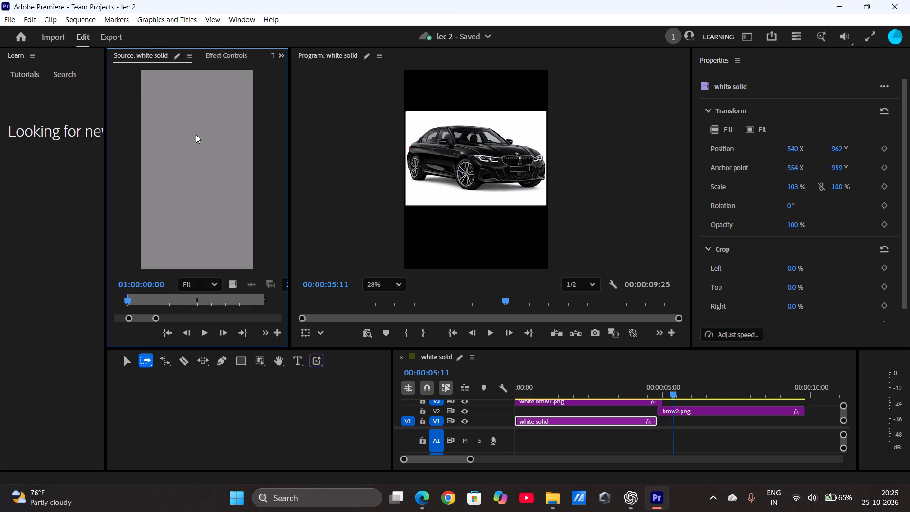
{"action": "left_click", "coordinate": [206, 330]}
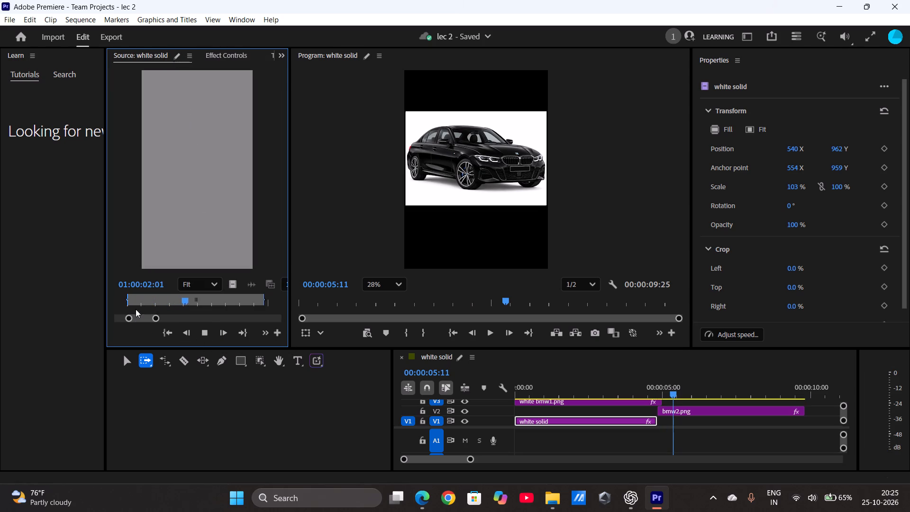
{"action": "left_click", "coordinate": [275, 55]}
{"action": "left_click", "coordinate": [238, 54]}
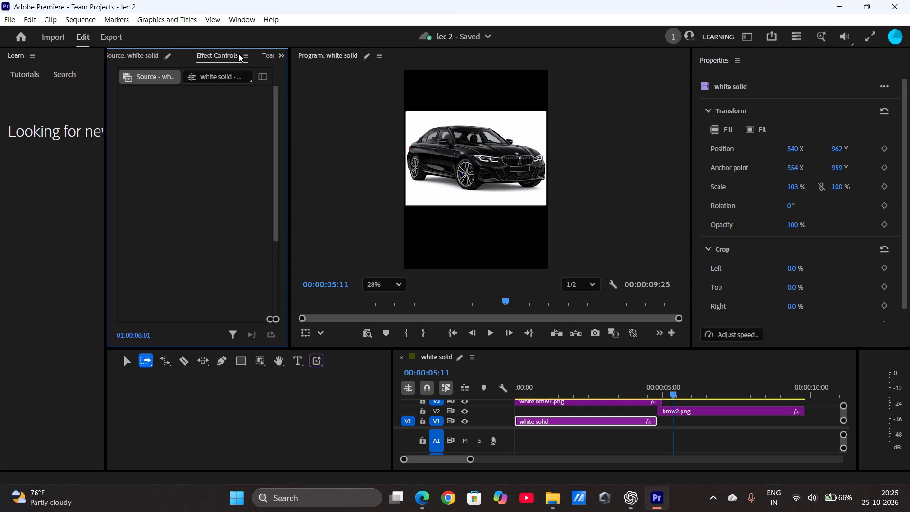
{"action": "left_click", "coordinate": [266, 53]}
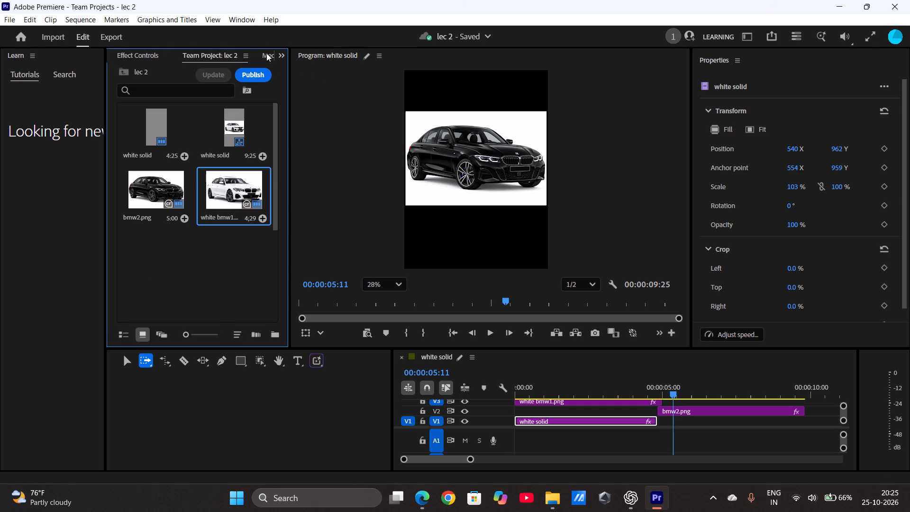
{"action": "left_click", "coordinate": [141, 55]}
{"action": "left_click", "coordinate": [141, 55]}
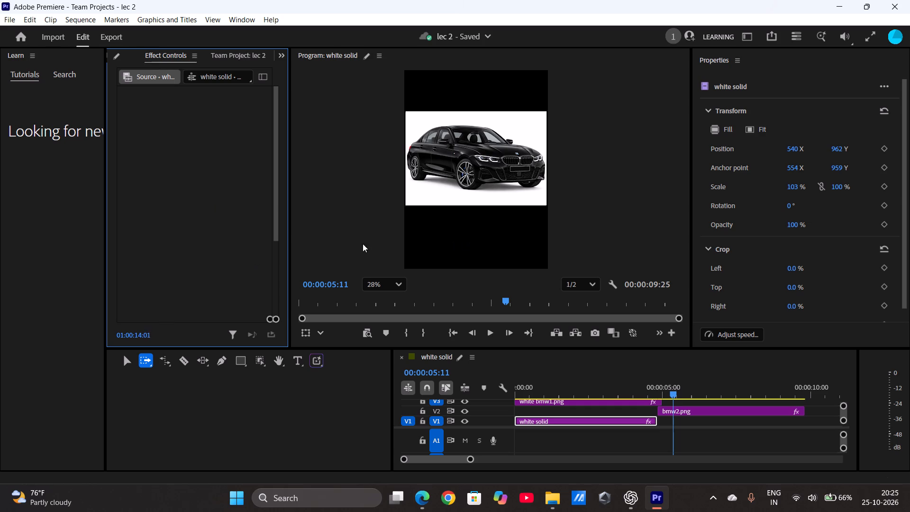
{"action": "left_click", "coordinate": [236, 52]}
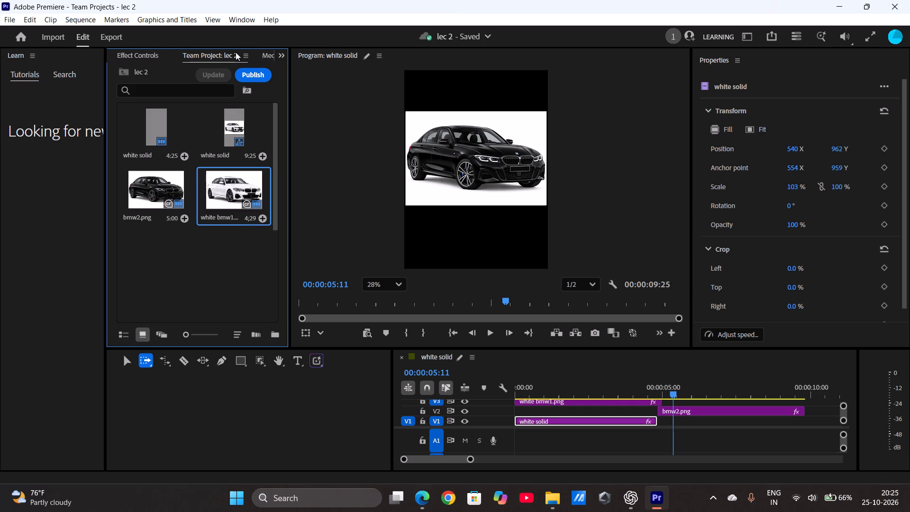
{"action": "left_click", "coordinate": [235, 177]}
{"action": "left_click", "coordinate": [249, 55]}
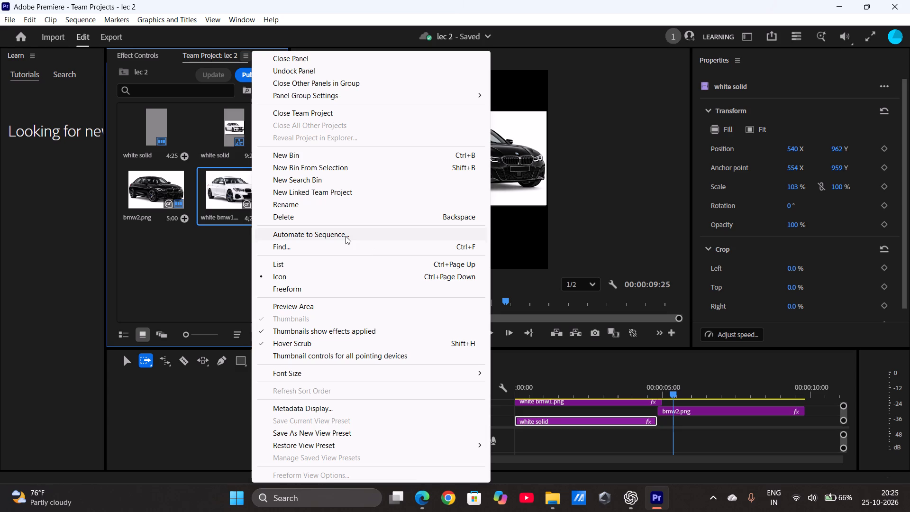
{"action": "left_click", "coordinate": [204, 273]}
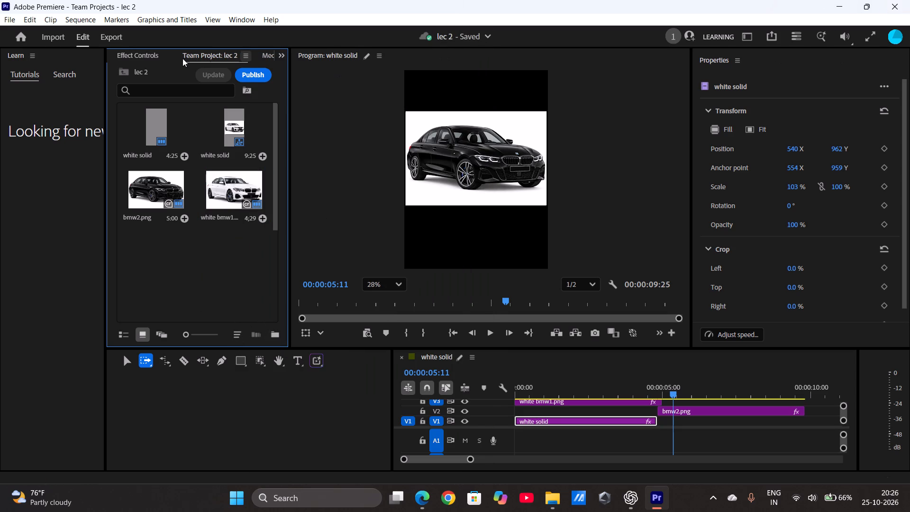
{"action": "left_click", "coordinate": [893, 1]}
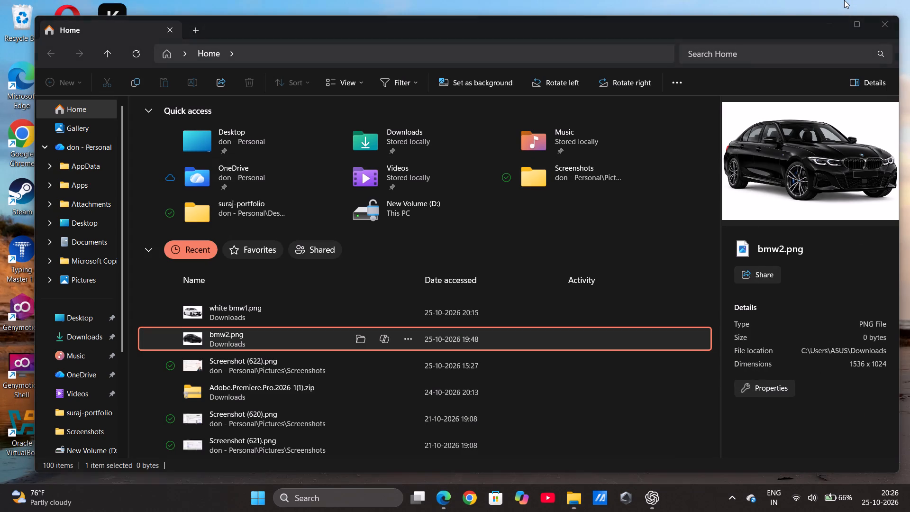
{"action": "left_click", "coordinate": [833, 19]}
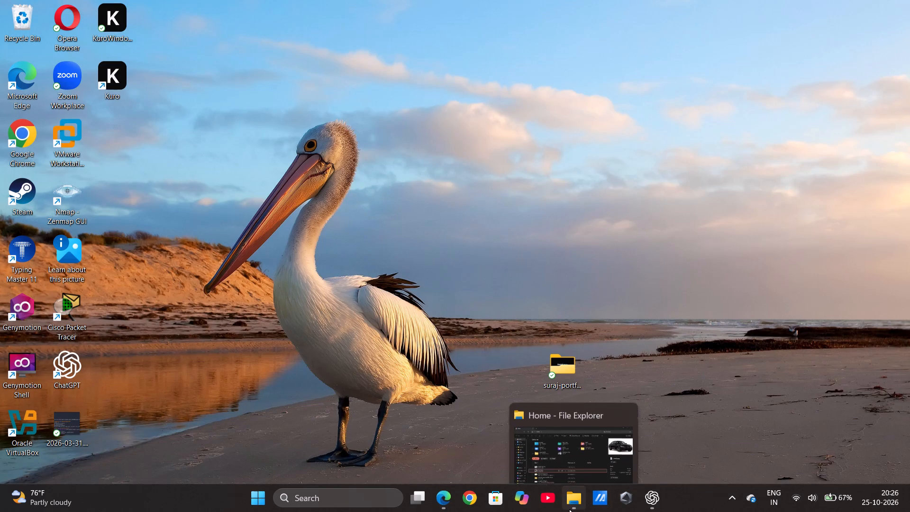
Relaunch Adobe Premiere Pro 2026.
{"action": "left_click", "coordinate": [415, 478]}
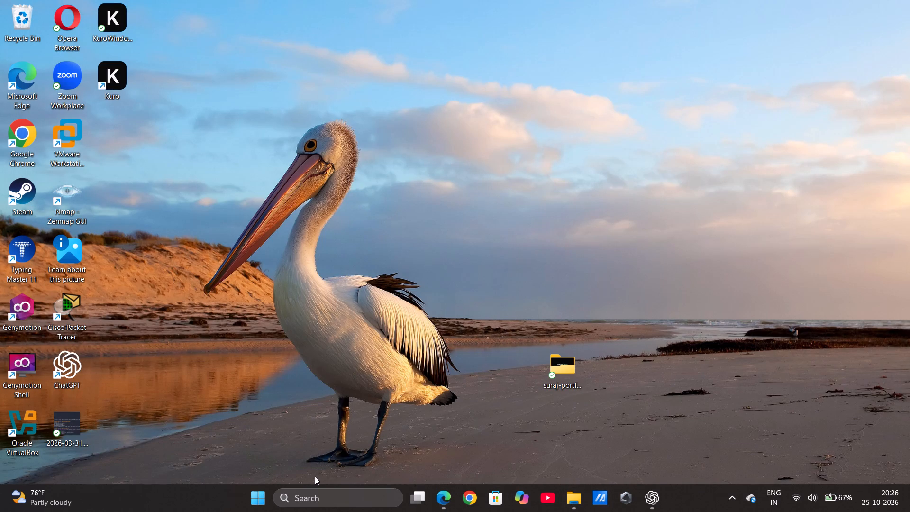
{"action": "left_click", "coordinate": [248, 500]}
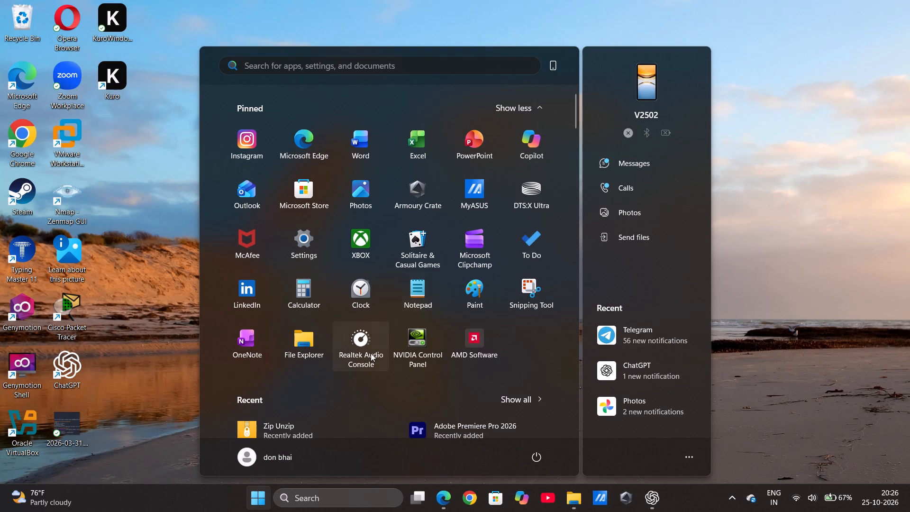
{"action": "double_click", "coordinate": [449, 431]}
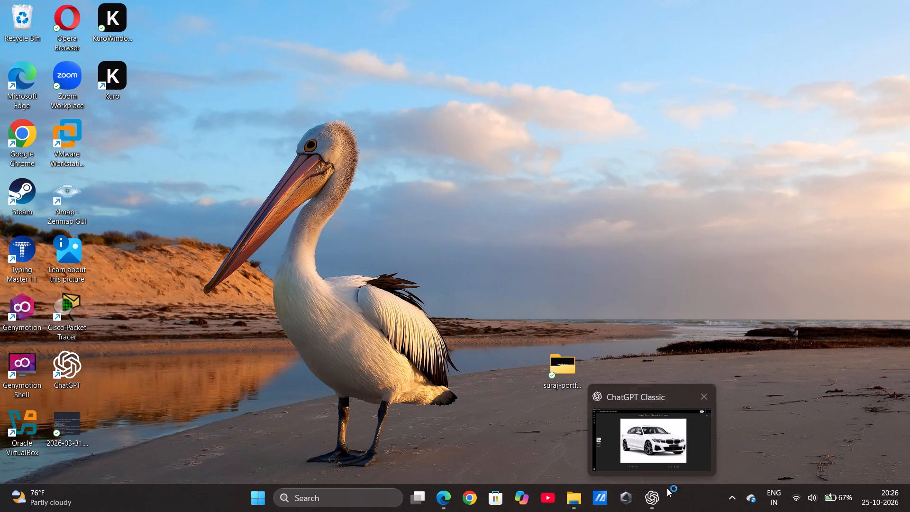
Switch to the lecture in Microsoft Edge, replay the part that toggles Drop Shadow on the yellow BMW, and pause at 23:29.
{"action": "left_click", "coordinate": [427, 443]}
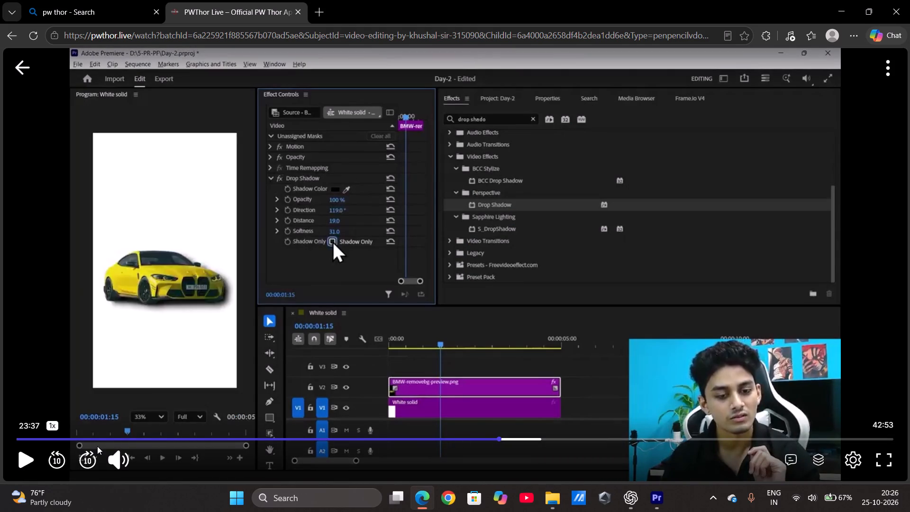
{"action": "left_click", "coordinate": [28, 456]}
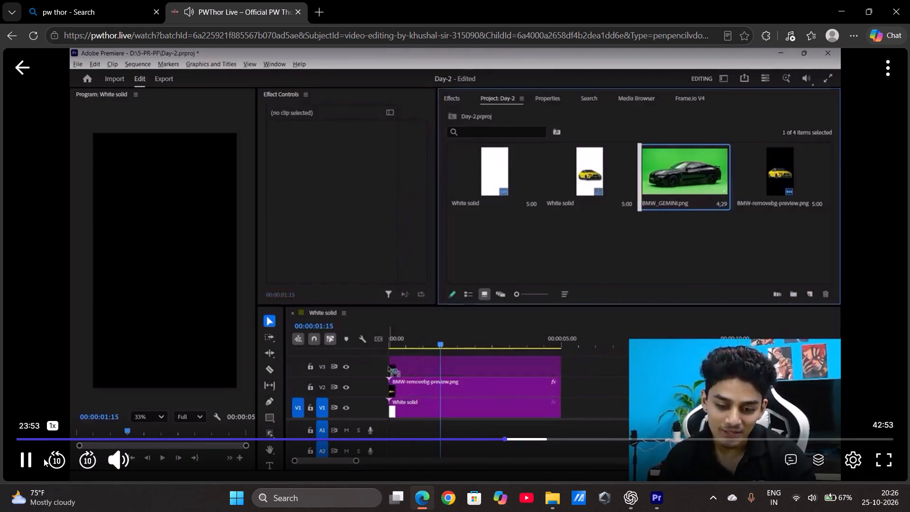
{"action": "left_click", "coordinate": [63, 458]}
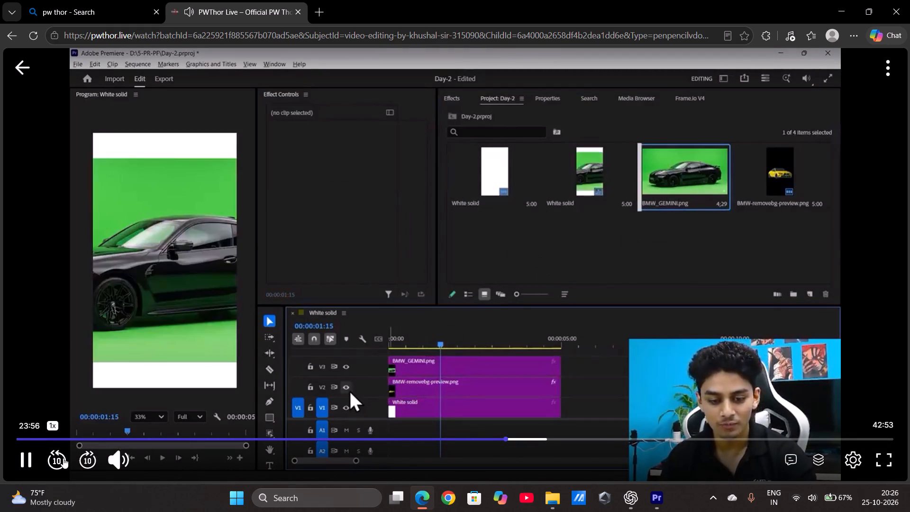
{"action": "left_click", "coordinate": [63, 458]}
{"action": "left_click", "coordinate": [63, 458]}
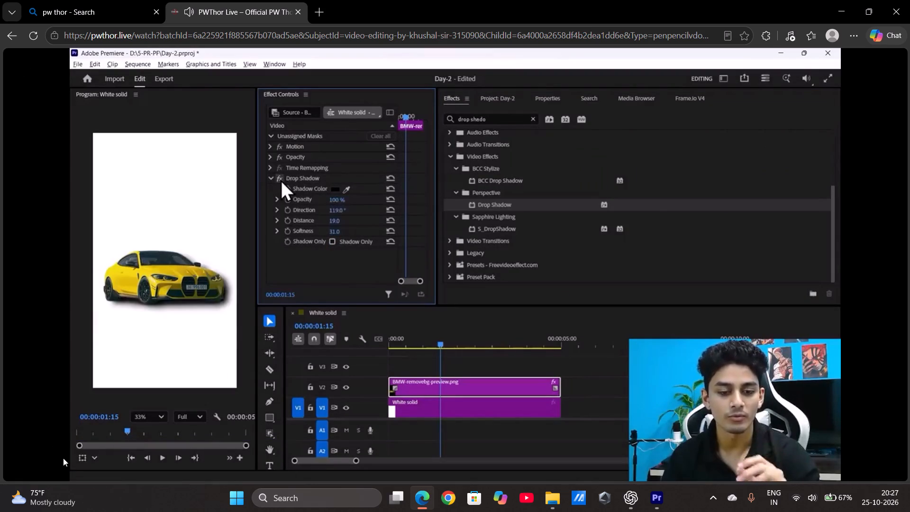
{"action": "double_click", "coordinate": [63, 458]}
{"action": "left_click", "coordinate": [63, 458]}
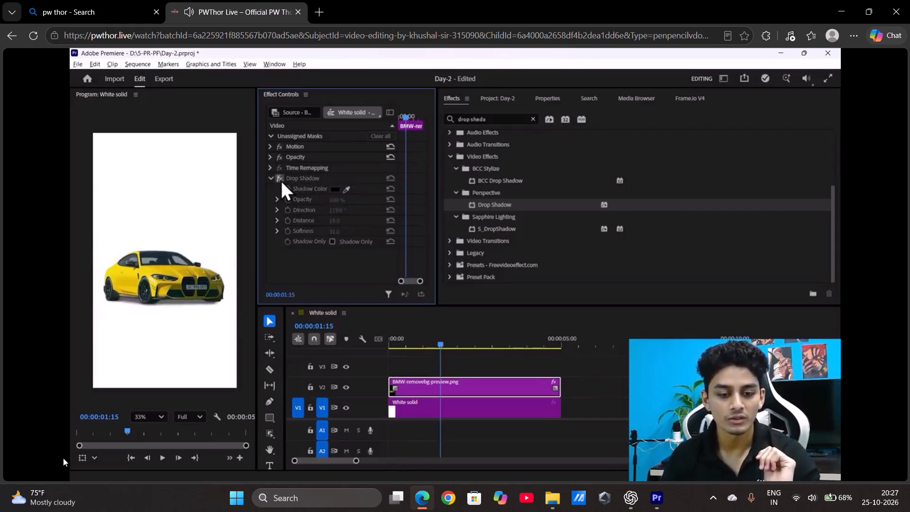
{"action": "left_click", "coordinate": [63, 458]}
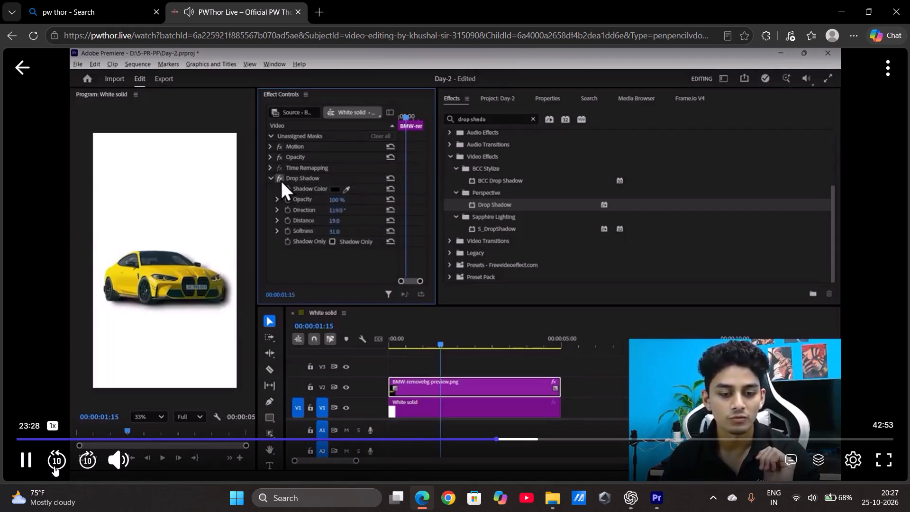
{"action": "left_click", "coordinate": [31, 457]}
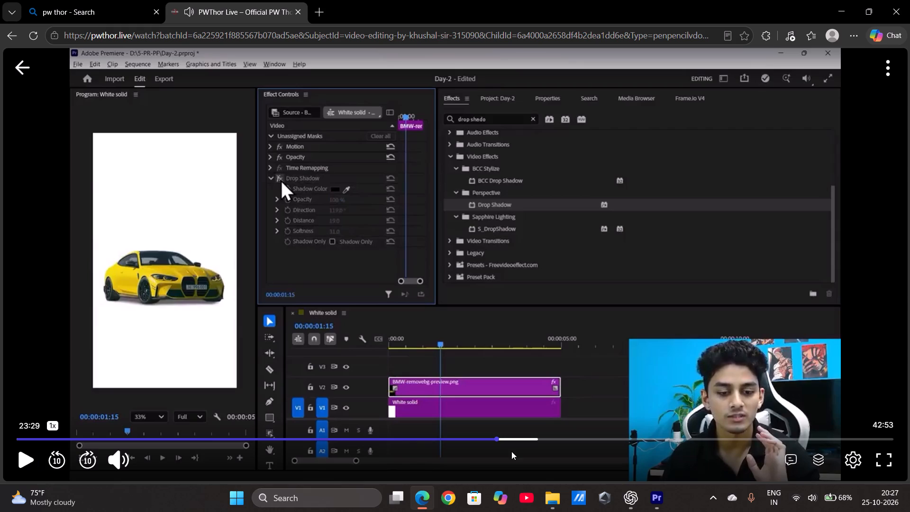
Switch to Adobe Premiere, reopen the recent team project lec 2, and bring Effect Controls to the front.
{"action": "left_click", "coordinate": [646, 426]}
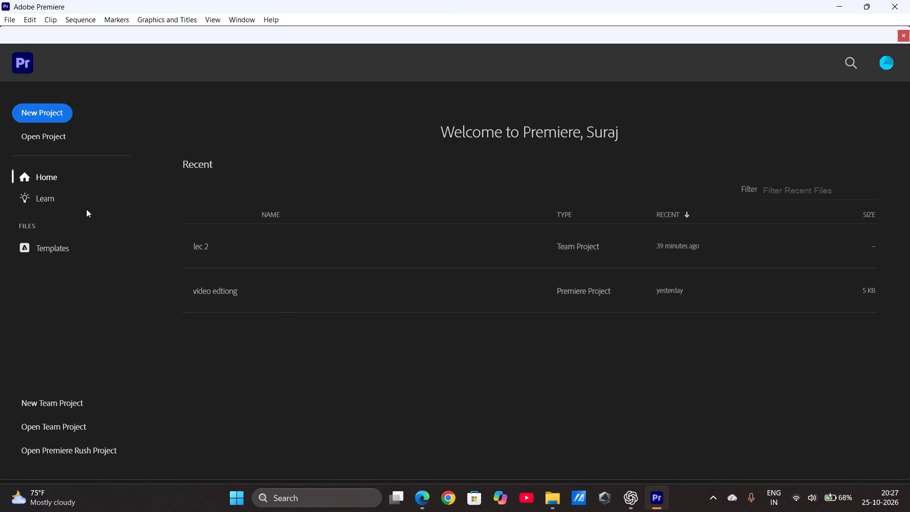
{"action": "double_click", "coordinate": [244, 262]}
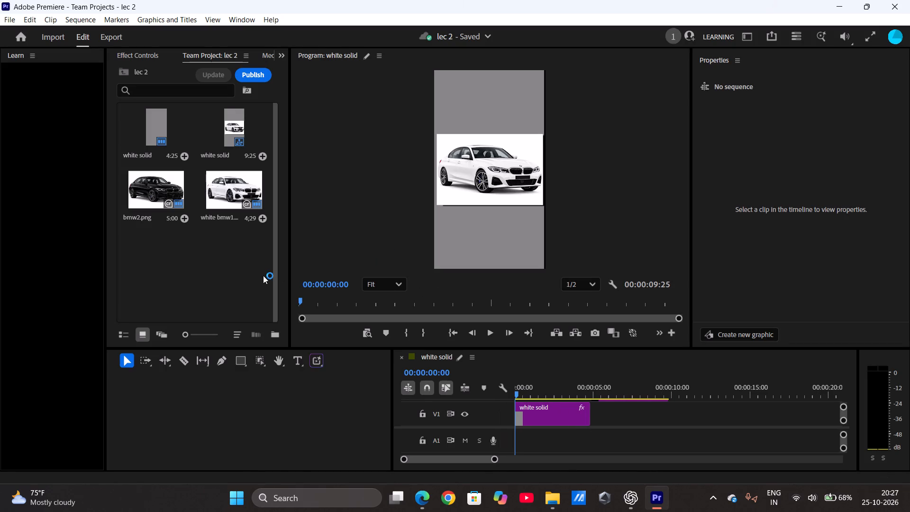
{"action": "left_click_drag", "start_coordinate": [218, 266], "coordinate": [205, 385]}
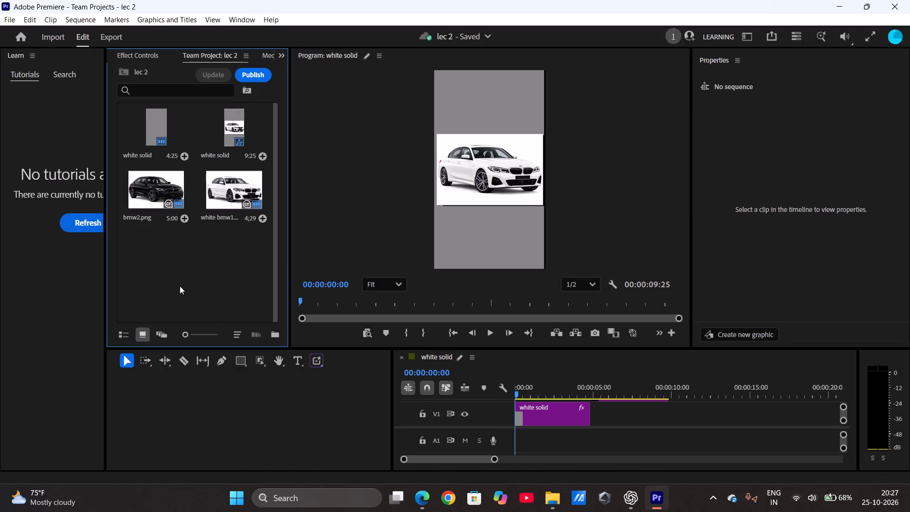
{"action": "left_click", "coordinate": [127, 56]}
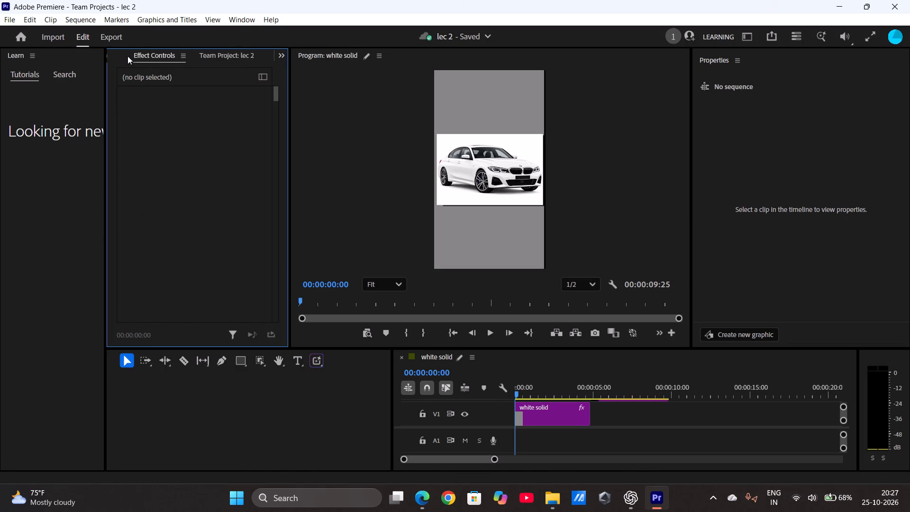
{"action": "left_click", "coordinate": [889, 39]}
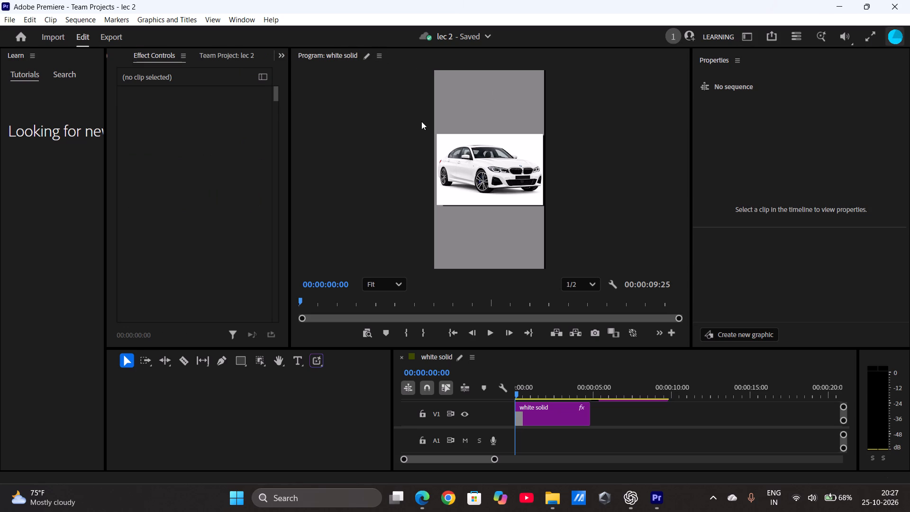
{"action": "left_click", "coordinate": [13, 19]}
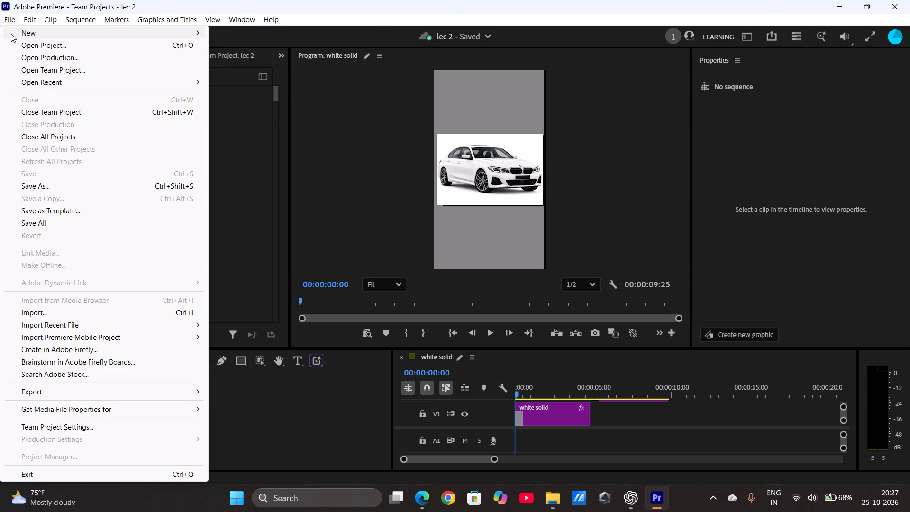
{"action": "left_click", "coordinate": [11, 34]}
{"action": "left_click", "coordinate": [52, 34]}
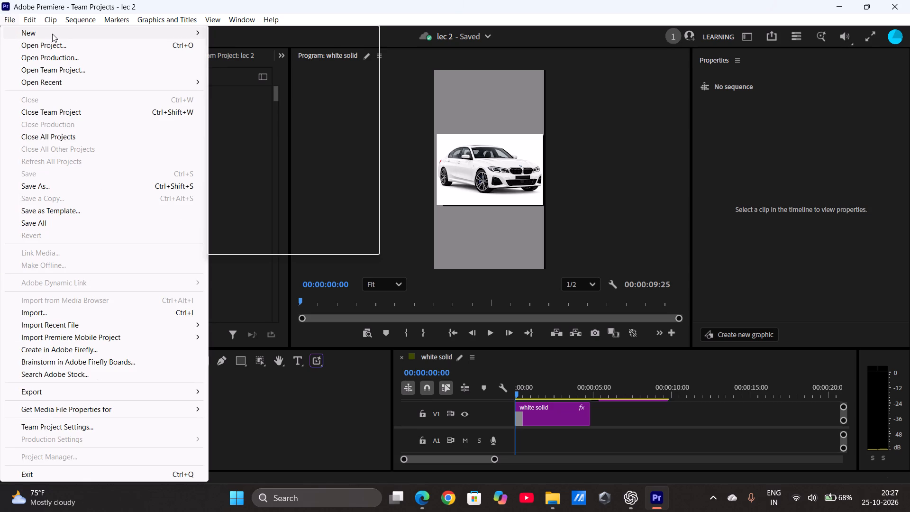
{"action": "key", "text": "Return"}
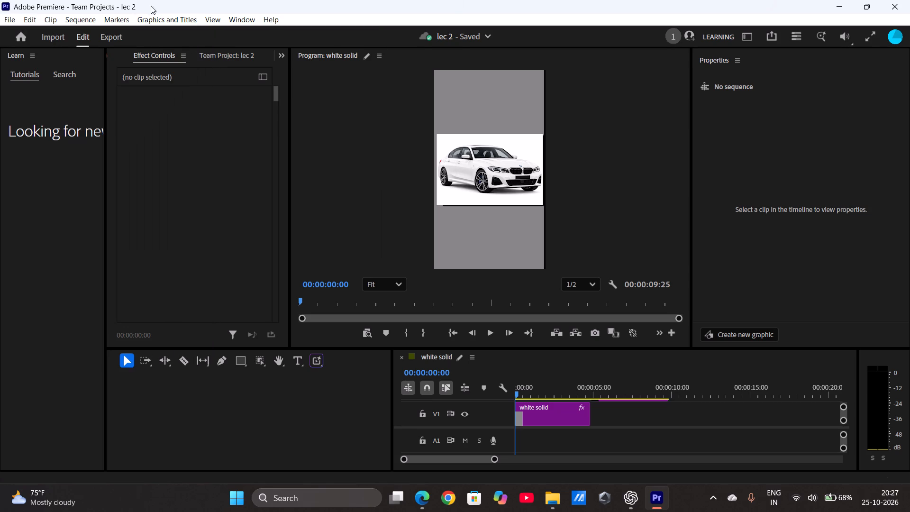
Close Adobe Premiere again without publishing the team project lec 2.
{"action": "left_click", "coordinate": [892, 2]}
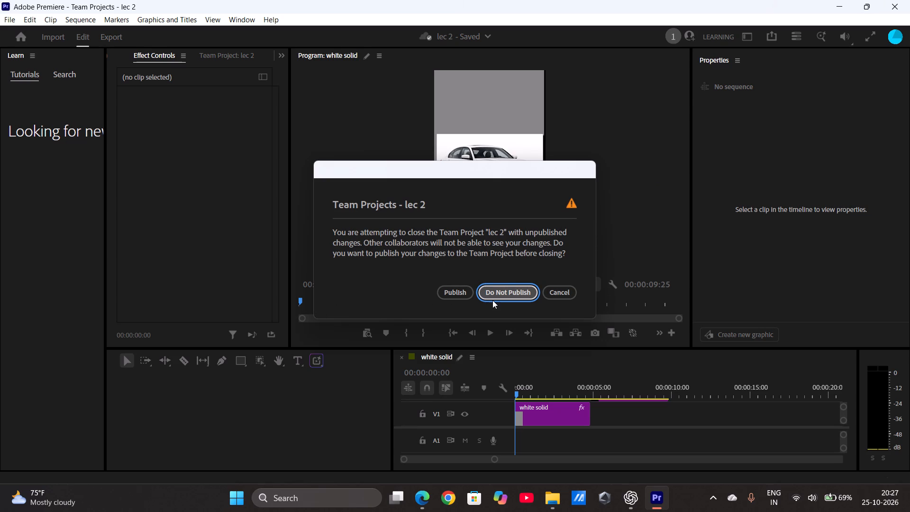
{"action": "left_click", "coordinate": [497, 293]}
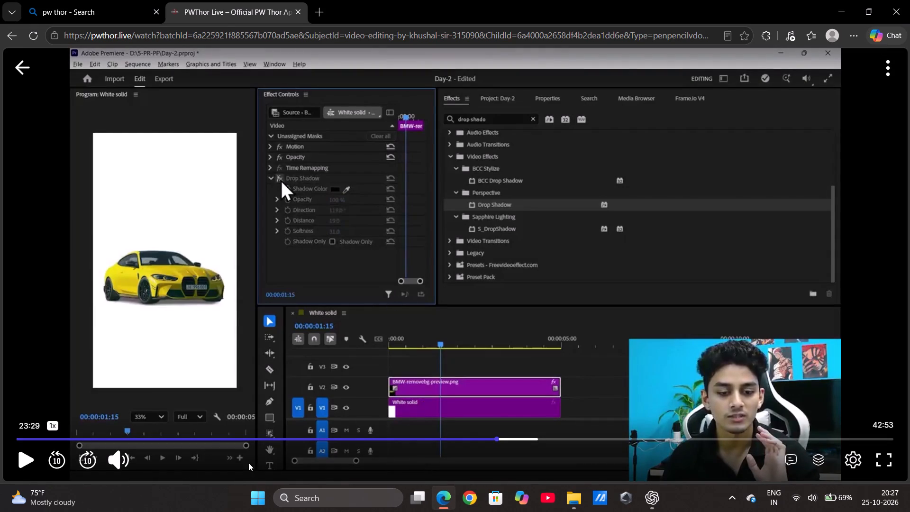
Relaunch Adobe Premiere 2026.
{"action": "double_click", "coordinate": [249, 509]}
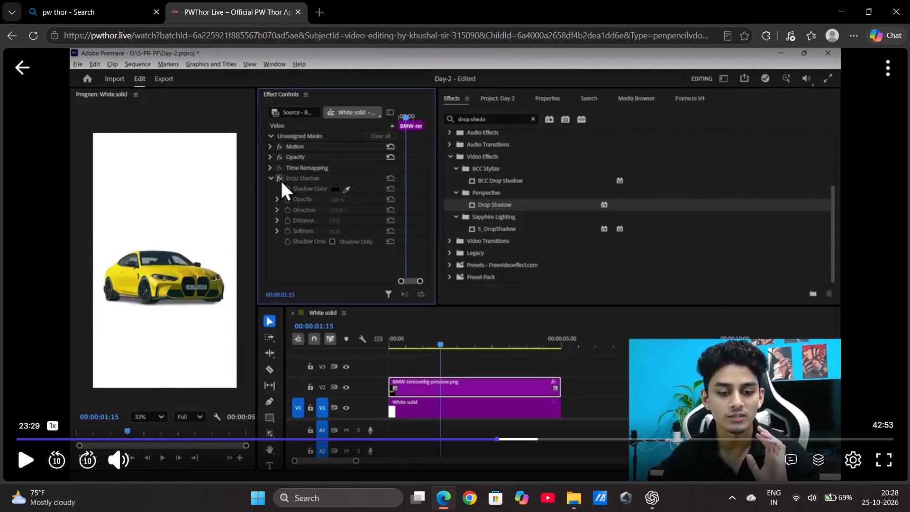
{"action": "double_click", "coordinate": [255, 511]}
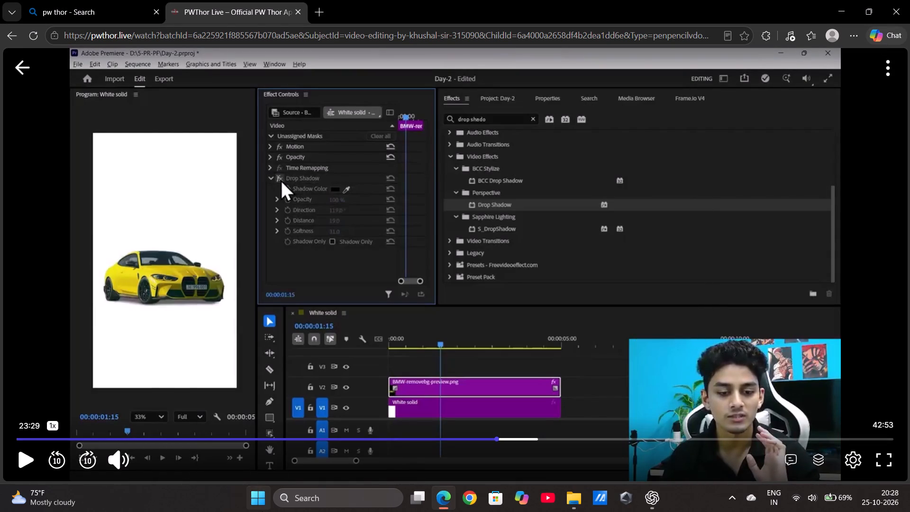
{"action": "left_click", "coordinate": [262, 511]}
{"action": "double_click", "coordinate": [450, 435]}
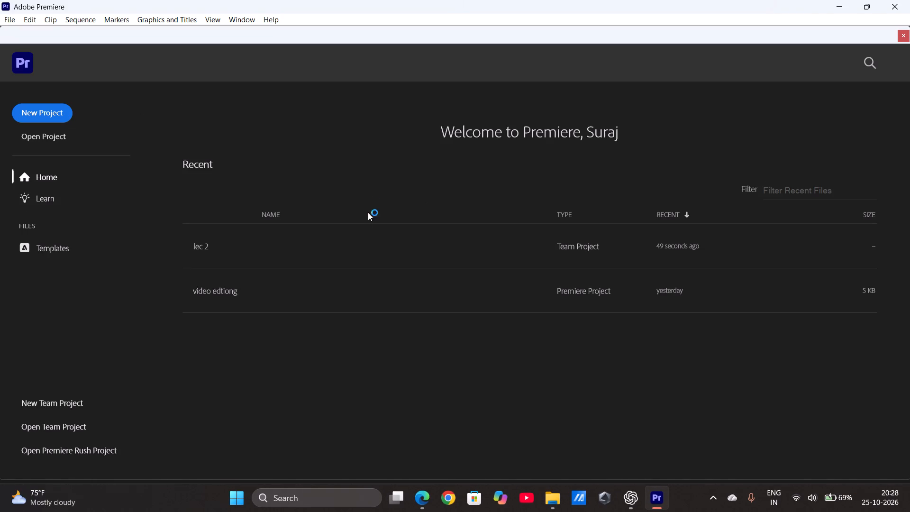
Create a new team project named l2.
{"action": "left_click", "coordinate": [38, 407]}
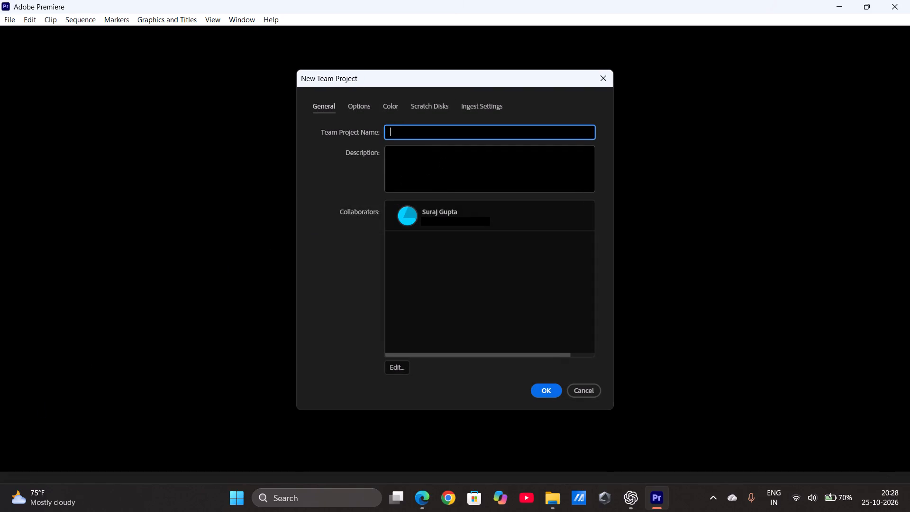
{"action": "key", "text": "l"}
{"action": "key", "text": "2"}
{"action": "left_click", "coordinate": [547, 392]}
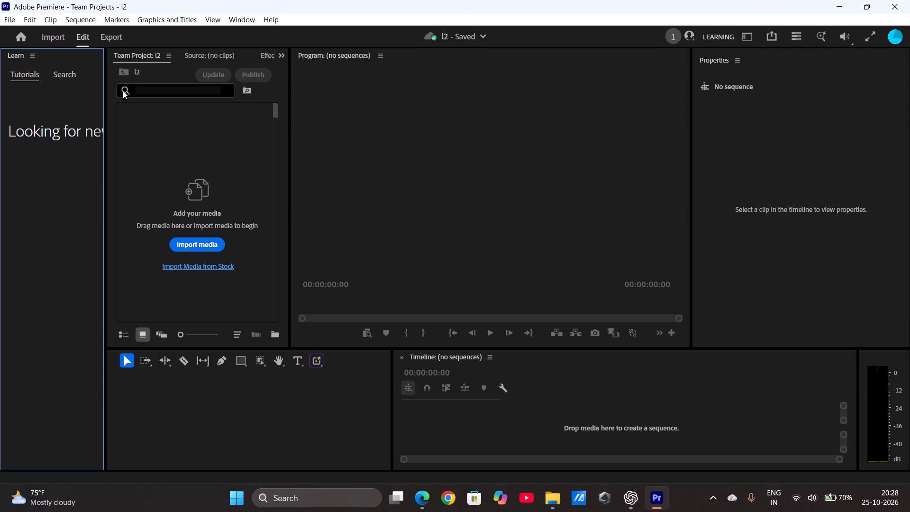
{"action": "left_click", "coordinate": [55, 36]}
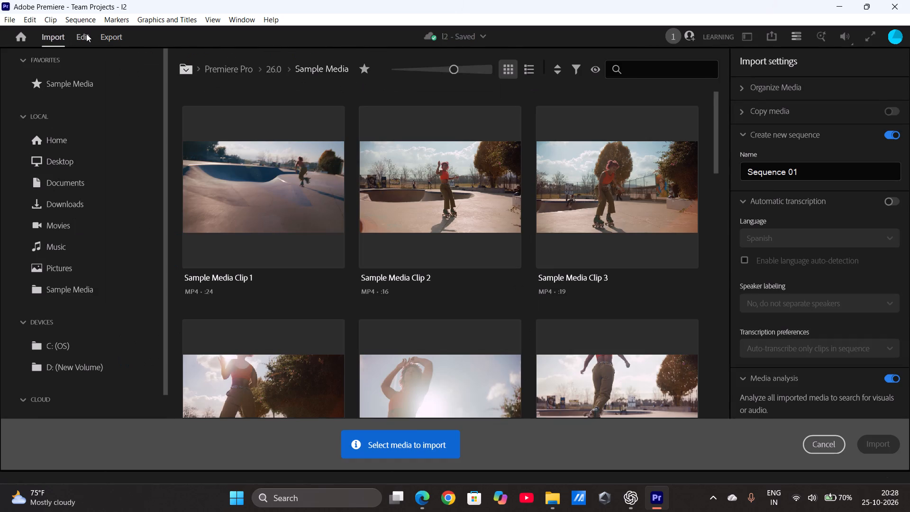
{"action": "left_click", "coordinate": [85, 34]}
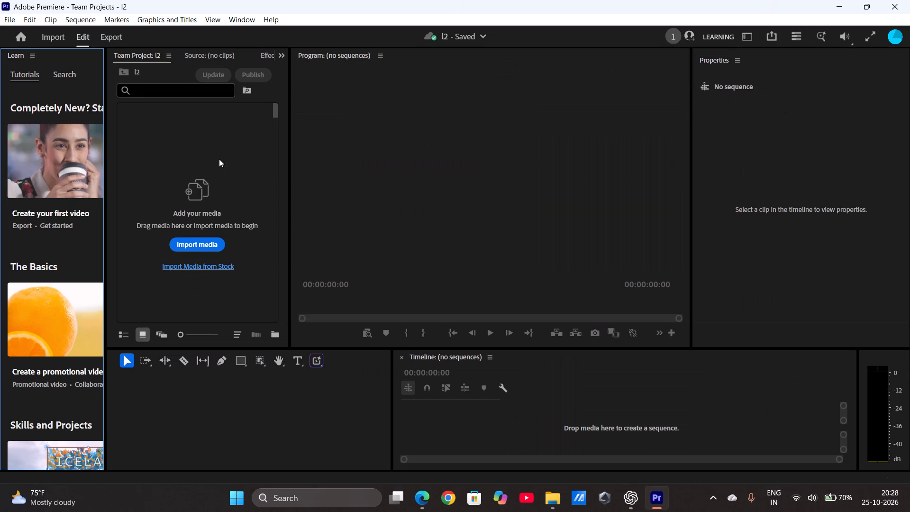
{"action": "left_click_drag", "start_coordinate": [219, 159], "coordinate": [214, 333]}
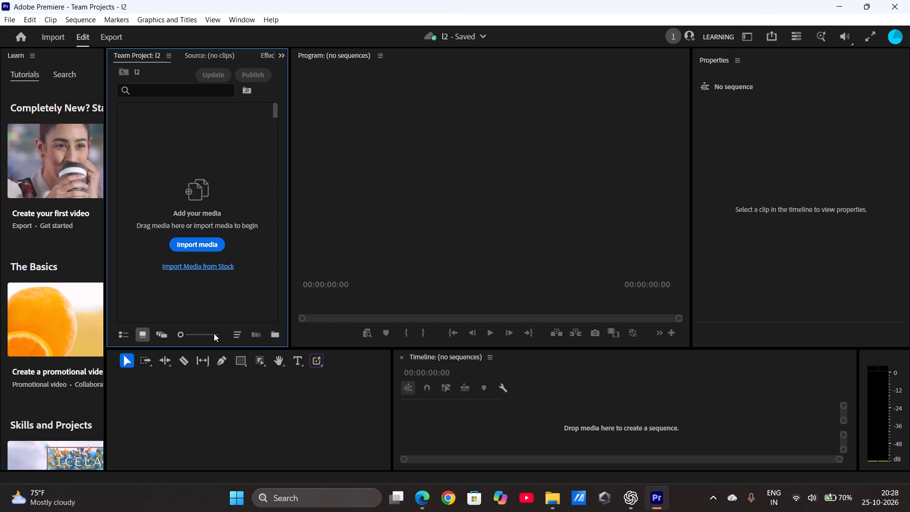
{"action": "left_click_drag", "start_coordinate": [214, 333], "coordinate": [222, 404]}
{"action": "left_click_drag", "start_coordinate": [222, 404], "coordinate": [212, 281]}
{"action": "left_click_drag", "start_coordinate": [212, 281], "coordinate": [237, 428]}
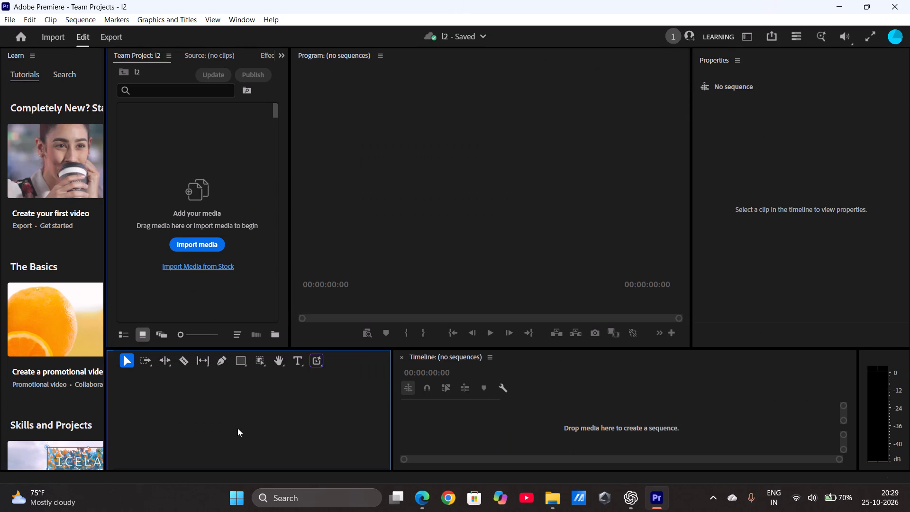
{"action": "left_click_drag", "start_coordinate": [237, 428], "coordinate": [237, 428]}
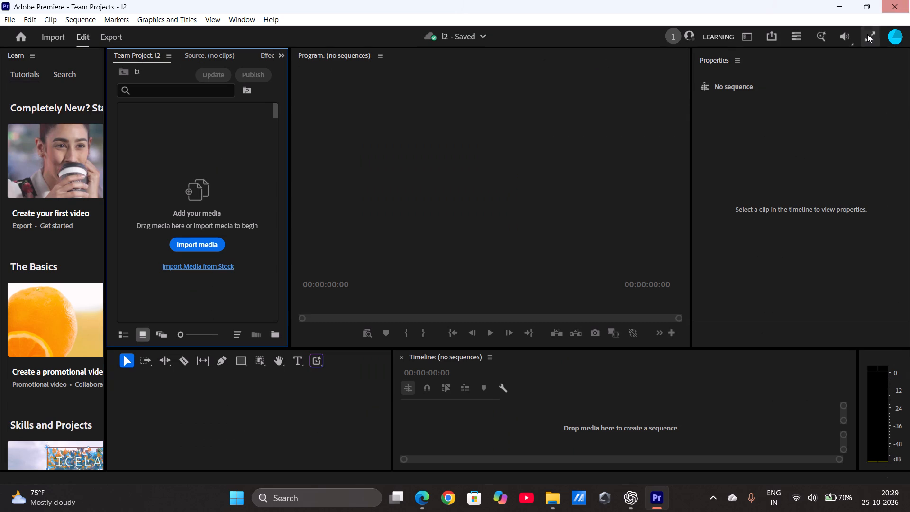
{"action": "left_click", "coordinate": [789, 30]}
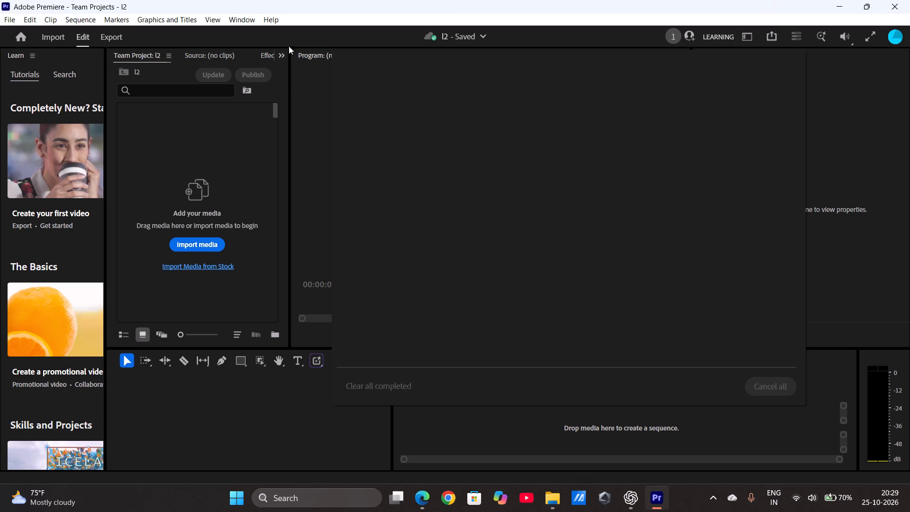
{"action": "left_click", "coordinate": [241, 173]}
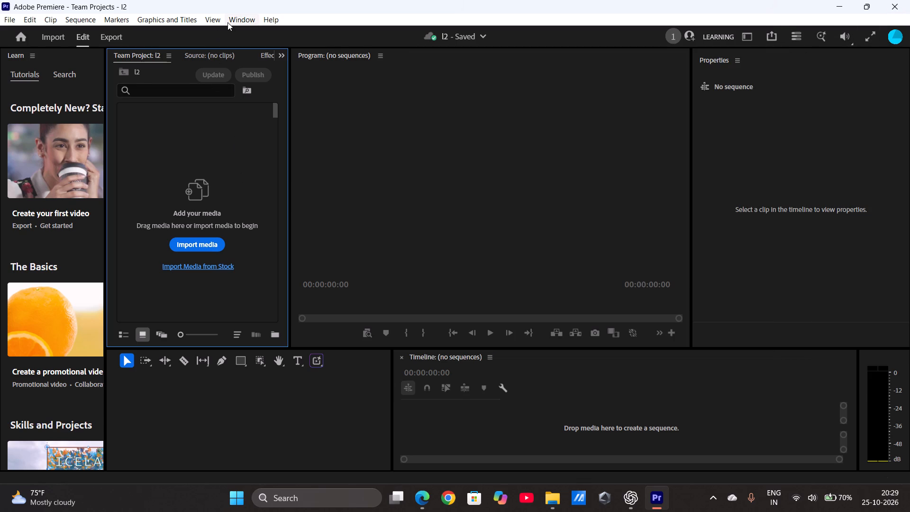
Switch the workspace from Learning to Editing.
{"action": "left_click", "coordinate": [228, 21]}
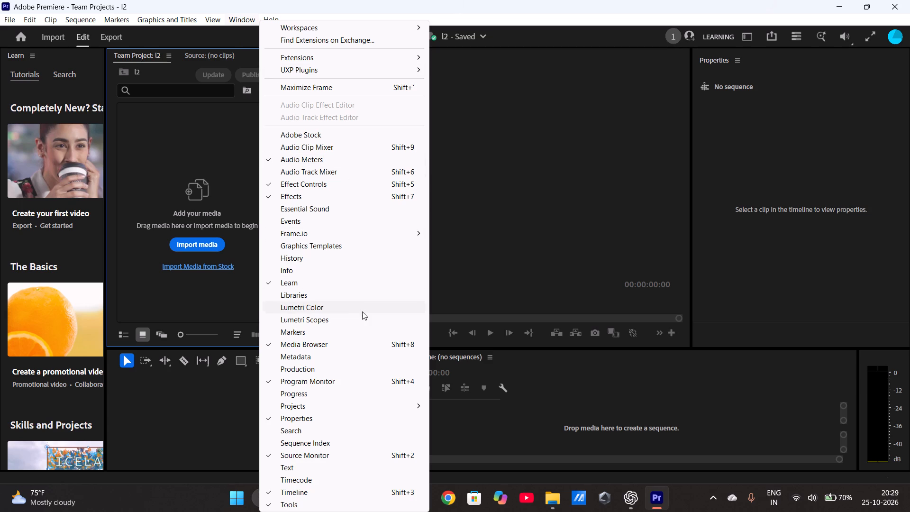
{"action": "left_click", "coordinate": [356, 421]}
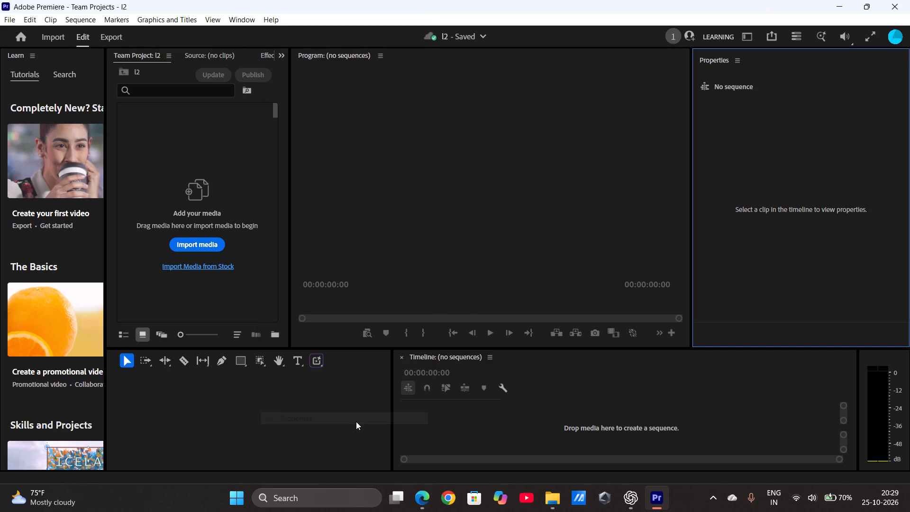
{"action": "left_click", "coordinate": [245, 18]}
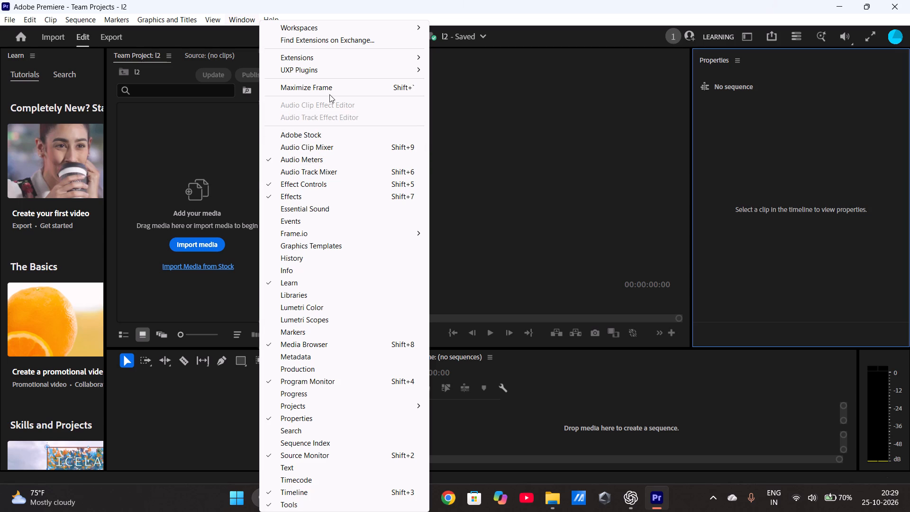
{"action": "left_click", "coordinate": [344, 22]}
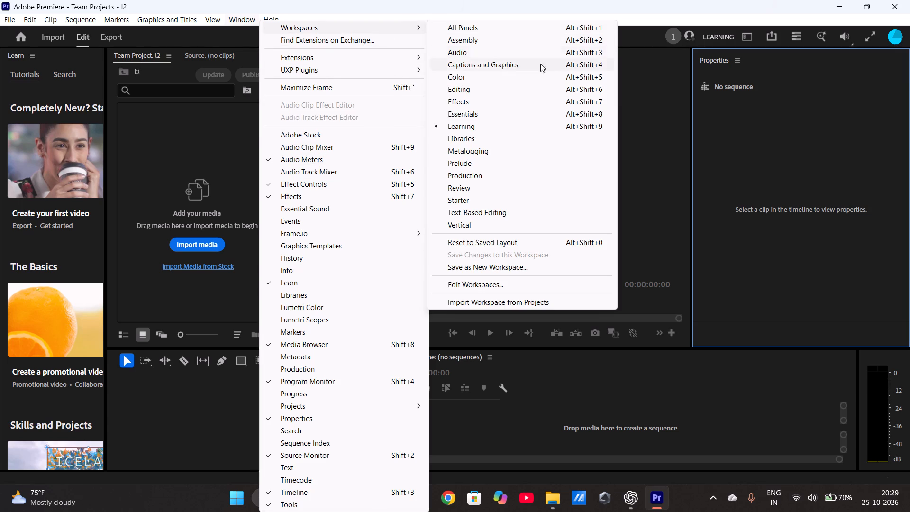
{"action": "left_click", "coordinate": [527, 91]}
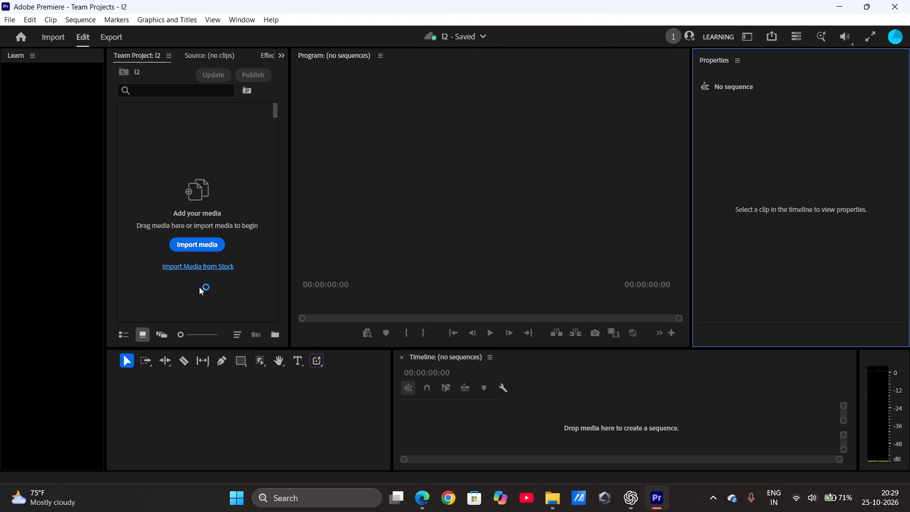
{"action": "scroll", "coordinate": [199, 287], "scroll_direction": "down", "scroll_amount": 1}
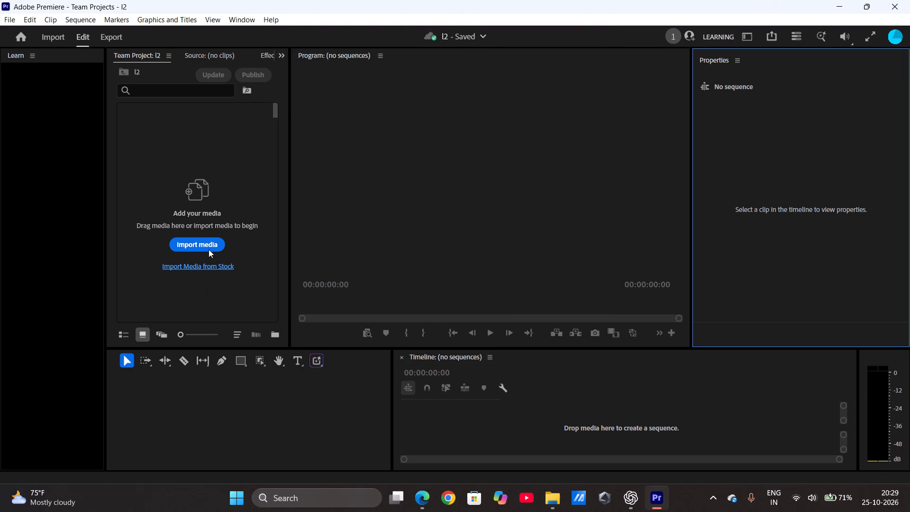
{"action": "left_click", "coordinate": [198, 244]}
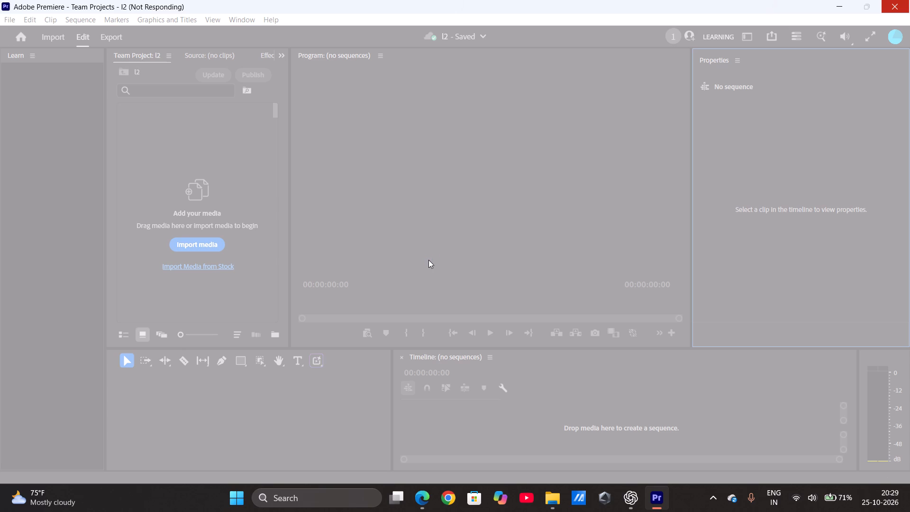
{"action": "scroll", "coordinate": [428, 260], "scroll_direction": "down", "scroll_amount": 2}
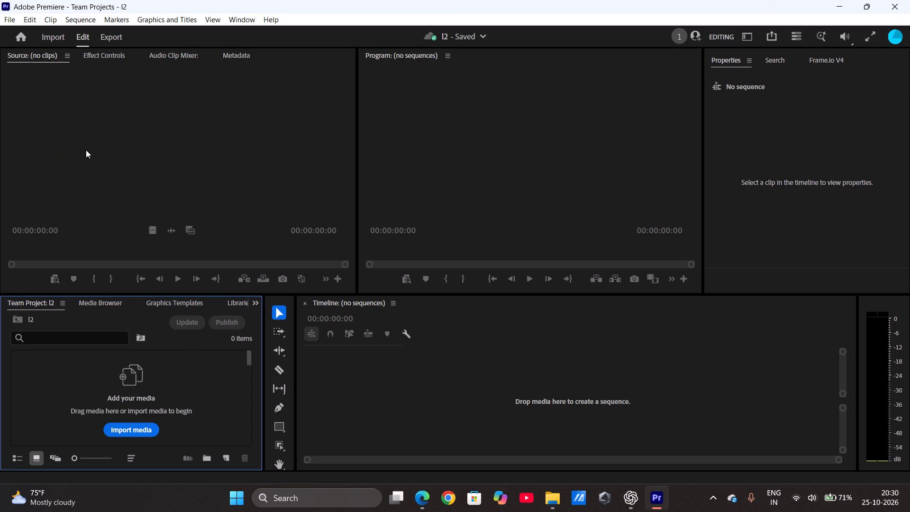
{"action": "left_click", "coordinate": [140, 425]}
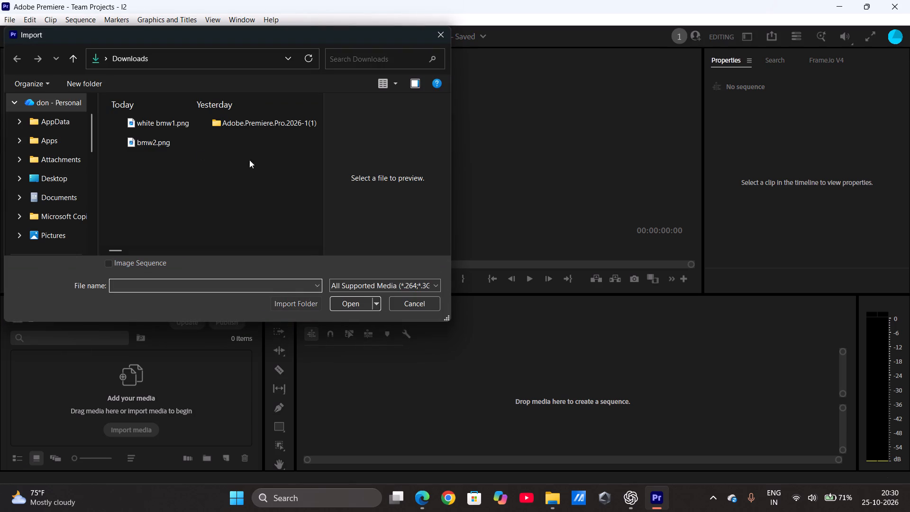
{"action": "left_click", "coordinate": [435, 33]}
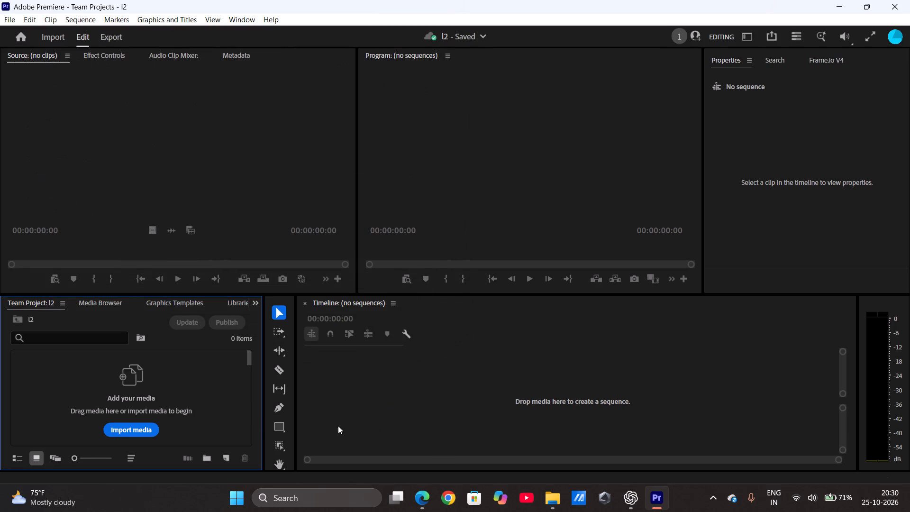
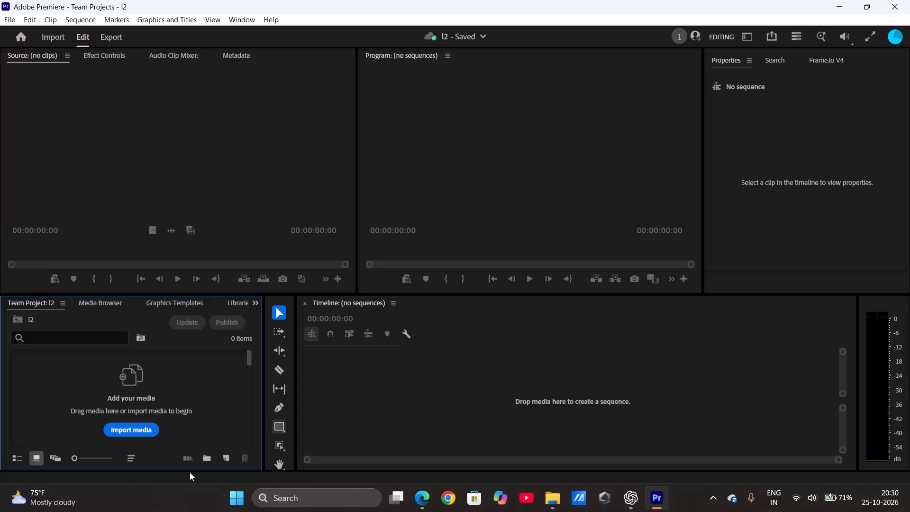
Create a 1080 × 1920, 30 fps colour matte using grey 8E8E8E sampled with the eyedropper.
{"action": "left_click", "coordinate": [229, 454]}
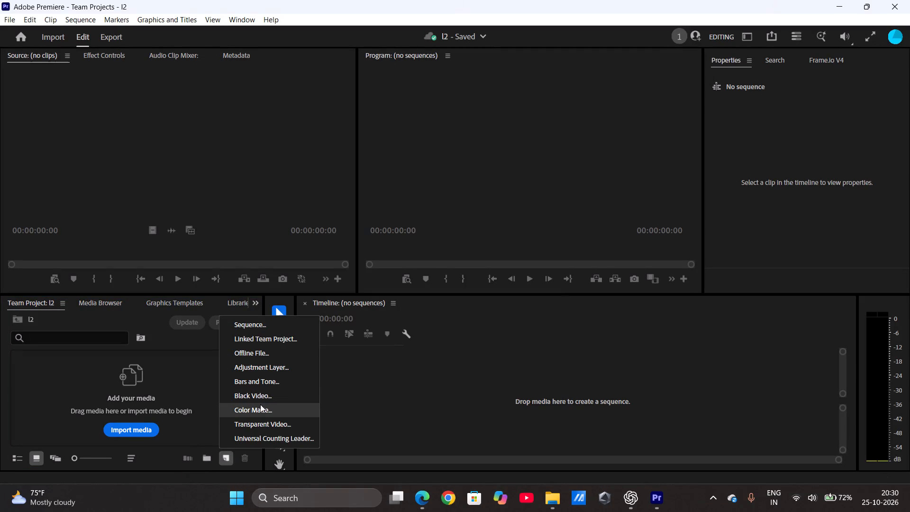
{"action": "left_click", "coordinate": [260, 404]}
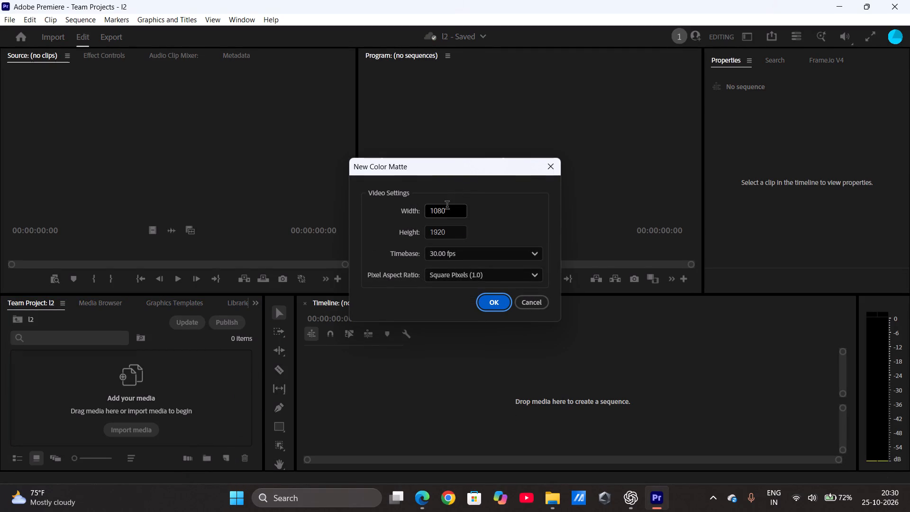
{"action": "left_click", "coordinate": [489, 301]}
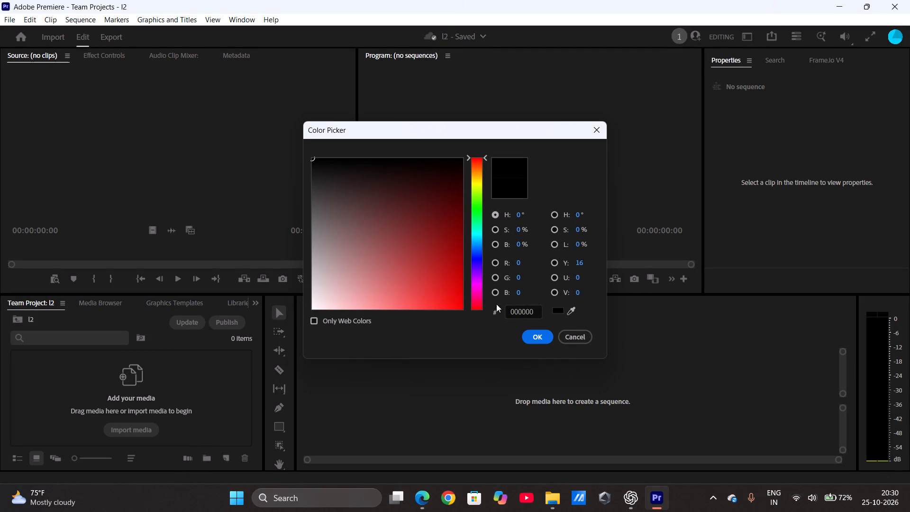
{"action": "left_click", "coordinate": [555, 312]}
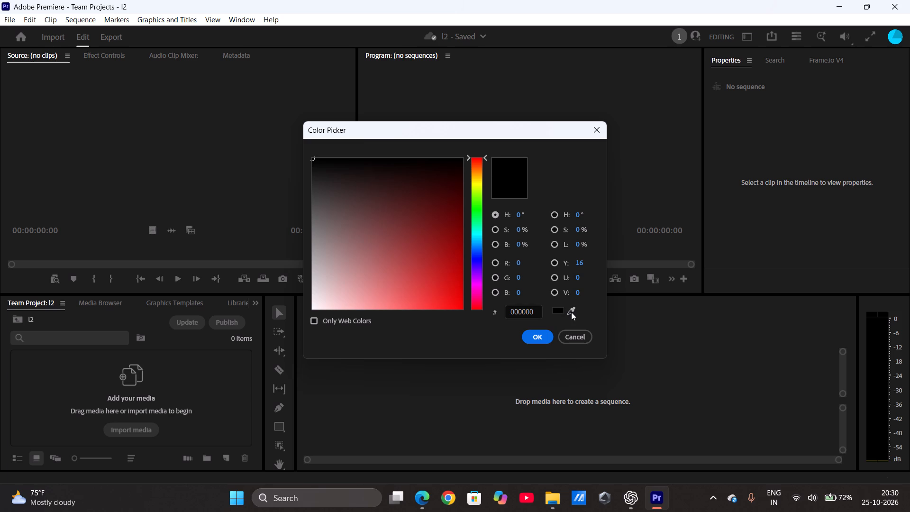
{"action": "left_click", "coordinate": [571, 312]}
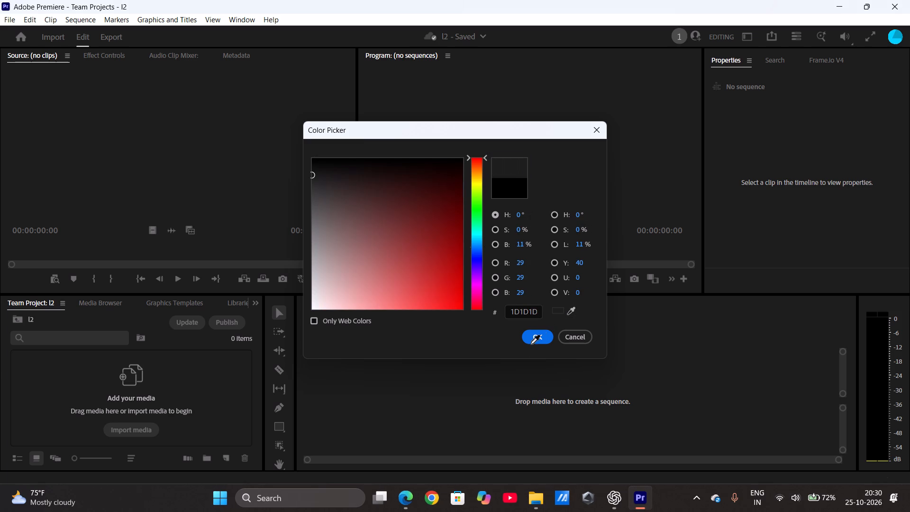
{"action": "left_click", "coordinate": [569, 315]}
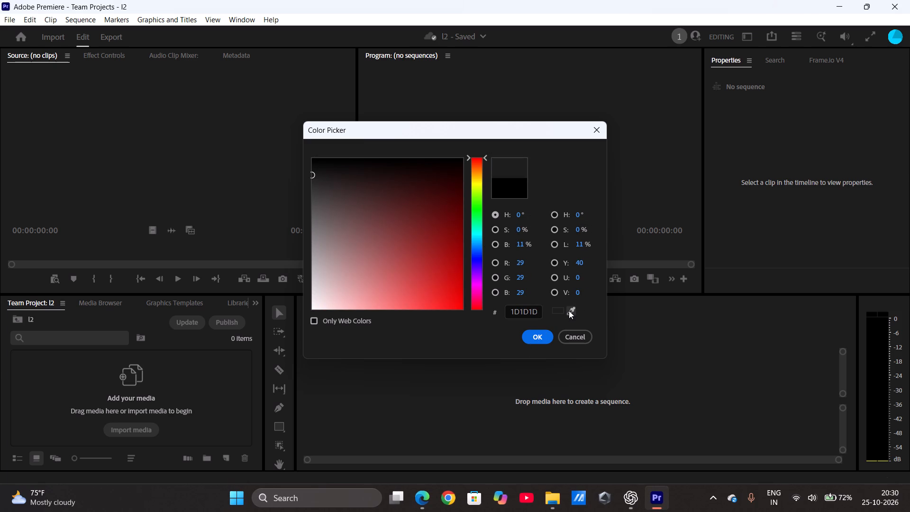
{"action": "left_click", "coordinate": [569, 311]}
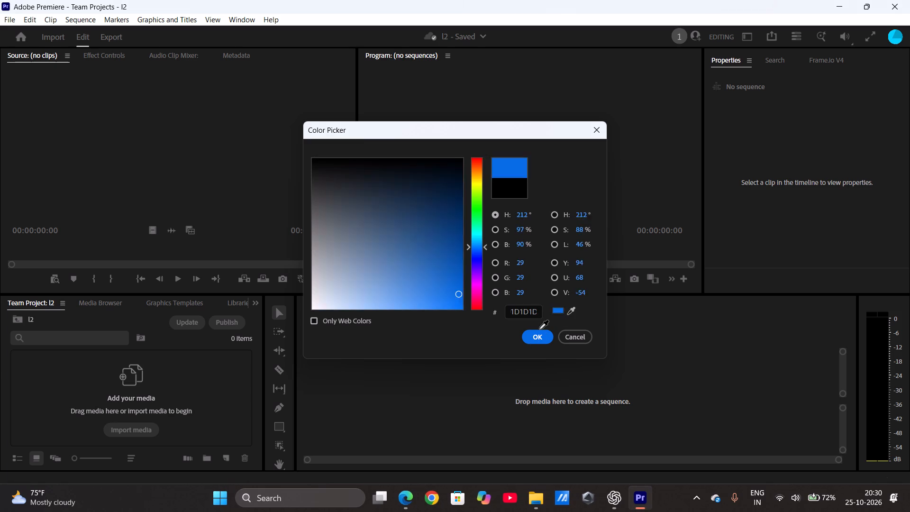
{"action": "left_click", "coordinate": [570, 314]}
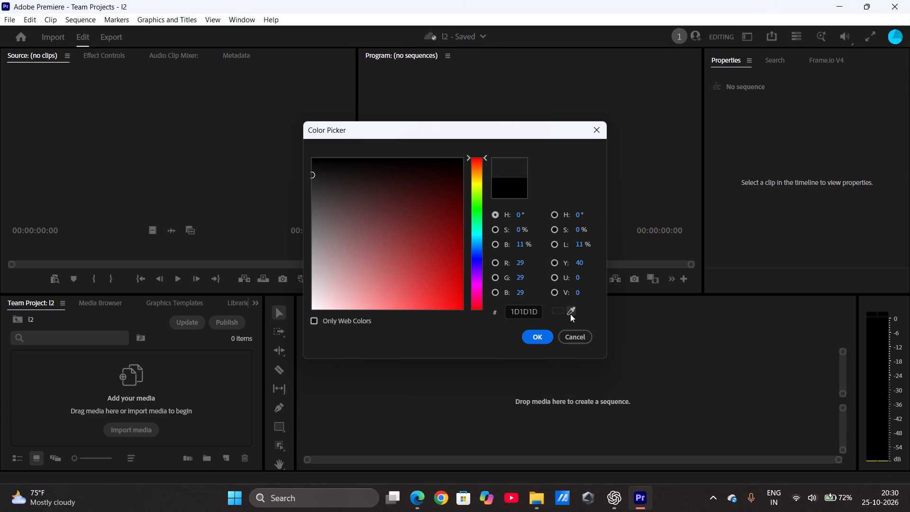
{"action": "left_click", "coordinate": [570, 310]}
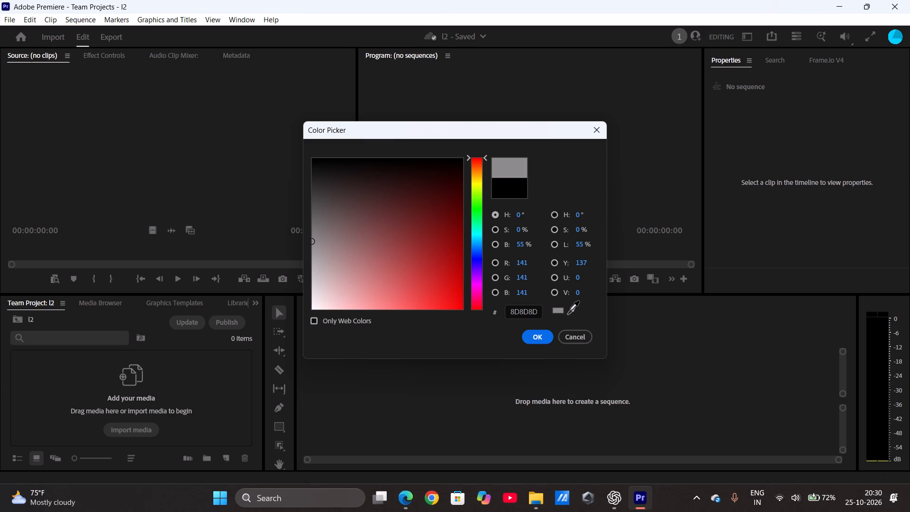
{"action": "left_click", "coordinate": [571, 314]}
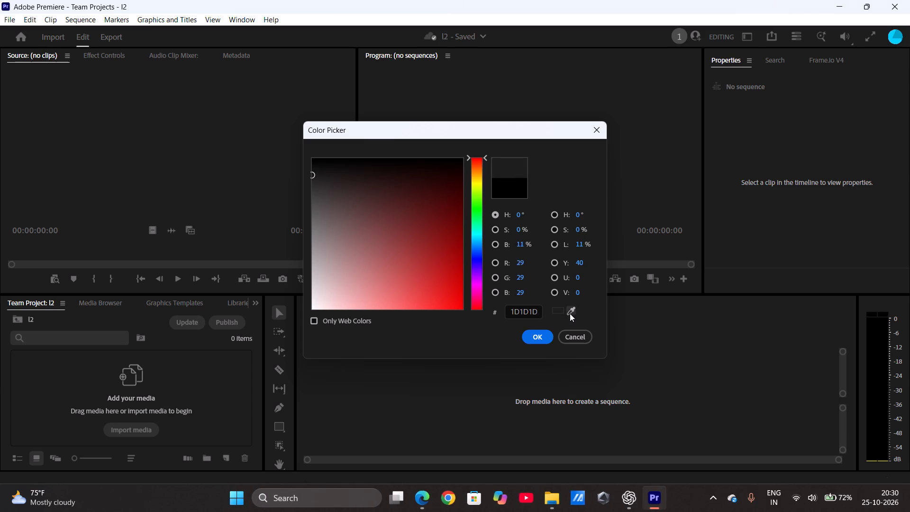
{"action": "left_click", "coordinate": [570, 312]}
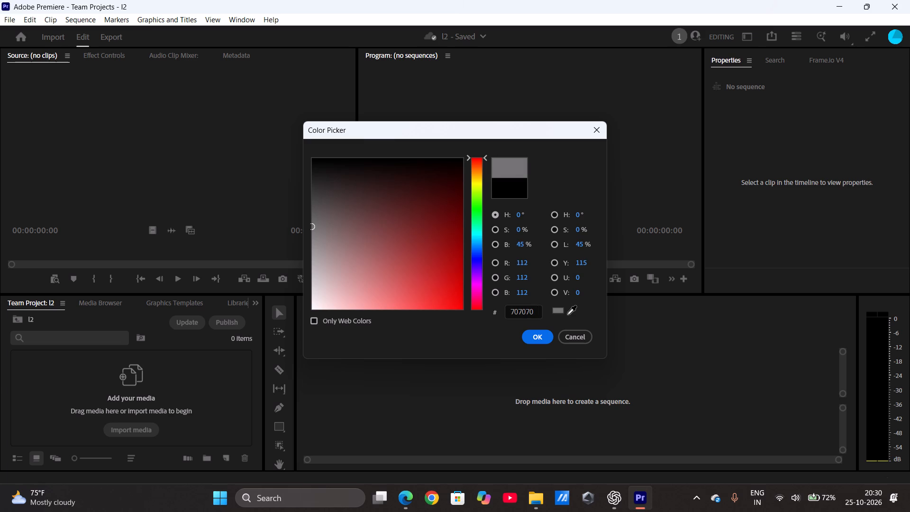
{"action": "key", "text": "Return"}
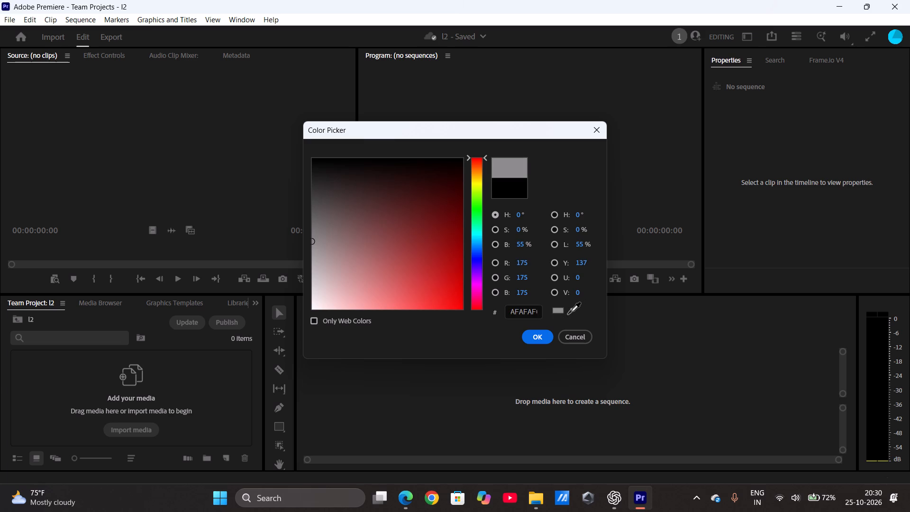
{"action": "left_click", "coordinate": [572, 311]}
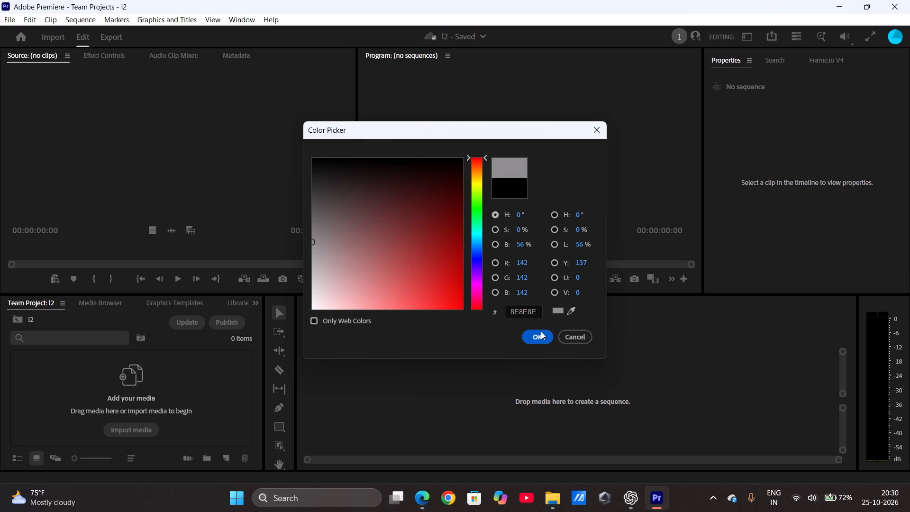
{"action": "left_click", "coordinate": [541, 332]}
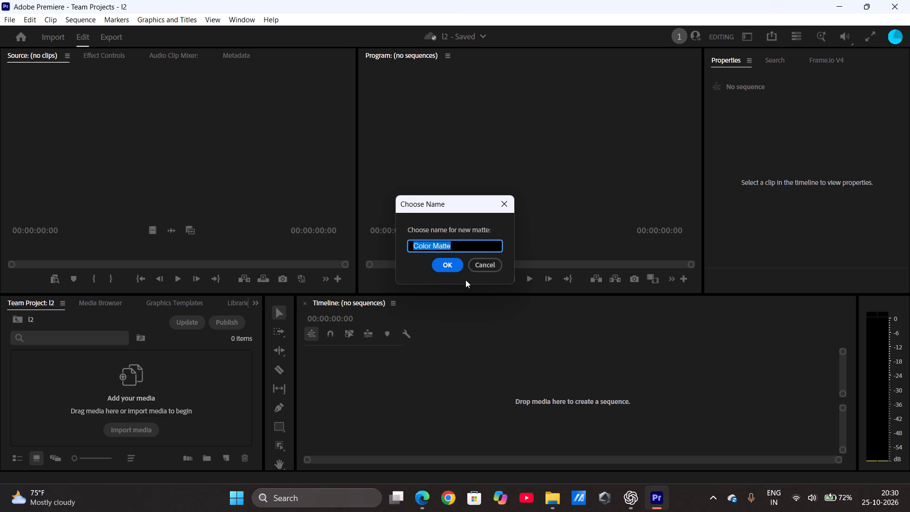
Name the new matte while solid.
{"action": "type", "text": "while solo"}
{"action": "key", "text": "BackSpace"}
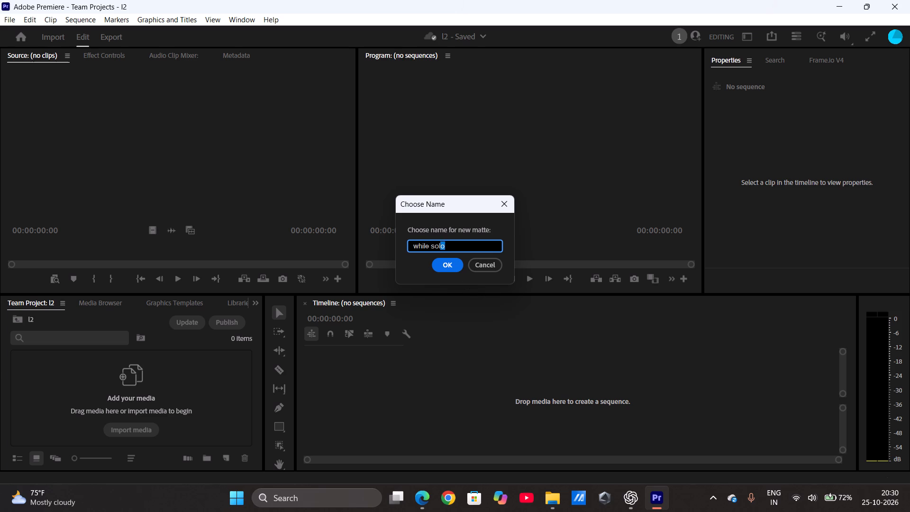
{"action": "type", "text": "id"}
{"action": "key", "text": "Return"}
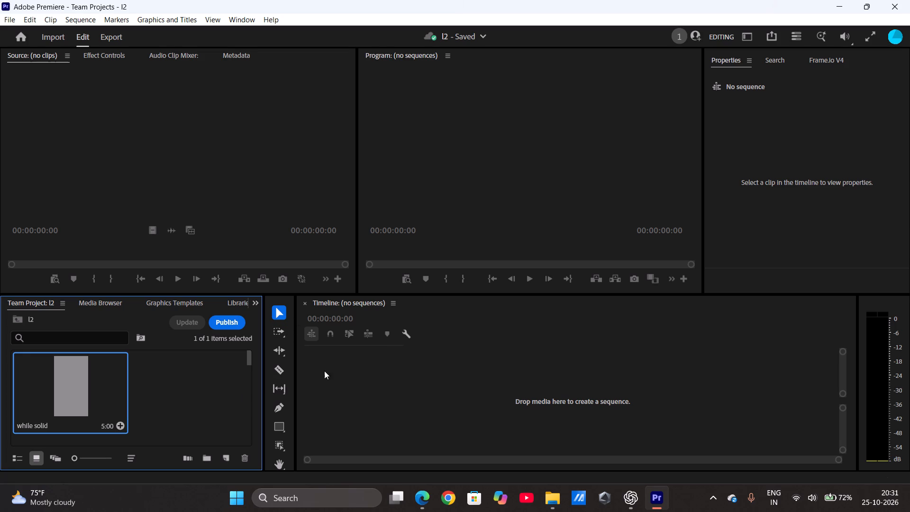
Create a new sequence in the timeline from the while solid matte.
{"action": "left_click_drag", "start_coordinate": [100, 411], "coordinate": [398, 408]}
Add one more video track to the while solid sequence.
{"action": "scroll", "coordinate": [403, 381], "scroll_direction": "up", "scroll_amount": 2}
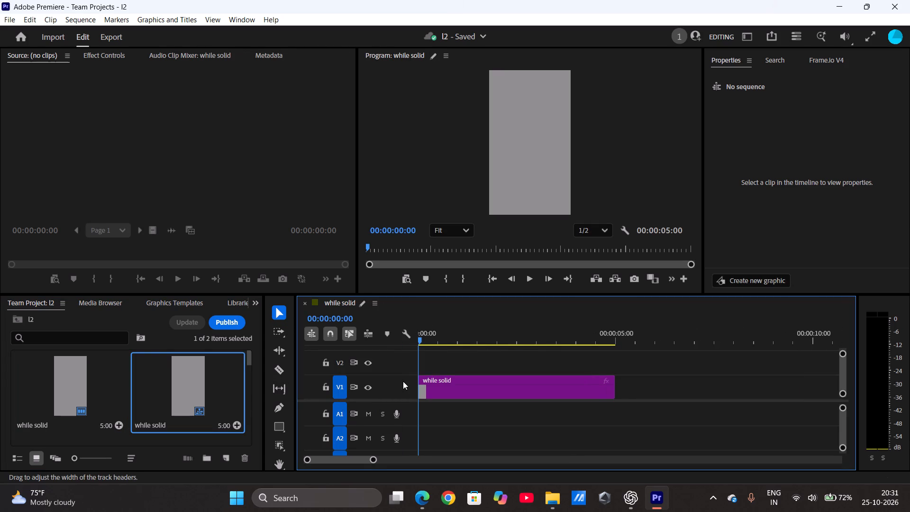
{"action": "scroll", "coordinate": [398, 379], "scroll_direction": "up", "scroll_amount": 1}
{"action": "scroll", "coordinate": [398, 379], "scroll_direction": "down", "scroll_amount": 1, "text": "ctrl"}
{"action": "scroll", "coordinate": [398, 379], "scroll_direction": "up", "scroll_amount": 1}
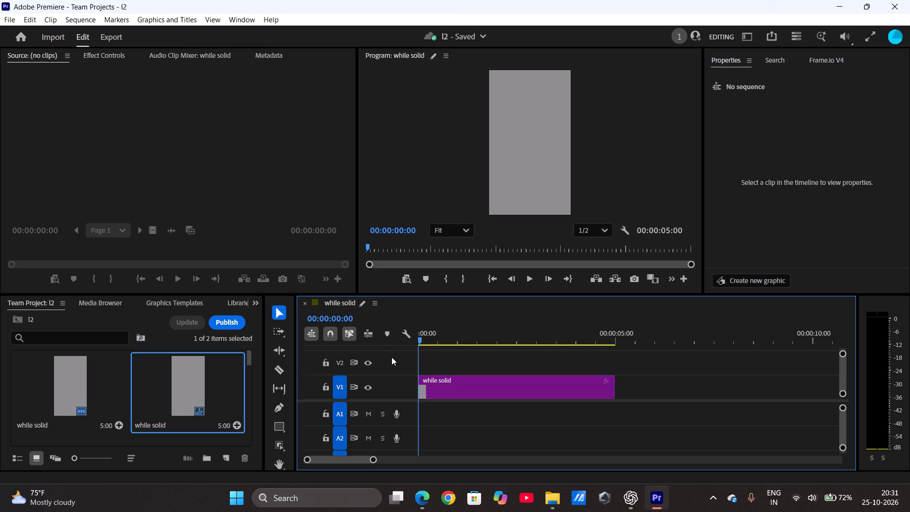
{"action": "right_click", "coordinate": [391, 357]}
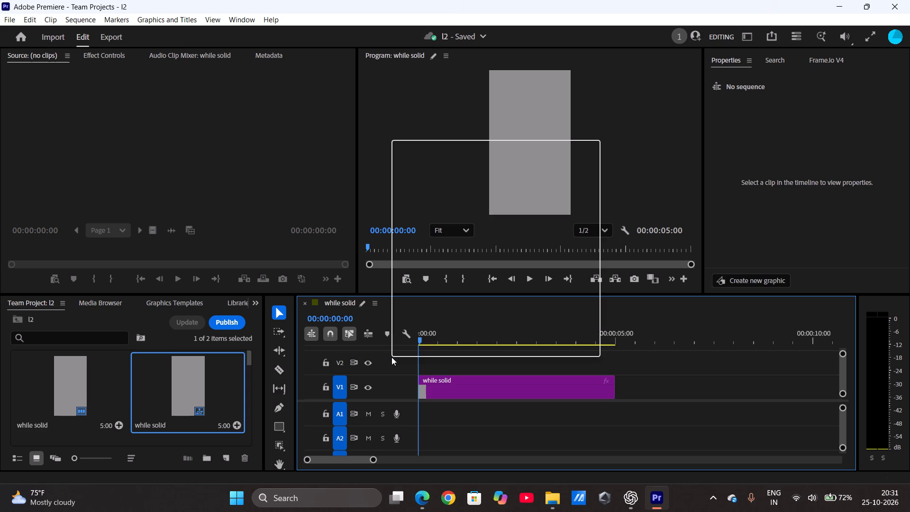
{"action": "left_click", "coordinate": [443, 161]}
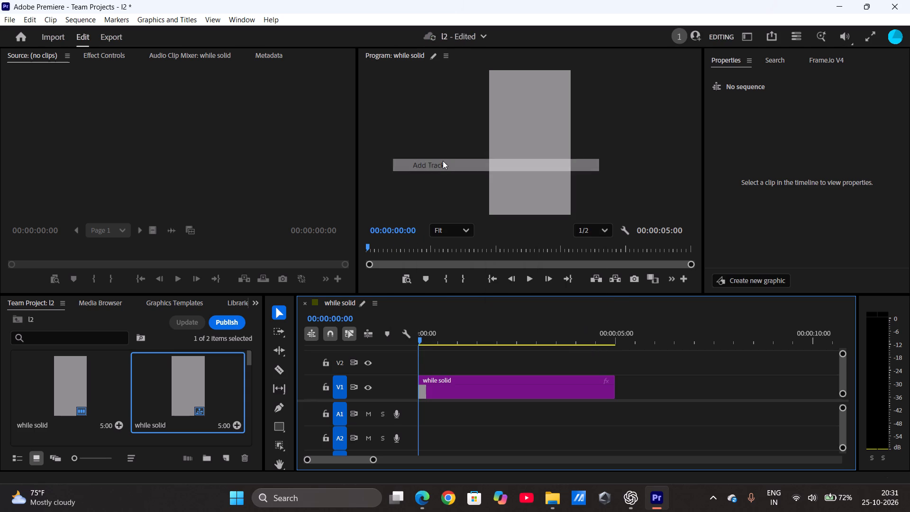
Reduce the height of the video tracks so V1 to V3 fit in the timeline.
{"action": "scroll", "coordinate": [346, 369], "scroll_direction": "up", "scroll_amount": 3}
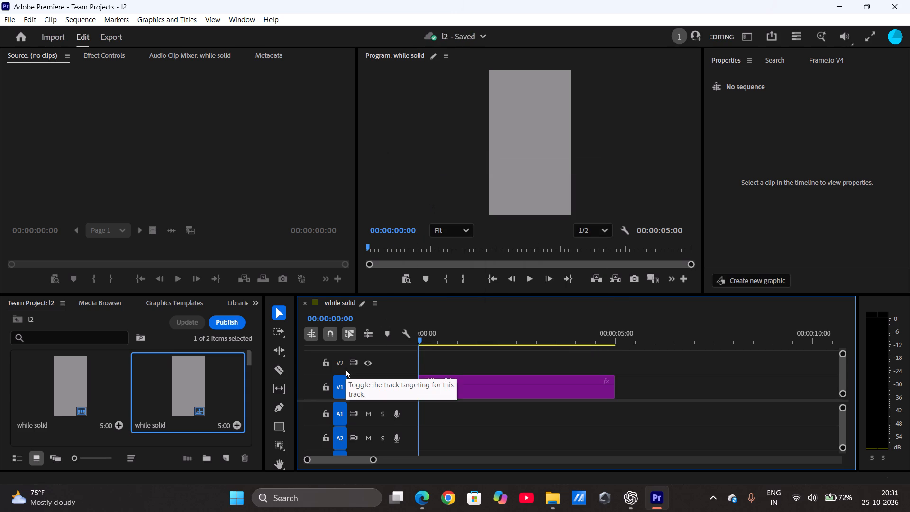
{"action": "scroll", "coordinate": [346, 369], "scroll_direction": "up", "scroll_amount": 1}
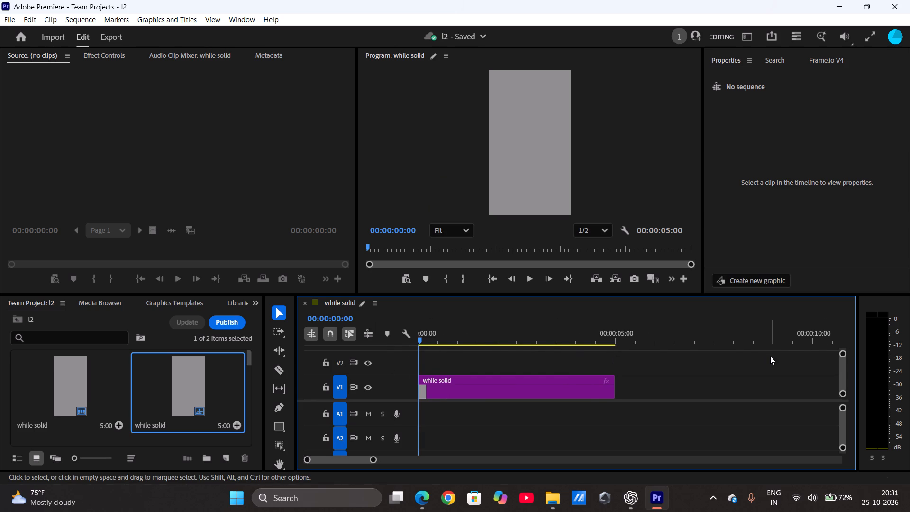
{"action": "left_click_drag", "start_coordinate": [842, 355], "coordinate": [841, 340]}
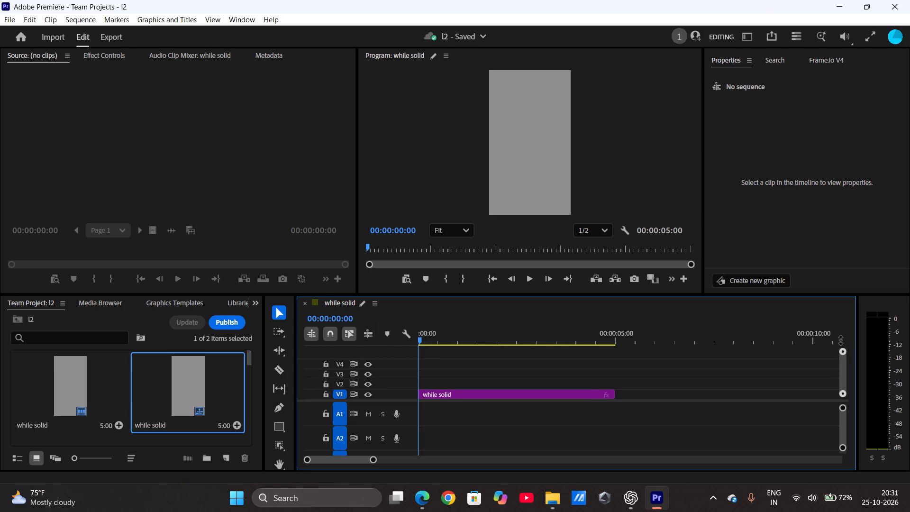
{"action": "left_click_drag", "start_coordinate": [841, 340], "coordinate": [841, 341]}
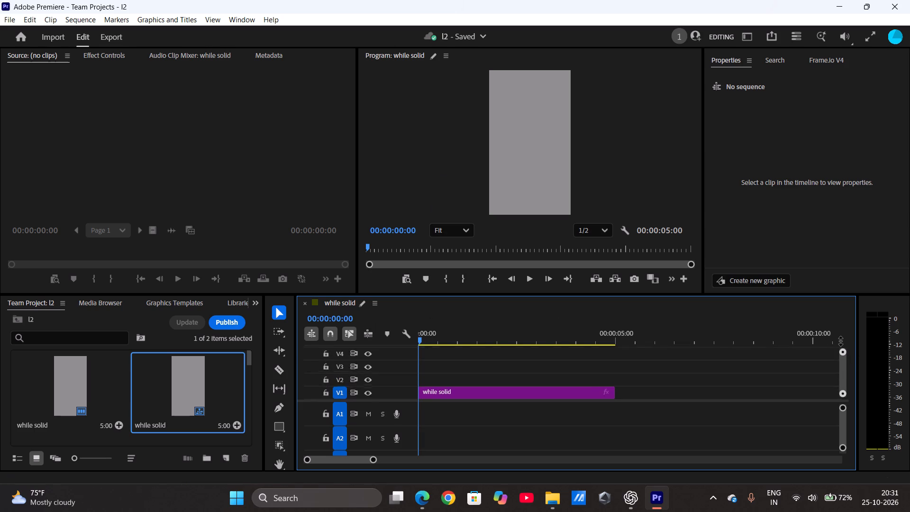
{"action": "left_click_drag", "start_coordinate": [841, 341], "coordinate": [841, 340]}
{"action": "left_click_drag", "start_coordinate": [841, 340], "coordinate": [841, 341]}
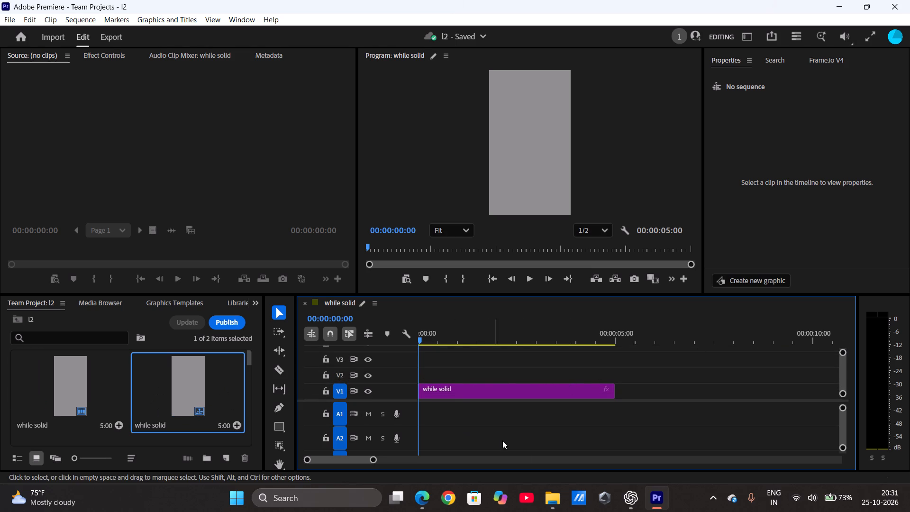
Bring white bmw1.png from File Explorer's recent files onto track V2, above the while solid clip.
{"action": "left_click", "coordinate": [546, 443]}
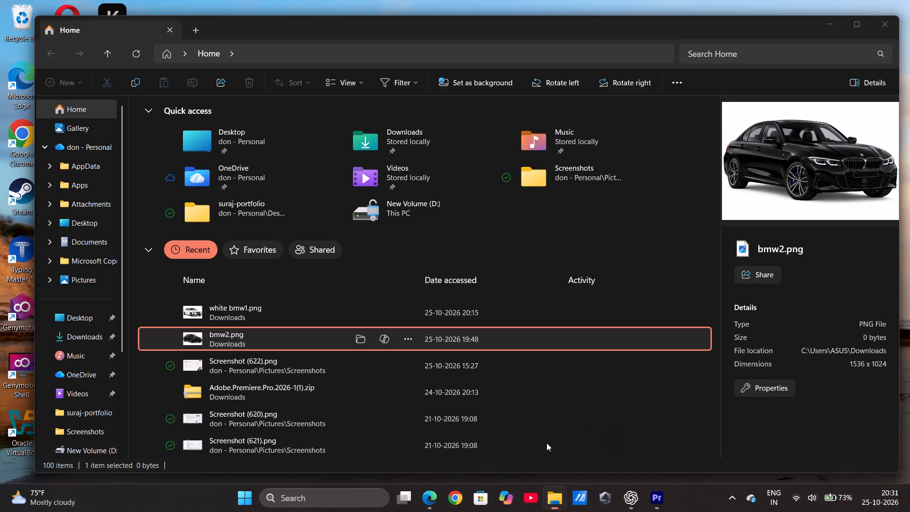
{"action": "left_click_drag", "start_coordinate": [282, 314], "coordinate": [442, 421]}
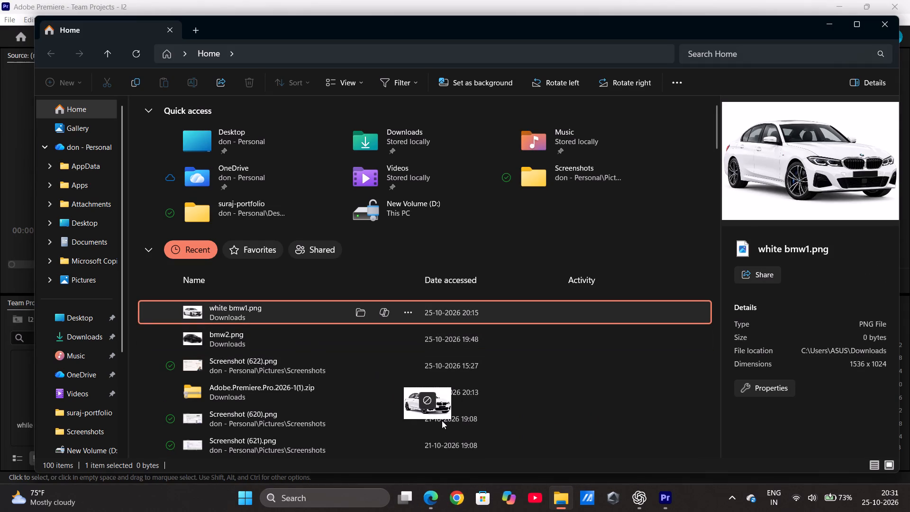
{"action": "left_click_drag", "start_coordinate": [442, 421], "coordinate": [660, 500]}
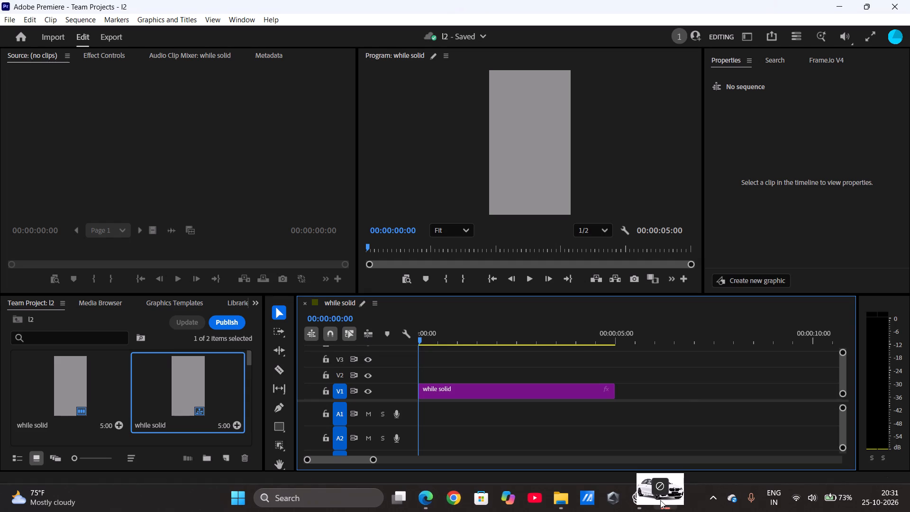
{"action": "left_click_drag", "start_coordinate": [660, 500], "coordinate": [489, 370]}
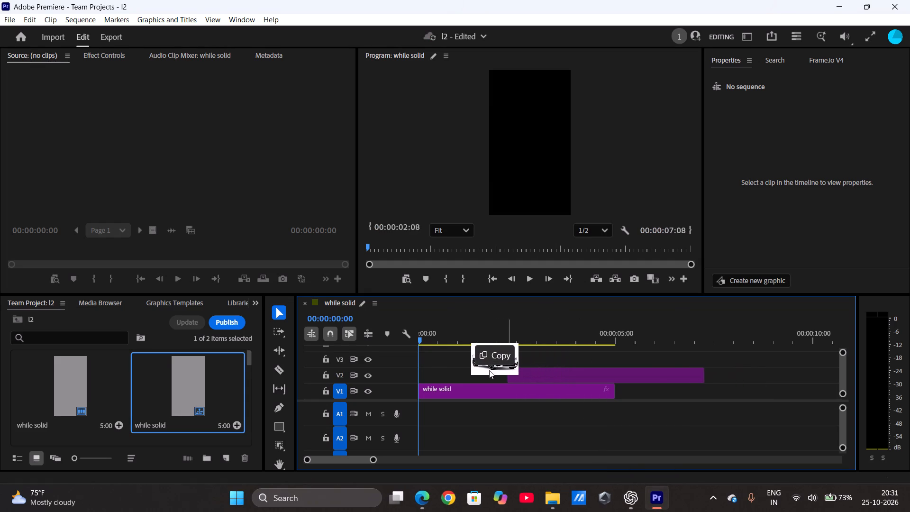
{"action": "left_click_drag", "start_coordinate": [489, 370], "coordinate": [436, 378]}
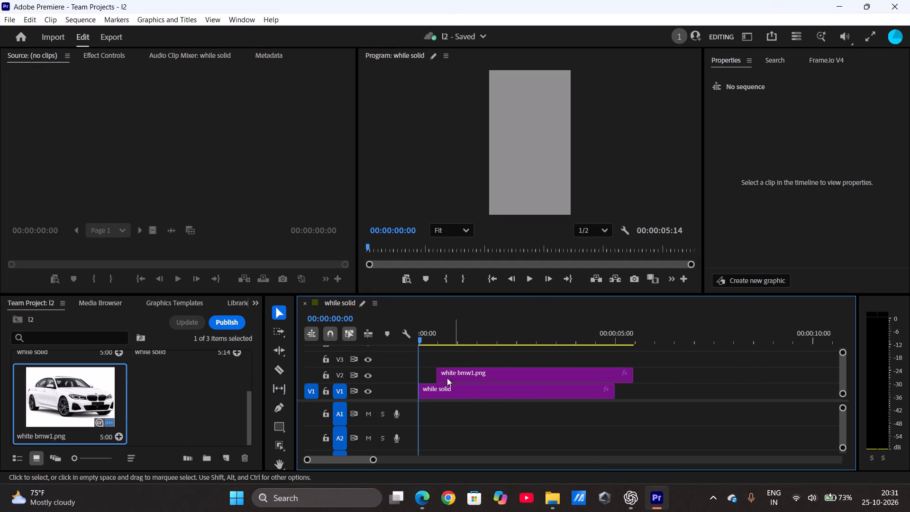
Extend the start of white bmw1.png to 00:00:00:00 and trim its end to 00:00:05:00, matching the while solid clip.
{"action": "left_click_drag", "start_coordinate": [433, 374], "coordinate": [415, 375]}
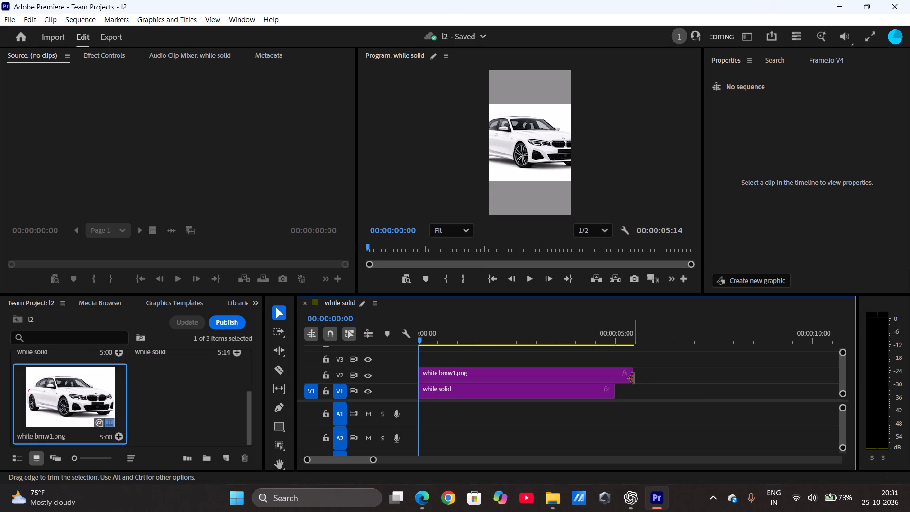
{"action": "left_click_drag", "start_coordinate": [632, 376], "coordinate": [623, 376]}
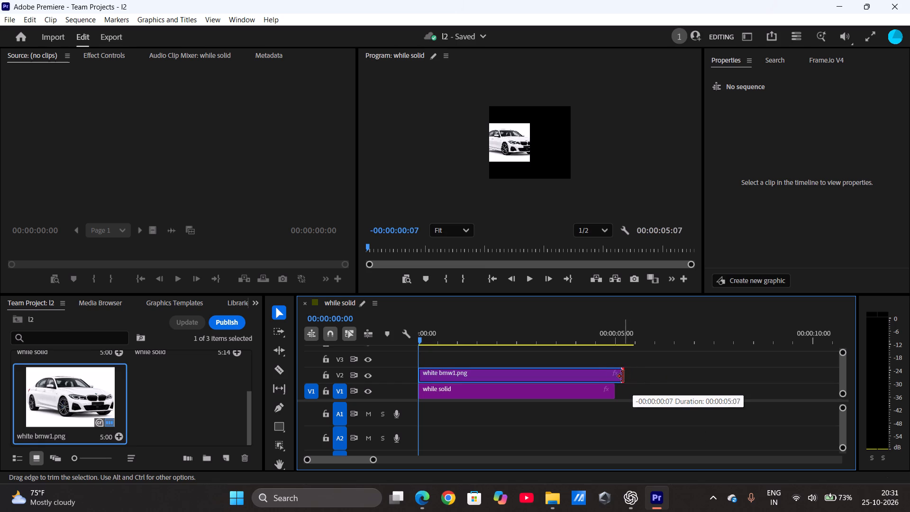
{"action": "left_click_drag", "start_coordinate": [623, 376], "coordinate": [613, 378]}
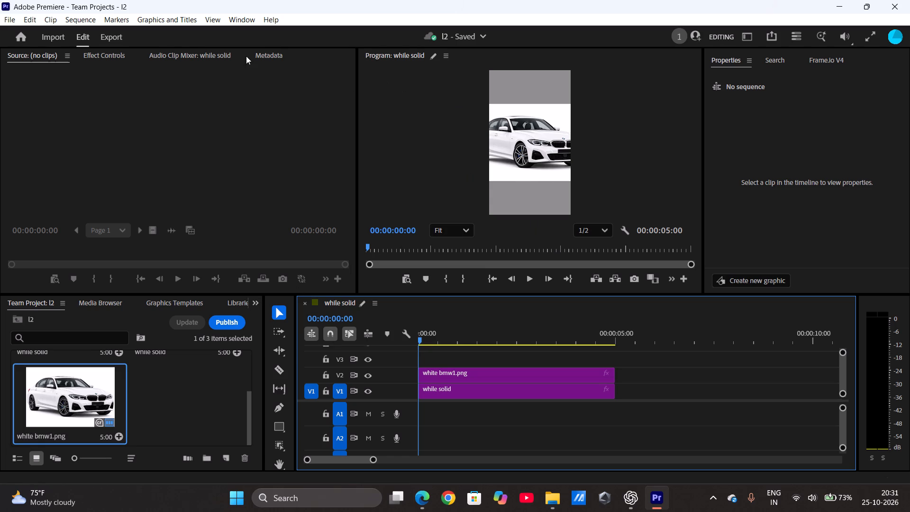
Scale the white bmw1.png clip on track V2 down to 71% so the car image fits the frame width.
{"action": "left_click", "coordinate": [244, 21]}
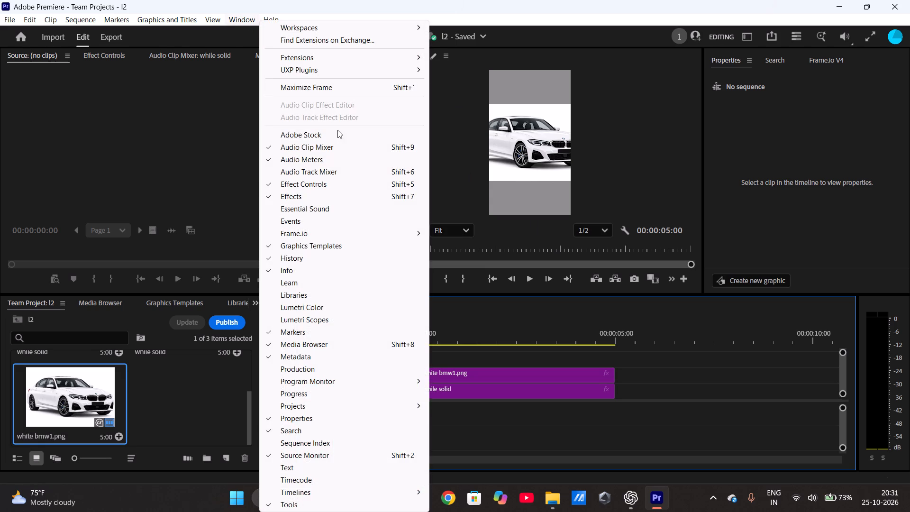
{"action": "left_click", "coordinate": [350, 188]}
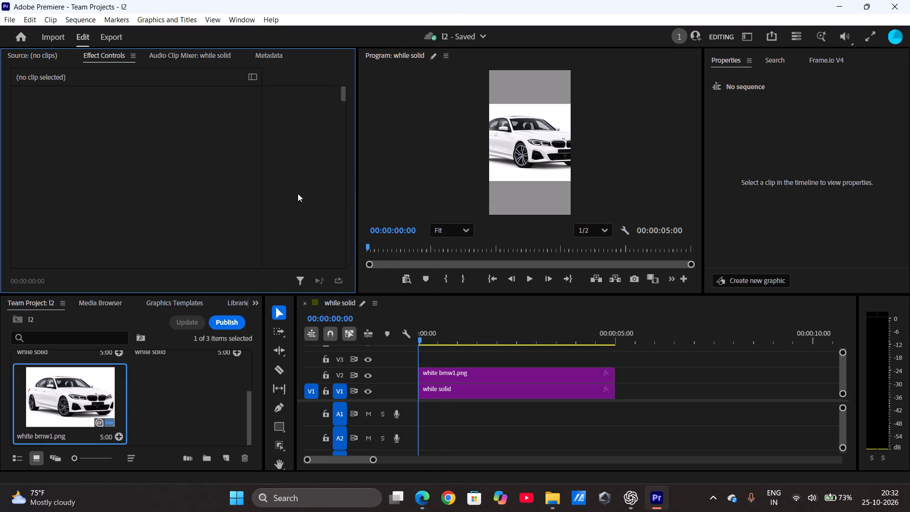
{"action": "left_click", "coordinate": [467, 371]}
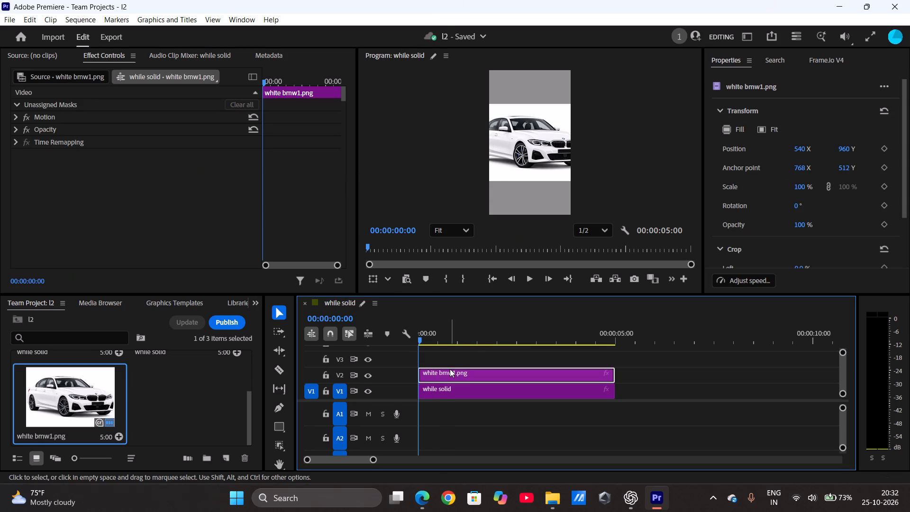
{"action": "left_click", "coordinate": [133, 113]}
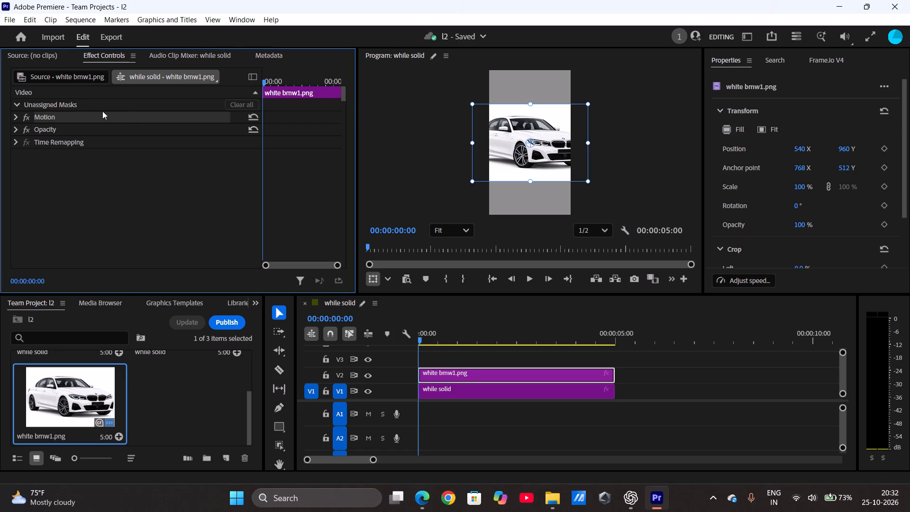
{"action": "left_click", "coordinate": [19, 115]}
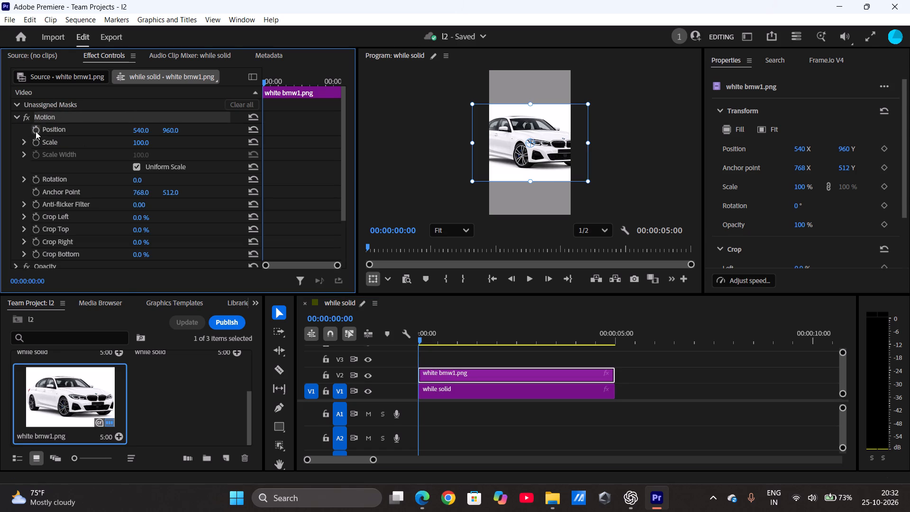
{"action": "left_click_drag", "start_coordinate": [146, 141], "coordinate": [141, 142]}
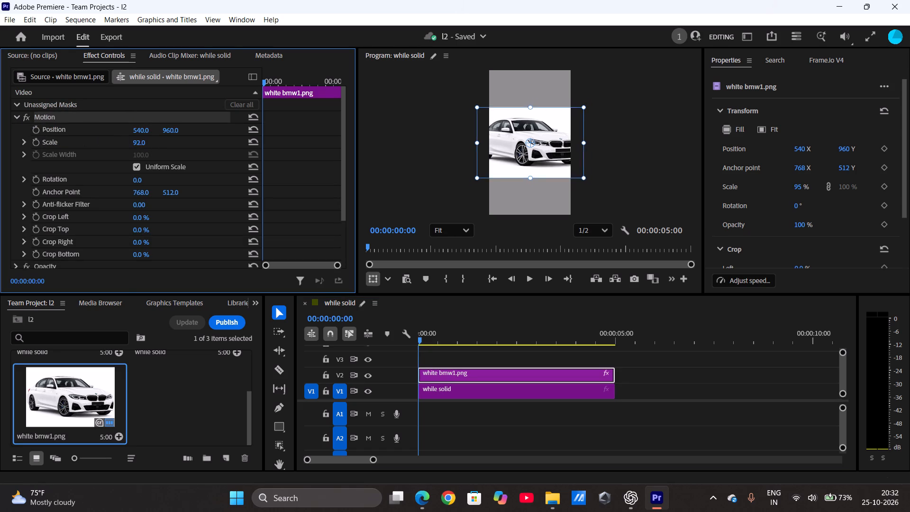
{"action": "left_click_drag", "start_coordinate": [141, 142], "coordinate": [130, 144]}
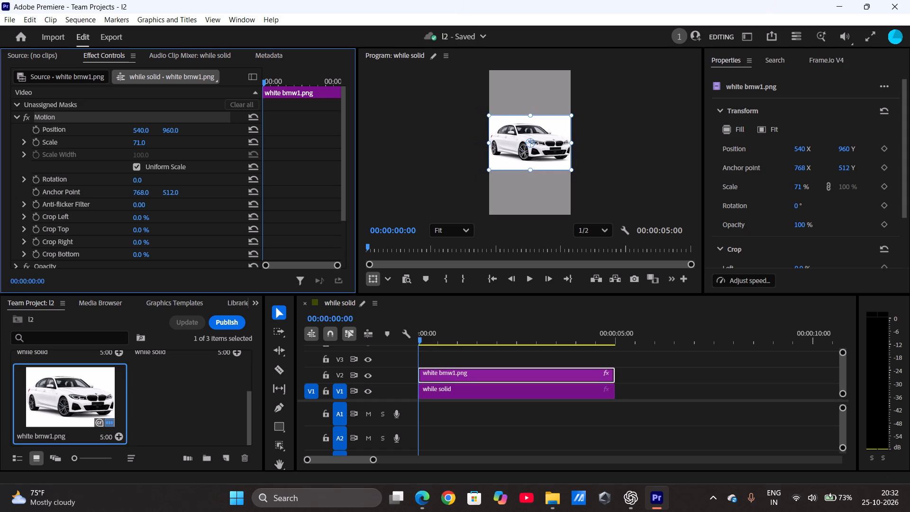
{"action": "left_click_drag", "start_coordinate": [130, 144], "coordinate": [129, 144]}
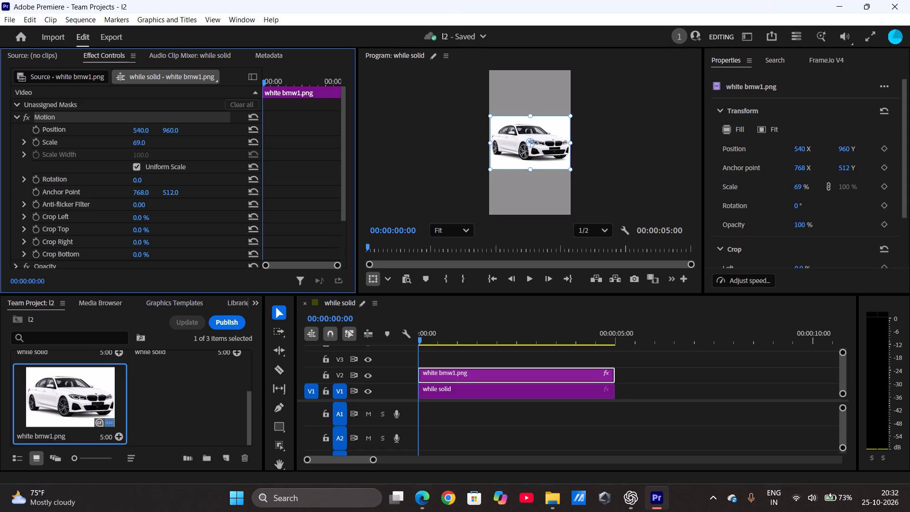
{"action": "left_click_drag", "start_coordinate": [129, 144], "coordinate": [130, 146]}
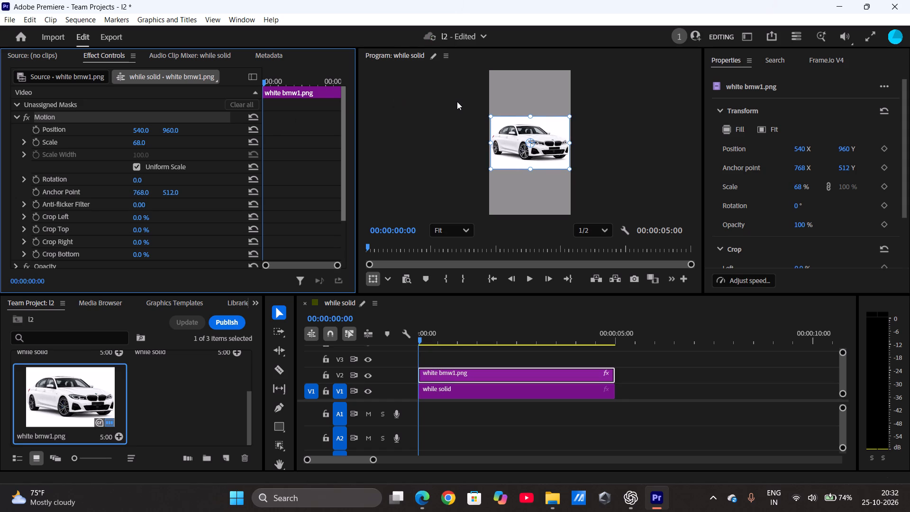
{"action": "scroll", "coordinate": [531, 114], "scroll_direction": "up", "scroll_amount": 3, "text": "ctrl"}
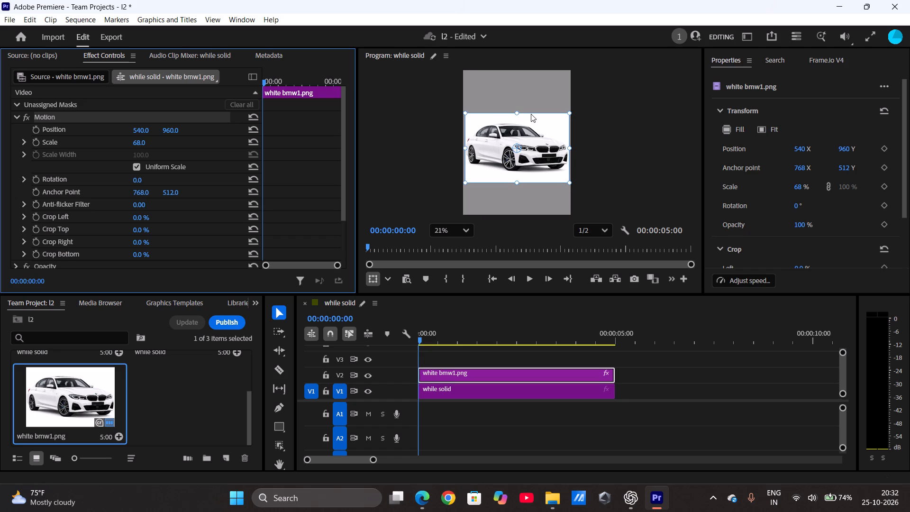
{"action": "scroll", "coordinate": [531, 114], "scroll_direction": "up", "scroll_amount": 2, "text": "ctrl"}
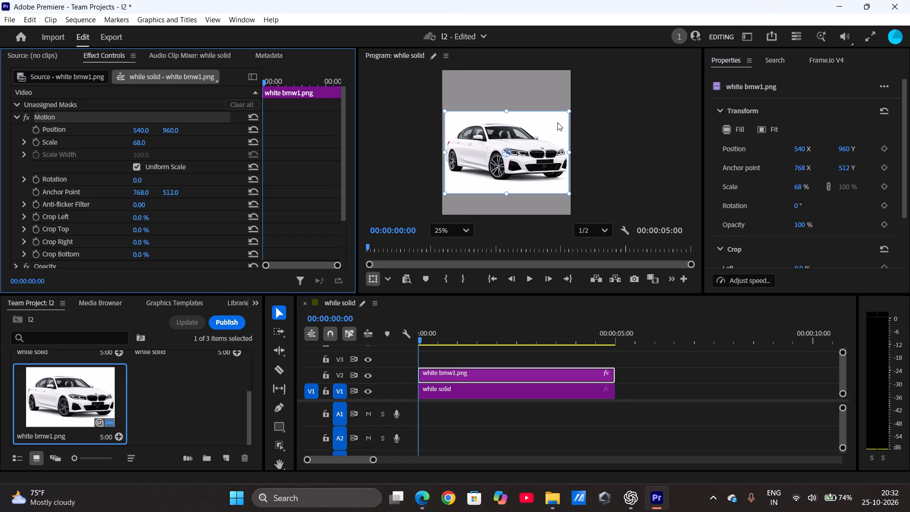
{"action": "left_click", "coordinate": [571, 152]}
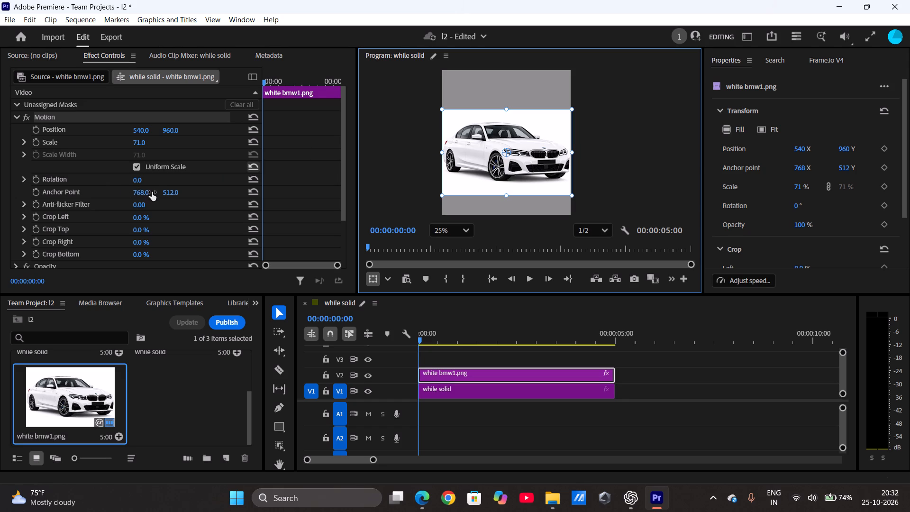
Shift the white bmw1.png image slightly sideways by setting its horizontal anchor point to 796.
{"action": "left_click_drag", "start_coordinate": [141, 193], "coordinate": [138, 193]}
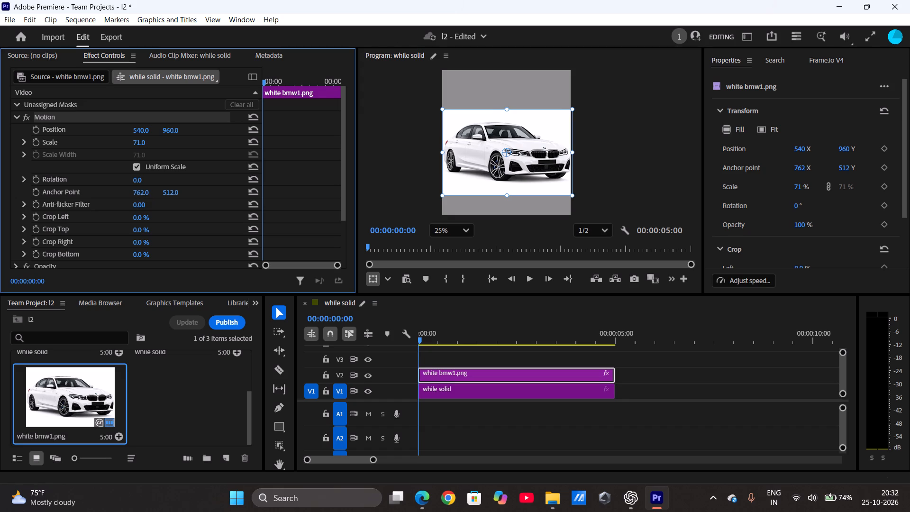
{"action": "left_click_drag", "start_coordinate": [138, 193], "coordinate": [152, 193]}
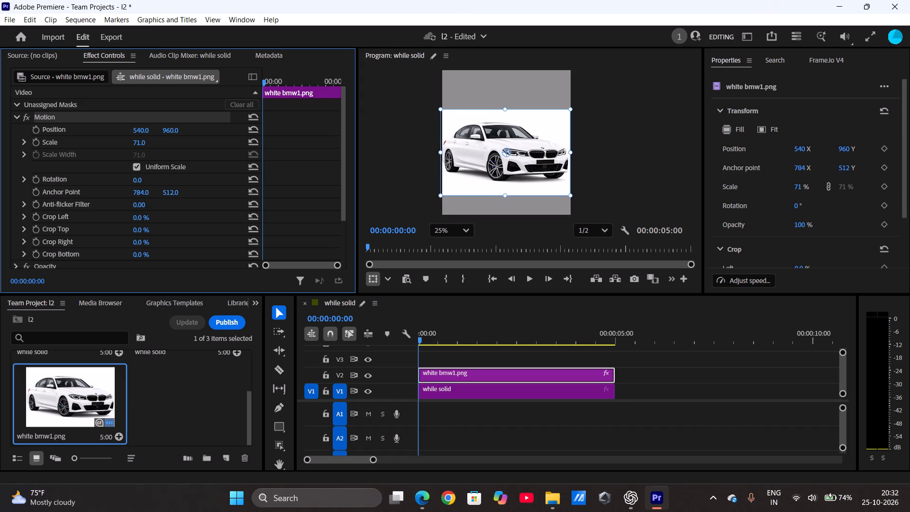
{"action": "left_click_drag", "start_coordinate": [152, 193], "coordinate": [155, 193]}
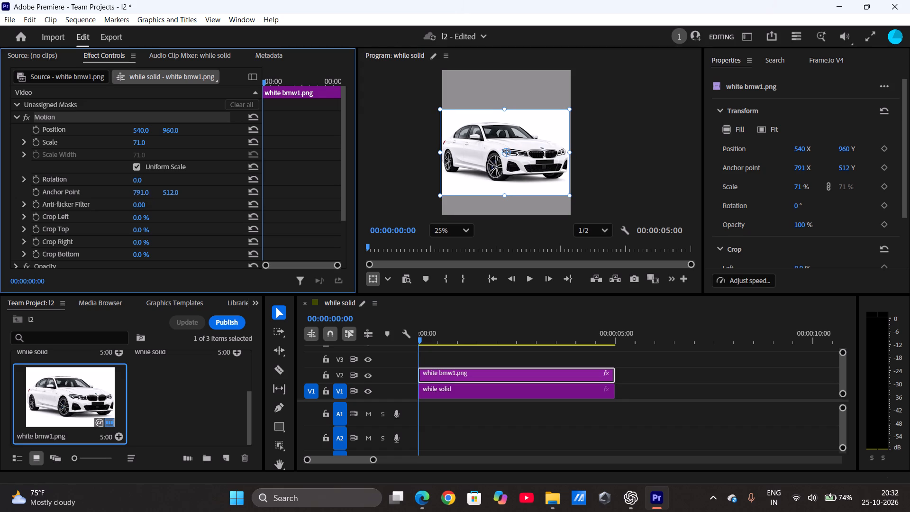
{"action": "left_click_drag", "start_coordinate": [155, 193], "coordinate": [160, 195]}
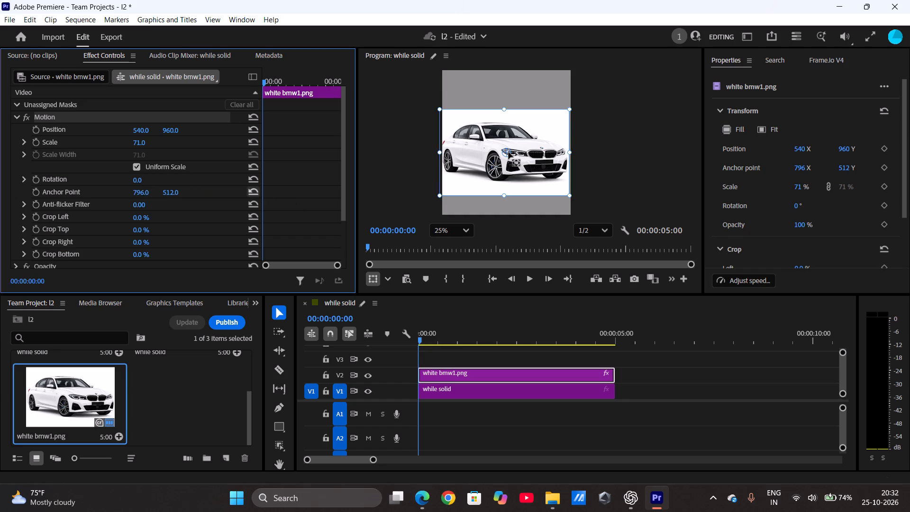
{"action": "left_click", "coordinate": [509, 152]}
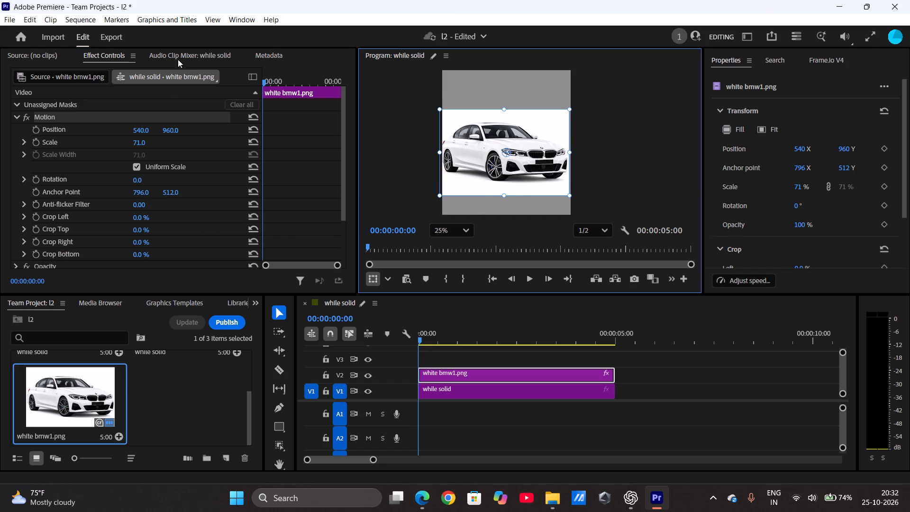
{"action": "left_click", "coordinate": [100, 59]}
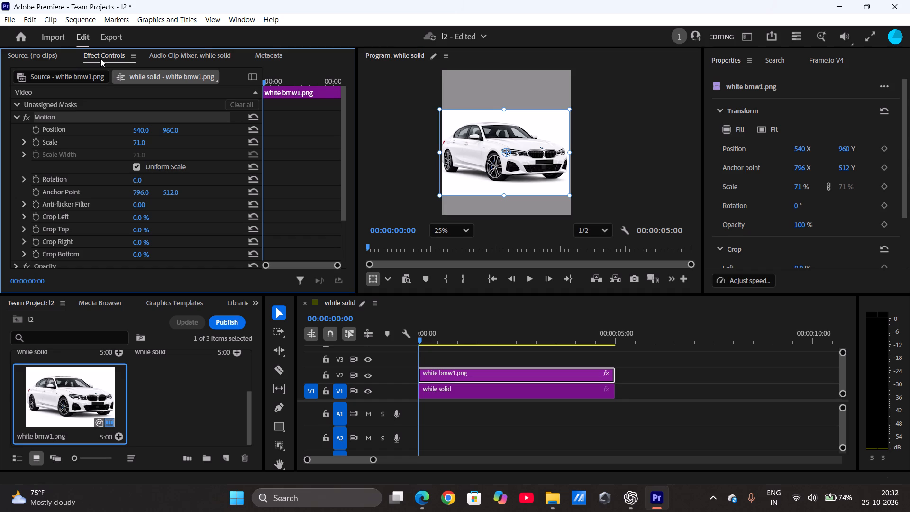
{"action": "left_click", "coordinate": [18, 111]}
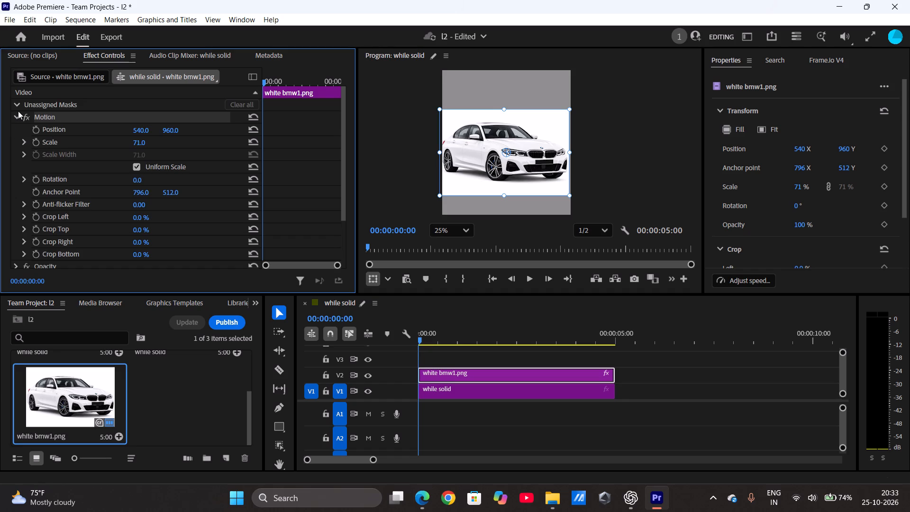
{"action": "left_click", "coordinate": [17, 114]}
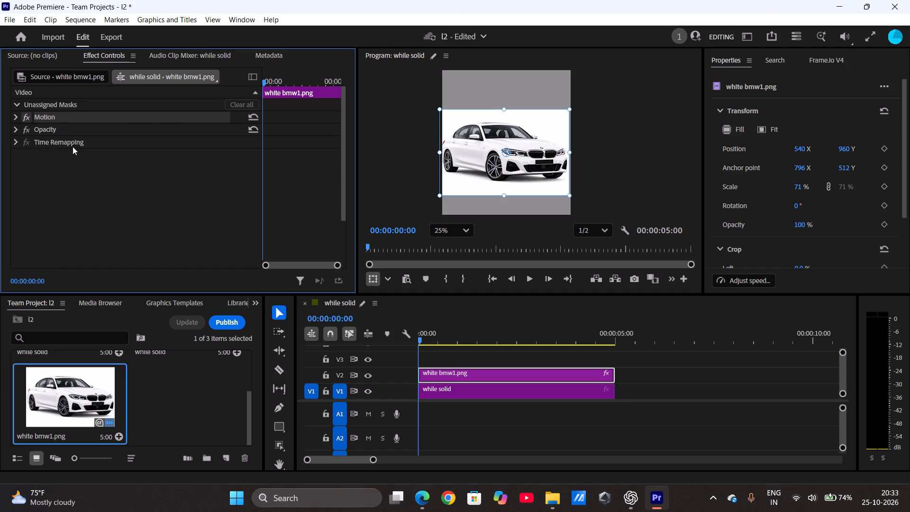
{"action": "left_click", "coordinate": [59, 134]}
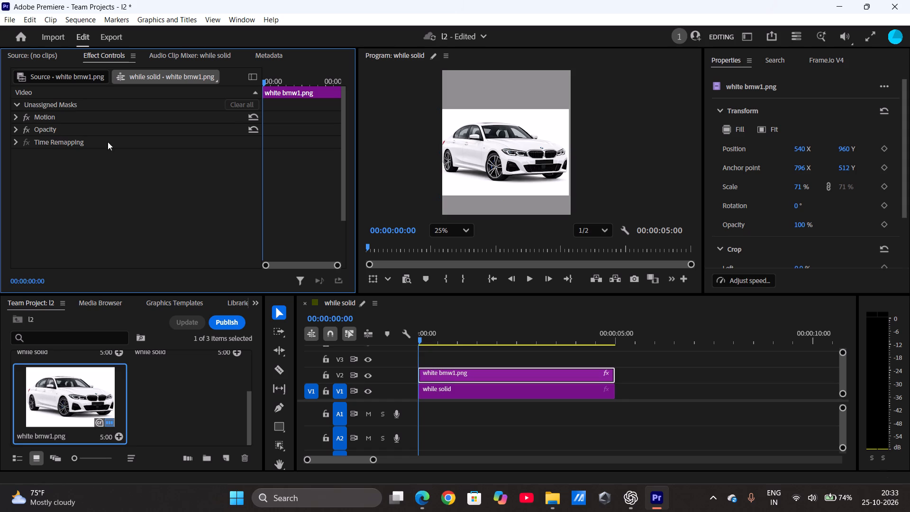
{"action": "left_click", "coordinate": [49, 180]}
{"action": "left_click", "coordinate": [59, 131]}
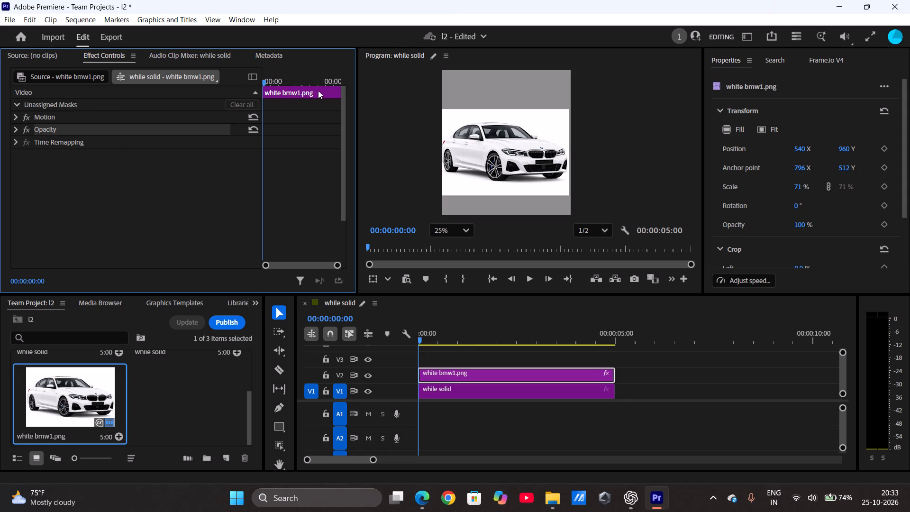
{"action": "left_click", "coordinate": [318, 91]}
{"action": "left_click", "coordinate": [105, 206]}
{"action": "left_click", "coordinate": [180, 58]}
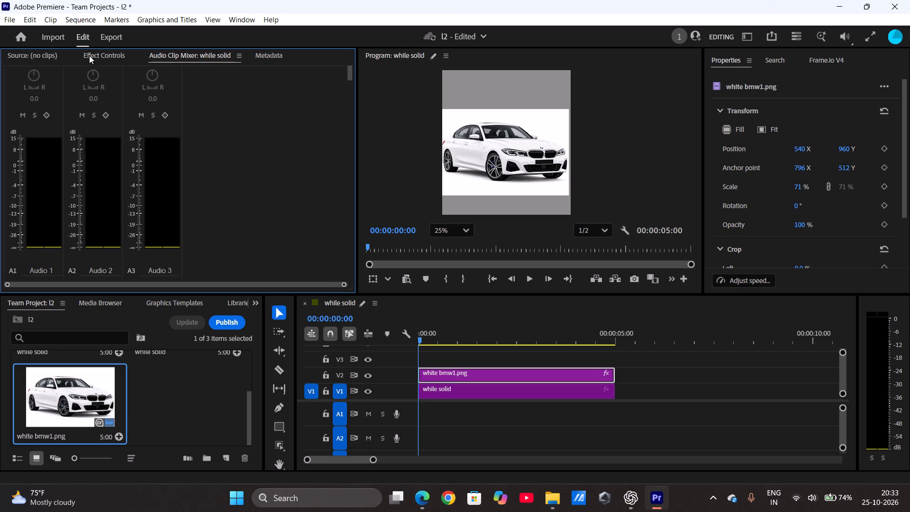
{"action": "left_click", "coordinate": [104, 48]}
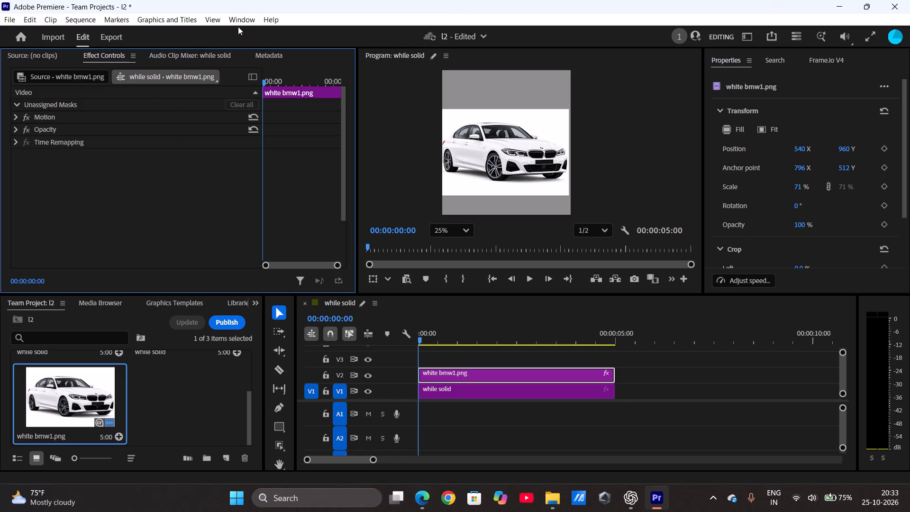
Find the Drop Shadow video effect by searching for "drop" and apply it to the white bmw1.png clip on track V2.
{"action": "left_click", "coordinate": [237, 22]}
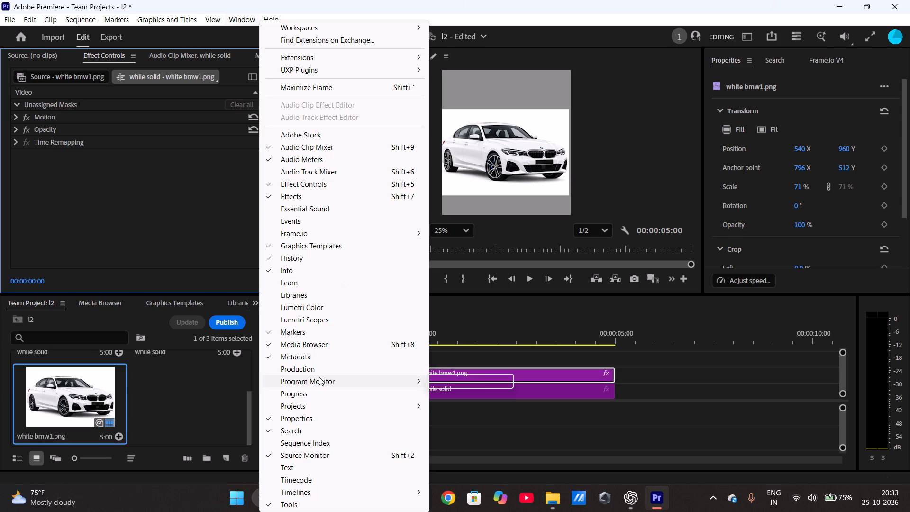
{"action": "left_click", "coordinate": [334, 191]}
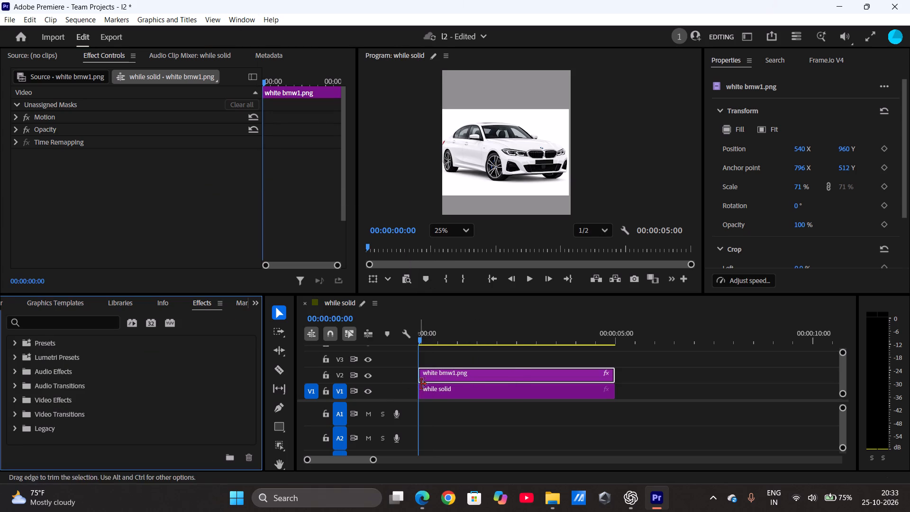
{"action": "left_click", "coordinate": [437, 379]}
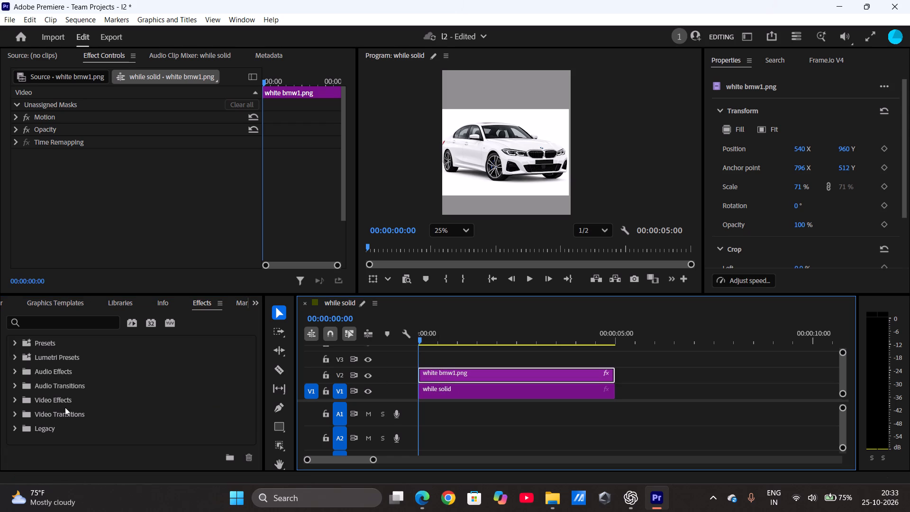
{"action": "left_click", "coordinate": [64, 401]}
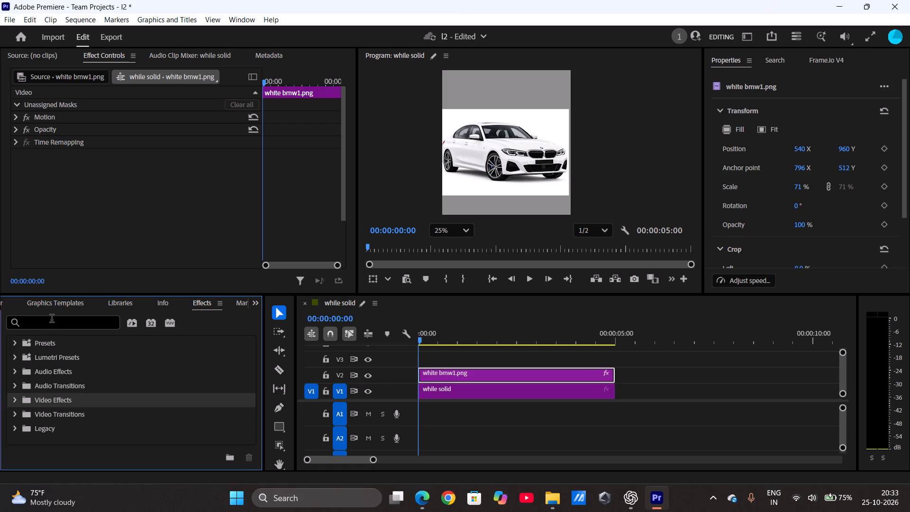
{"action": "left_click", "coordinate": [52, 320]}
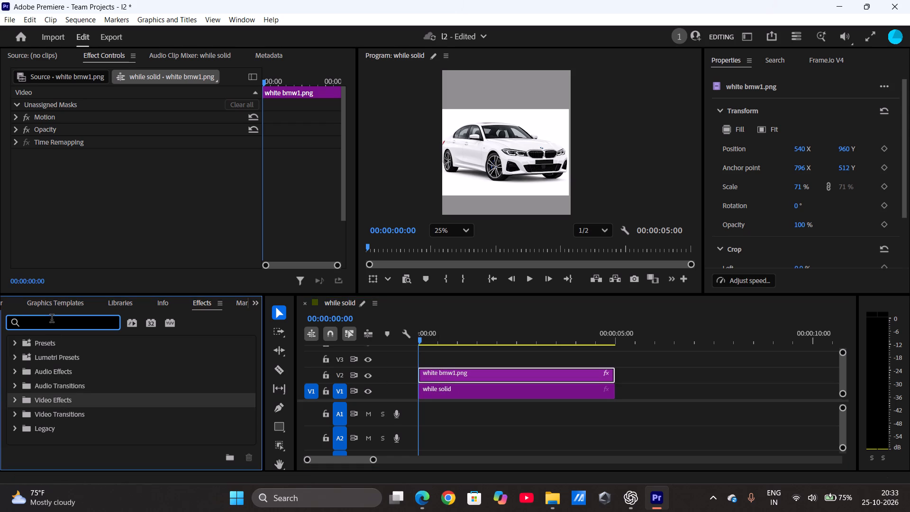
{"action": "type", "text": "drop"}
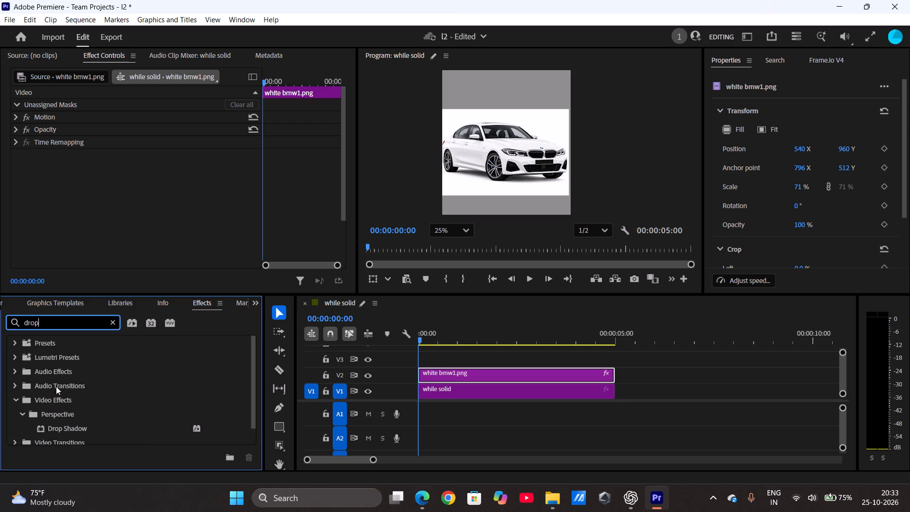
{"action": "left_click", "coordinate": [58, 425]}
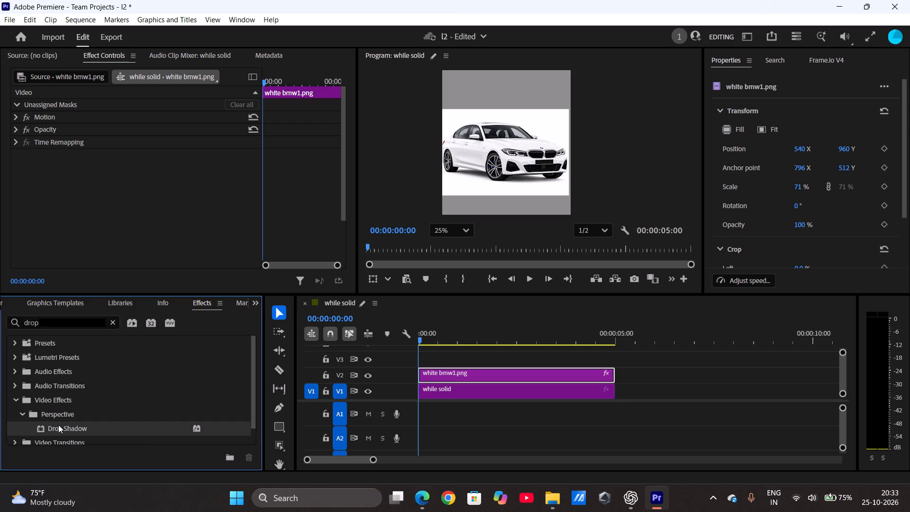
{"action": "left_click", "coordinate": [58, 425]}
{"action": "left_click_drag", "start_coordinate": [58, 425], "coordinate": [70, 293]}
{"action": "left_click_drag", "start_coordinate": [70, 293], "coordinate": [286, 390]}
{"action": "left_click_drag", "start_coordinate": [286, 390], "coordinate": [447, 373]}
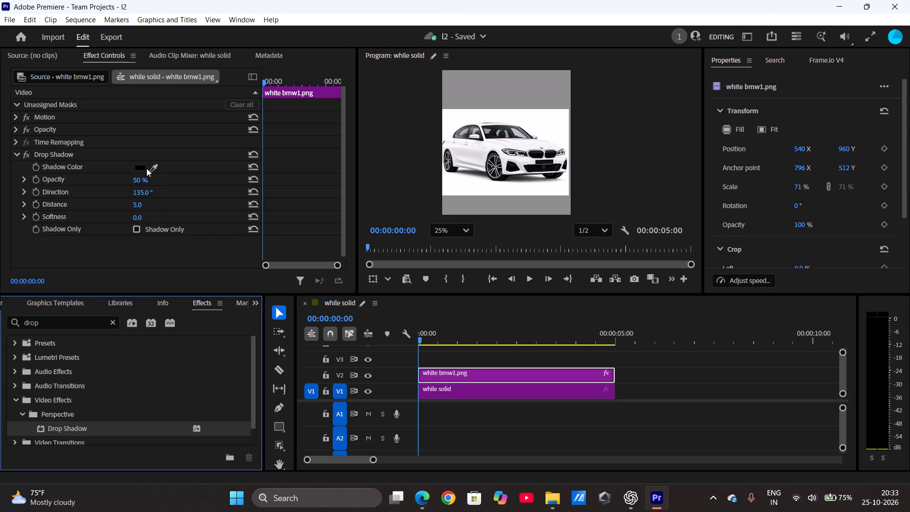
Set the Drop Shadow opacity to 100% and its direction to 119° on white bmw1.png.
{"action": "left_click_drag", "start_coordinate": [142, 181], "coordinate": [149, 182]}
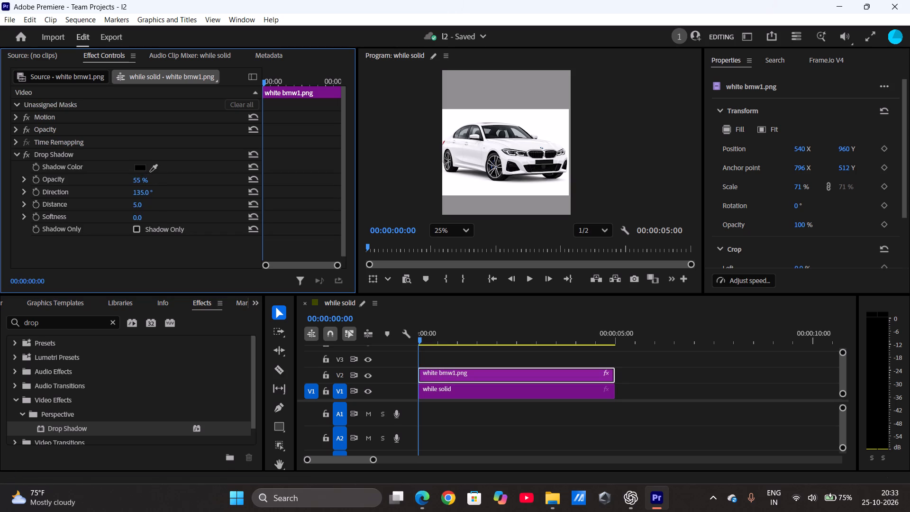
{"action": "left_click_drag", "start_coordinate": [149, 182], "coordinate": [289, 174]}
{"action": "left_click_drag", "start_coordinate": [143, 190], "coordinate": [141, 191]}
{"action": "left_click_drag", "start_coordinate": [141, 191], "coordinate": [127, 191]}
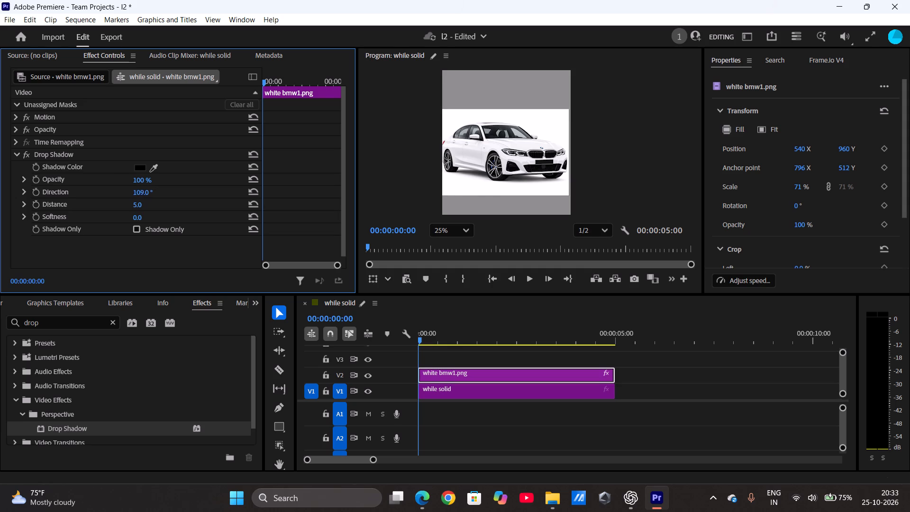
{"action": "left_click_drag", "start_coordinate": [127, 191], "coordinate": [134, 192]}
{"action": "left_click_drag", "start_coordinate": [134, 192], "coordinate": [135, 192]}
{"action": "left_click_drag", "start_coordinate": [139, 201], "coordinate": [148, 201]}
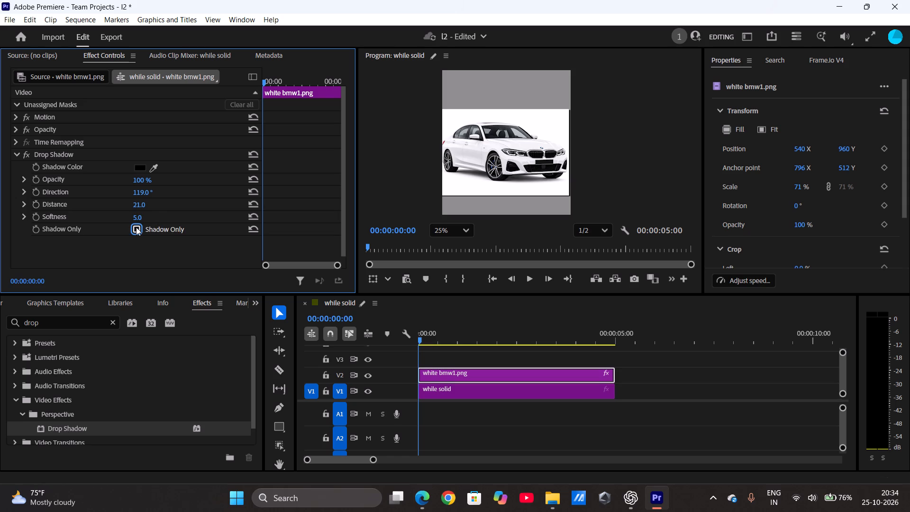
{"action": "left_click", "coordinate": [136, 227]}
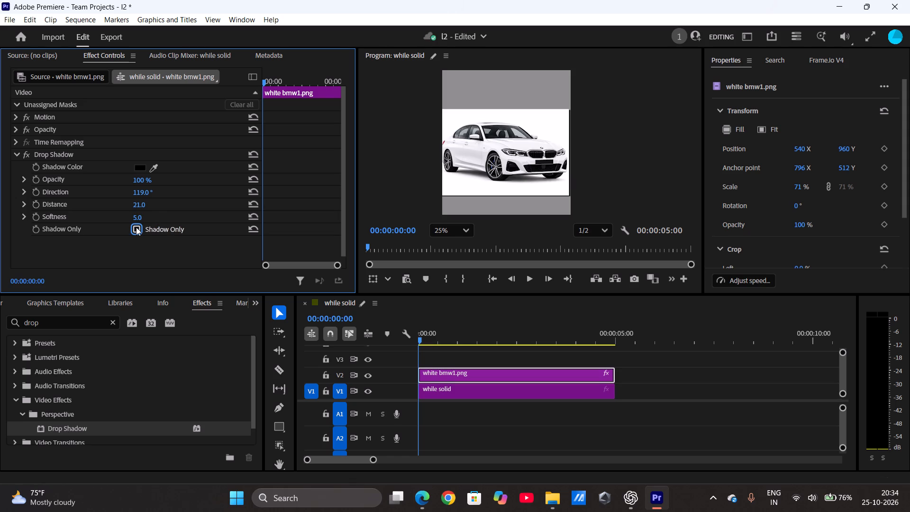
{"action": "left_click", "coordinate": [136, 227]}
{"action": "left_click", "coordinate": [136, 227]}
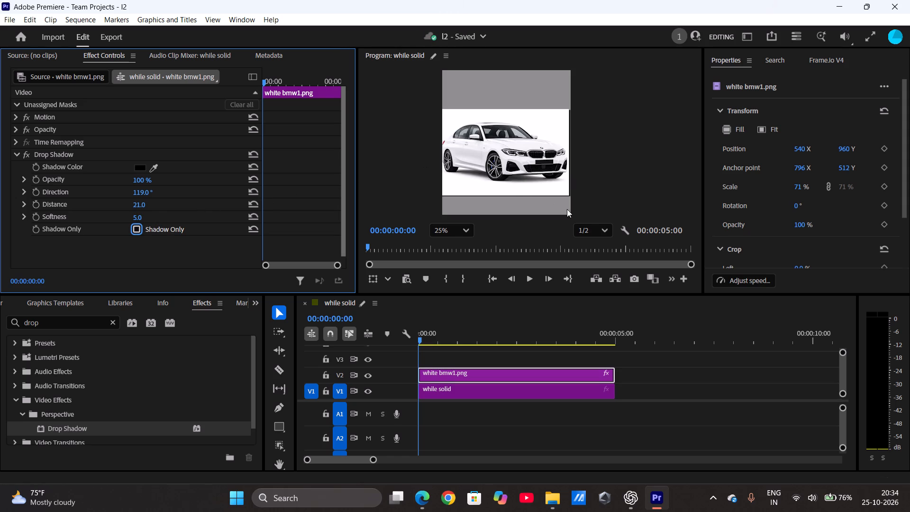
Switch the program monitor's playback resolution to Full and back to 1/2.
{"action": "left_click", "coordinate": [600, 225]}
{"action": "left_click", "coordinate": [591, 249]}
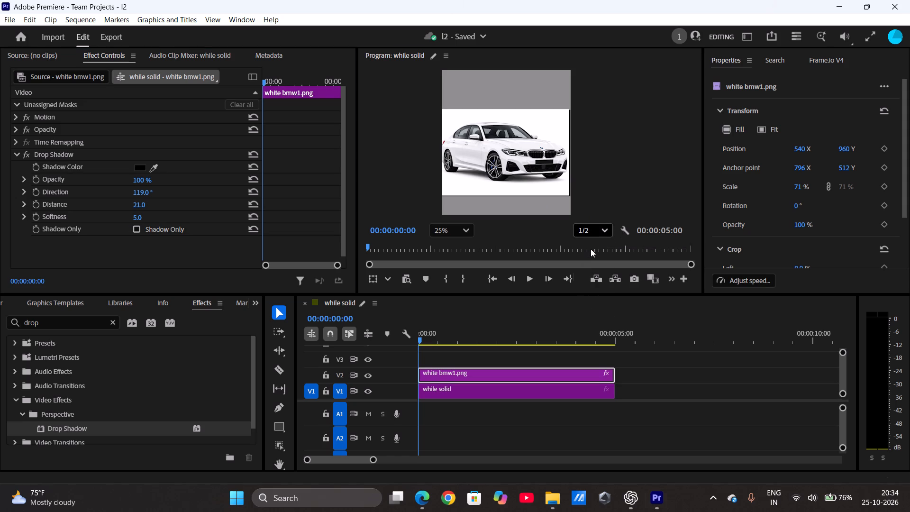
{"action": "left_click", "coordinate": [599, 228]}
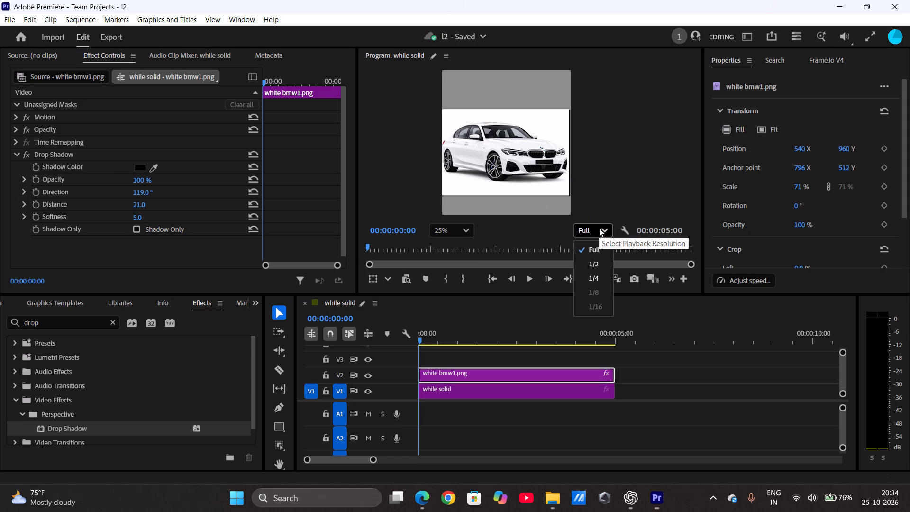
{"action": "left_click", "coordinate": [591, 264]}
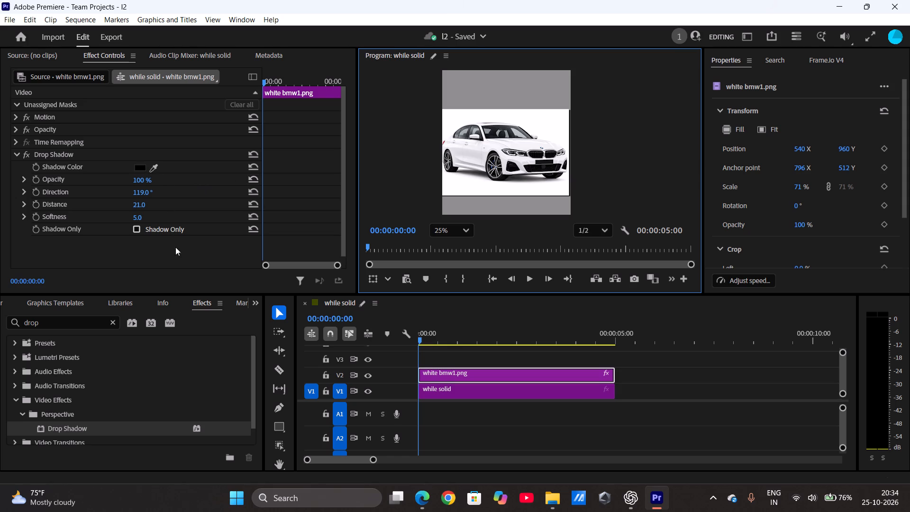
Enable keyframing for the Drop Shadow's Shadow Only option at 00:00:00:00, keeping the existing keyframe.
{"action": "left_click", "coordinate": [32, 230]}
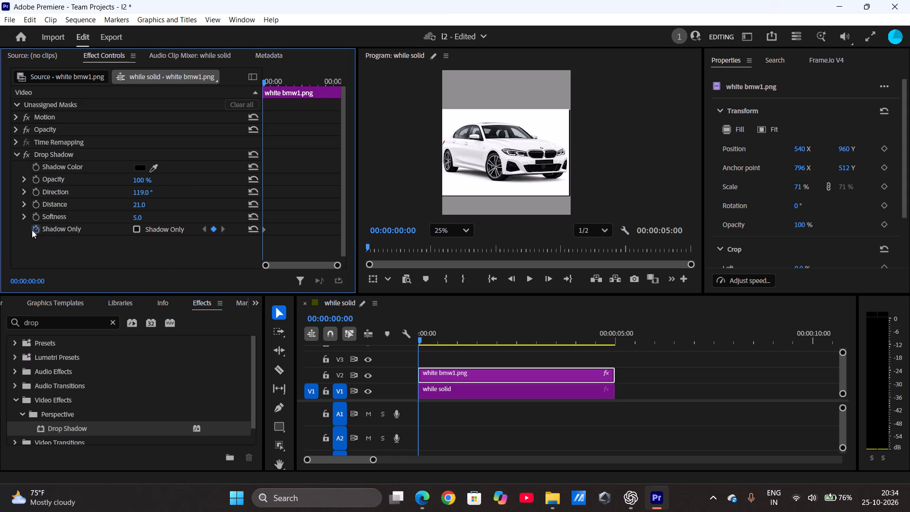
{"action": "left_click", "coordinate": [32, 230]}
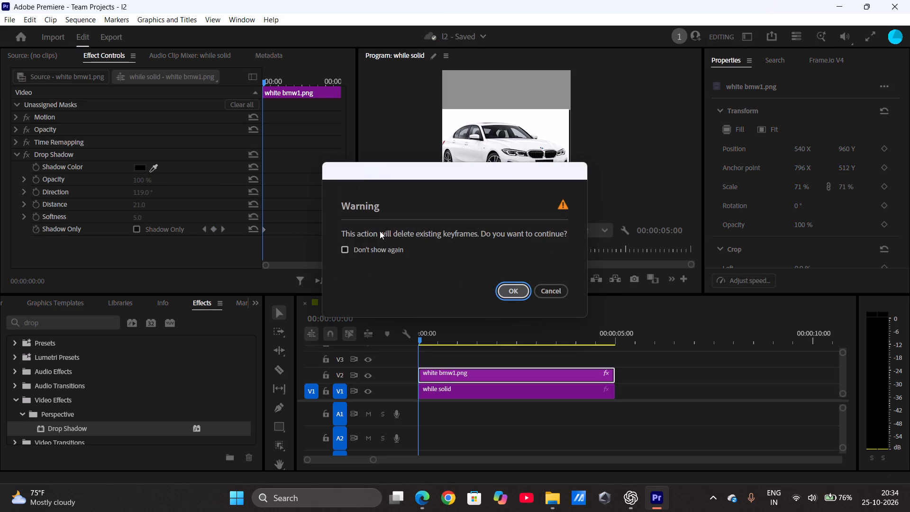
{"action": "left_click", "coordinate": [551, 285]}
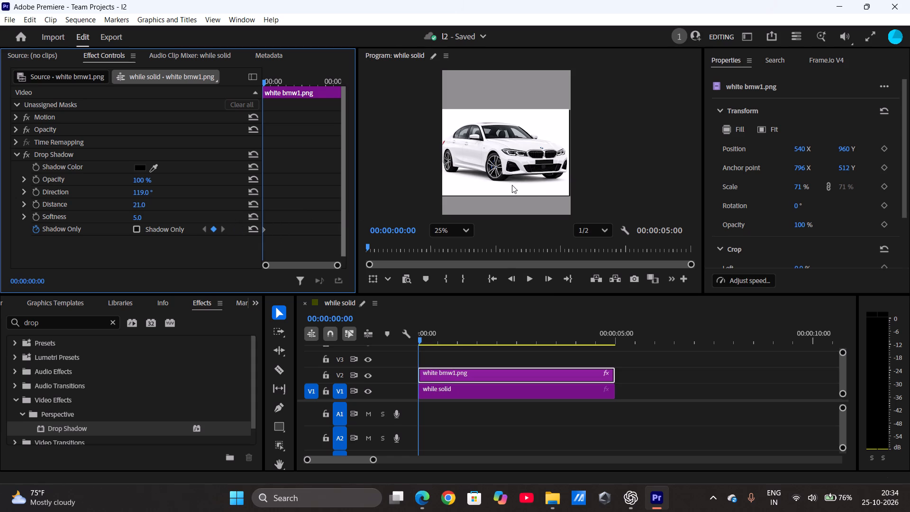
{"action": "left_click", "coordinate": [529, 203]}
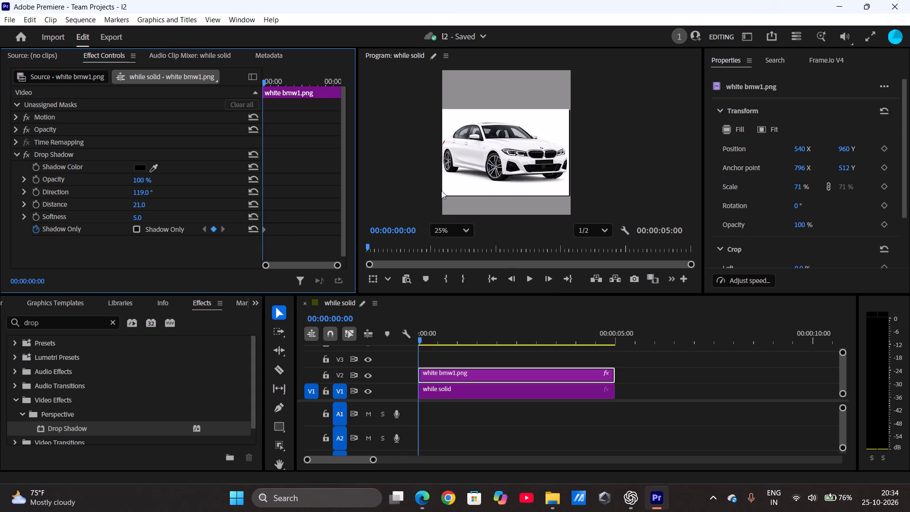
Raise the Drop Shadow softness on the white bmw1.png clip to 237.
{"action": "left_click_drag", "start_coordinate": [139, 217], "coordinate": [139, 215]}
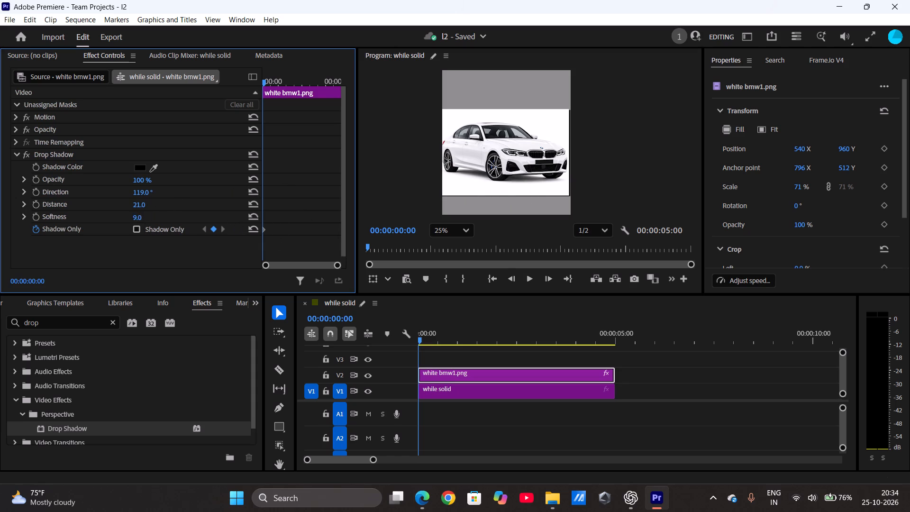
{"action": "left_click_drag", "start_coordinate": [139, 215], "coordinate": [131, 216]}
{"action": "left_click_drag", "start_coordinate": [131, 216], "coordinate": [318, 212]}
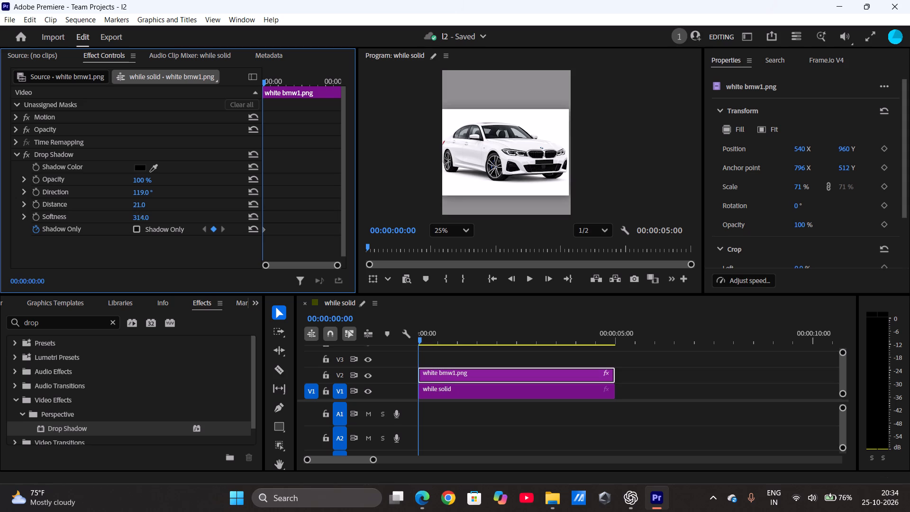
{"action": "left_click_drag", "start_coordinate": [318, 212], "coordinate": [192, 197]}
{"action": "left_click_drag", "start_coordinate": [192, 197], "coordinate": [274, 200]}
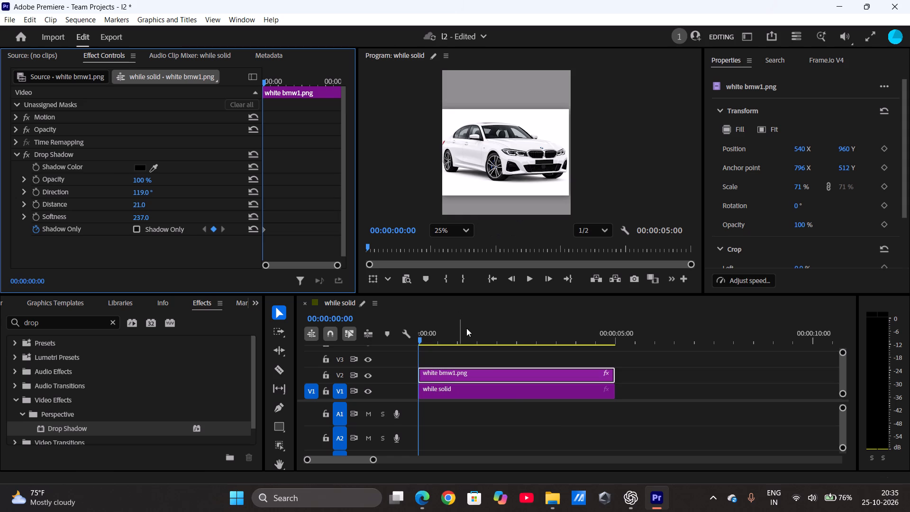
Delete the white bmw1.png clip from track V2 of the while solid sequence.
{"action": "left_click", "coordinate": [860, 13]}
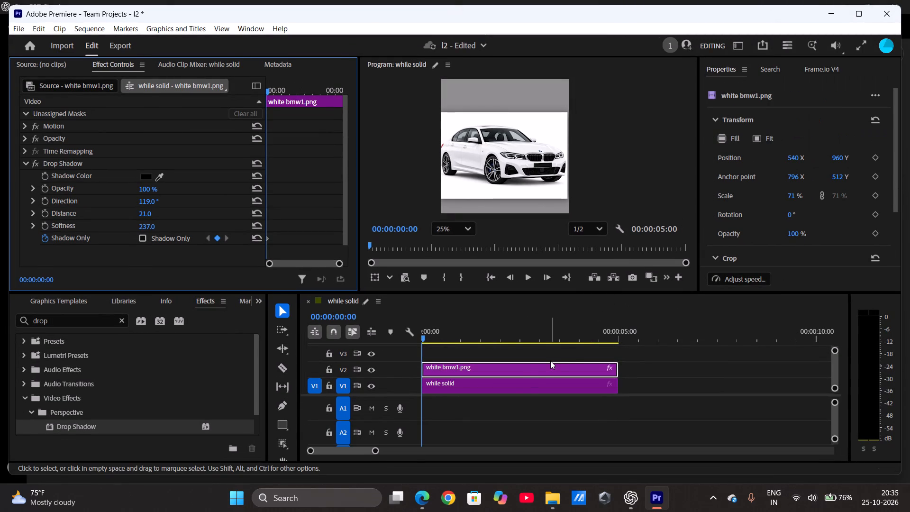
{"action": "left_click", "coordinate": [514, 368]}
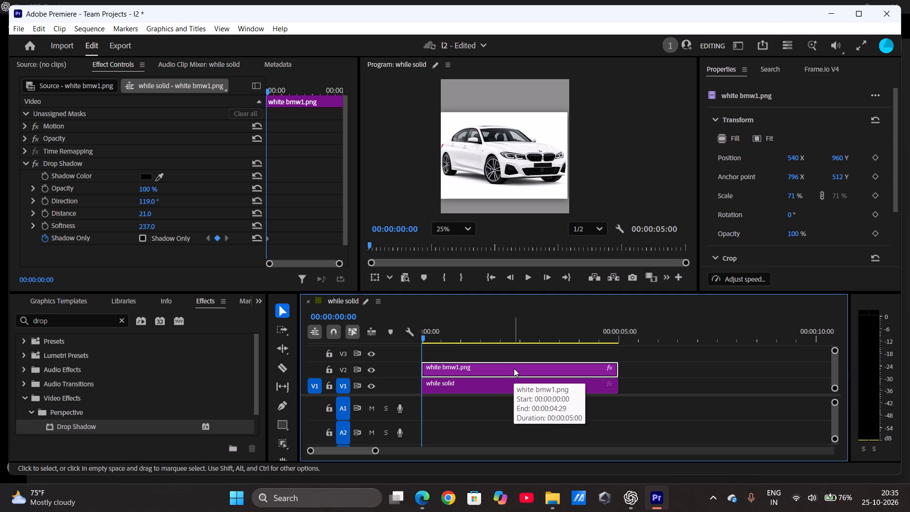
{"action": "key", "text": "BackSpace"}
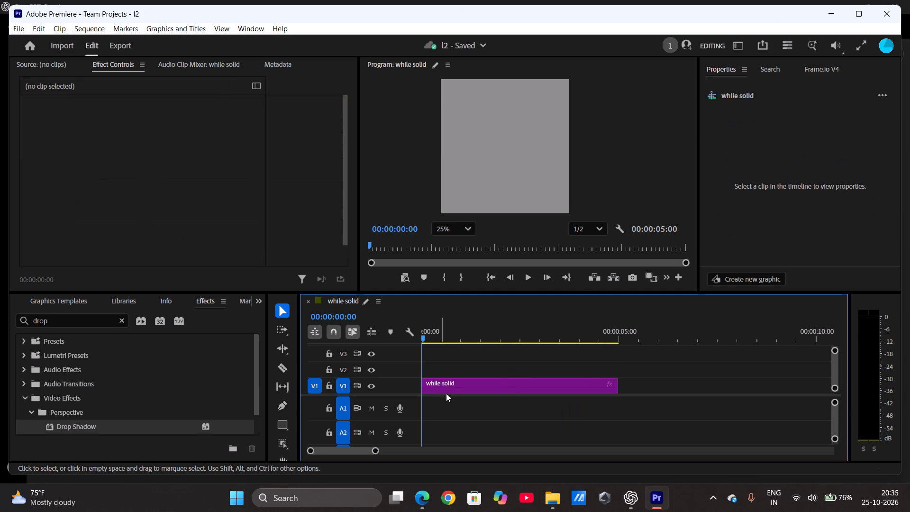
Find white bmw1.png among the l2 team project's media items and delete it from the project.
{"action": "left_click", "coordinate": [35, 58]}
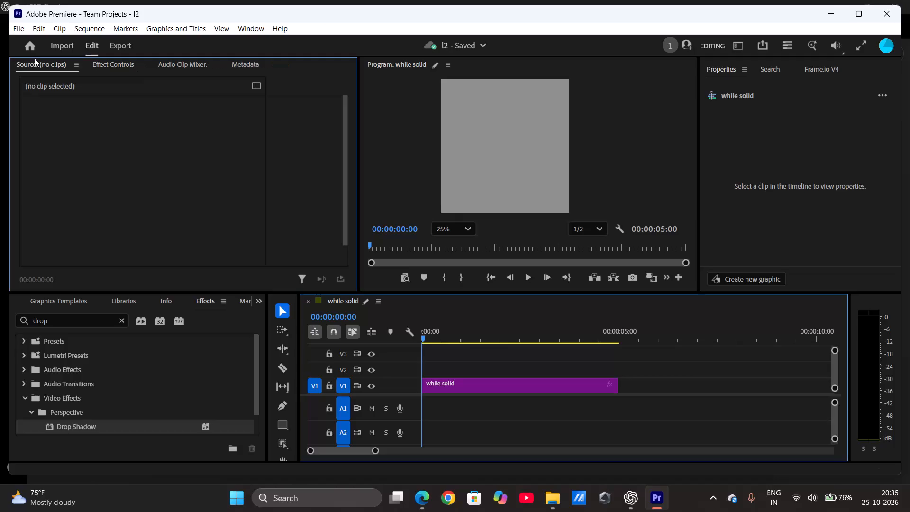
{"action": "left_click", "coordinate": [82, 61]}
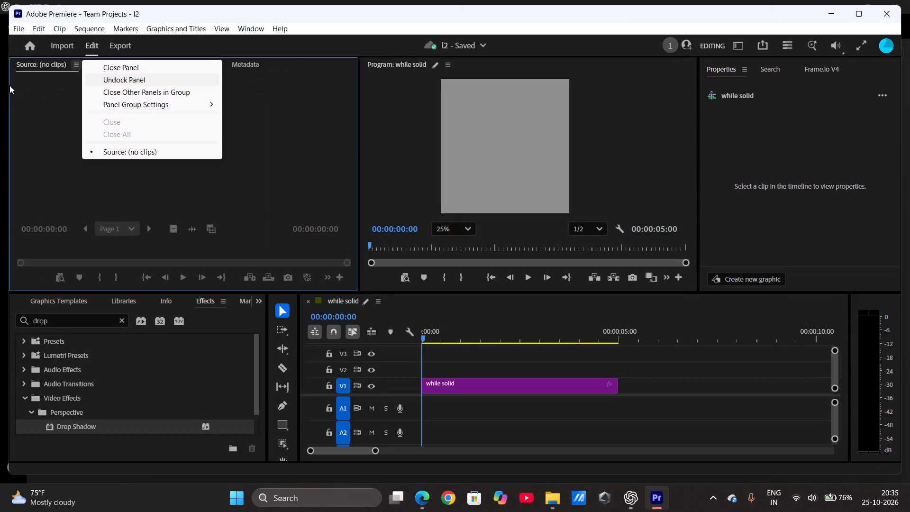
{"action": "left_click", "coordinate": [116, 304]}
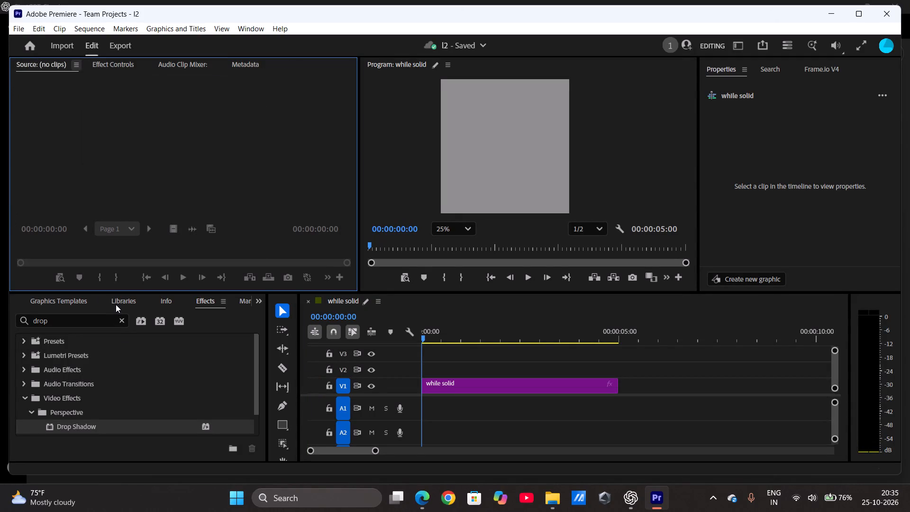
{"action": "left_click", "coordinate": [53, 298]}
{"action": "scroll", "coordinate": [64, 300], "scroll_direction": "right", "scroll_amount": 1}
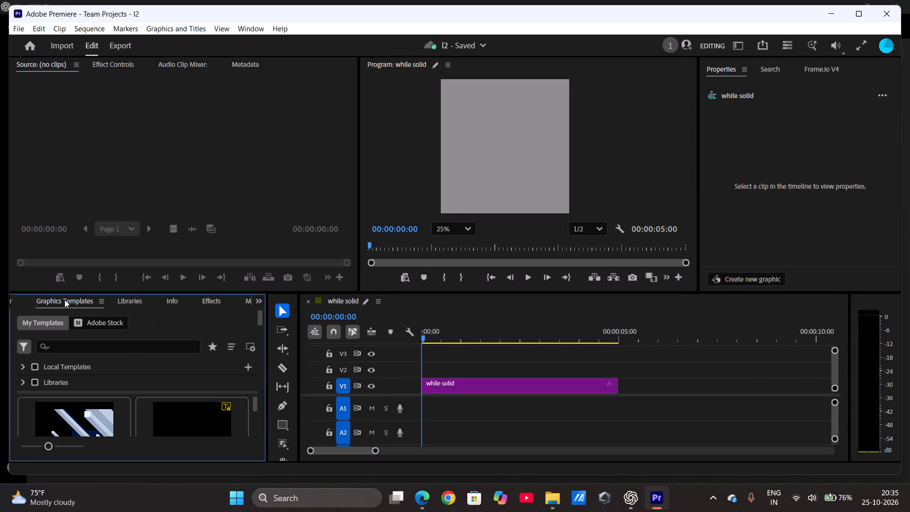
{"action": "scroll", "coordinate": [64, 300], "scroll_direction": "right", "scroll_amount": 1}
{"action": "scroll", "coordinate": [80, 403], "scroll_direction": "down", "scroll_amount": 3}
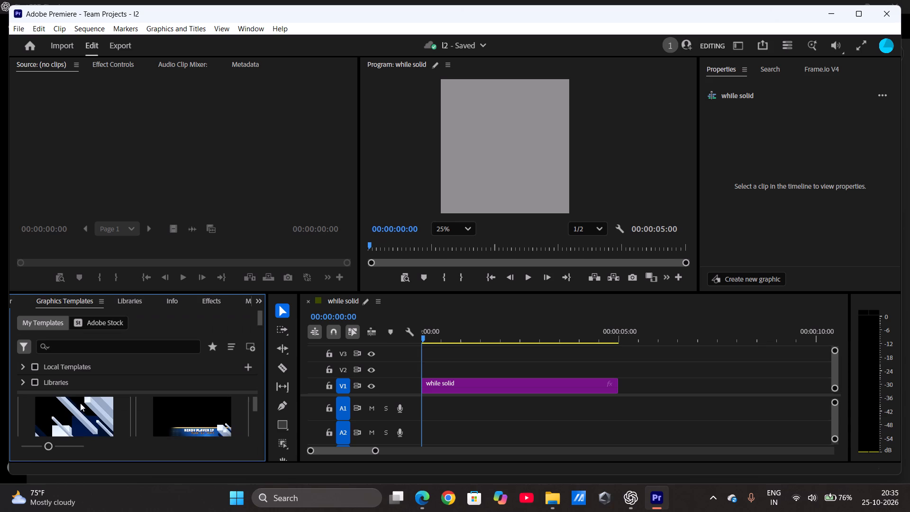
{"action": "scroll", "coordinate": [31, 306], "scroll_direction": "right", "scroll_amount": 3}
{"action": "left_click", "coordinate": [254, 299]}
{"action": "left_click", "coordinate": [254, 299]}
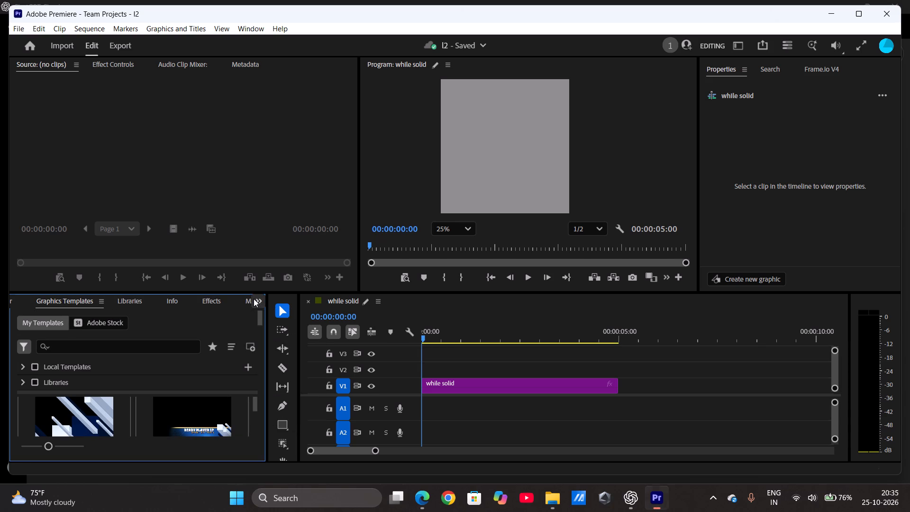
{"action": "scroll", "coordinate": [15, 301], "scroll_direction": "right", "scroll_amount": 3}
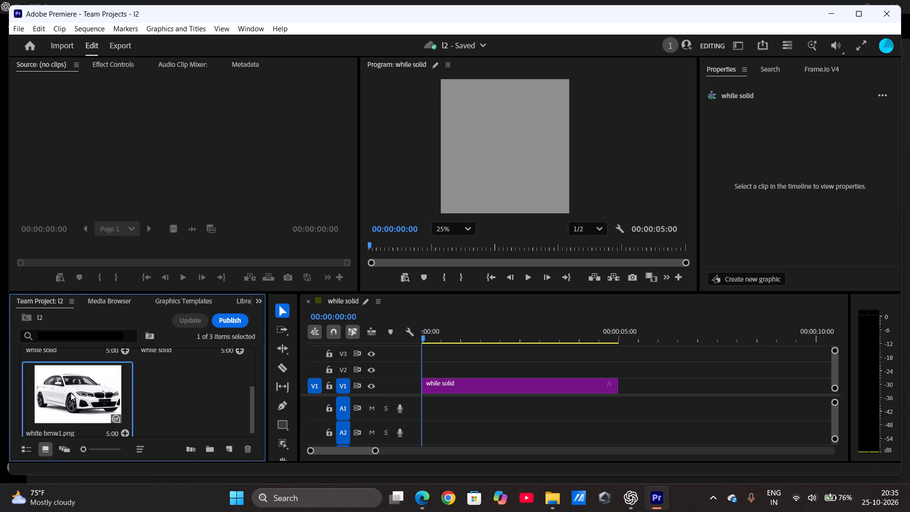
{"action": "left_click", "coordinate": [71, 393]}
{"action": "key", "text": "BackSpace"}
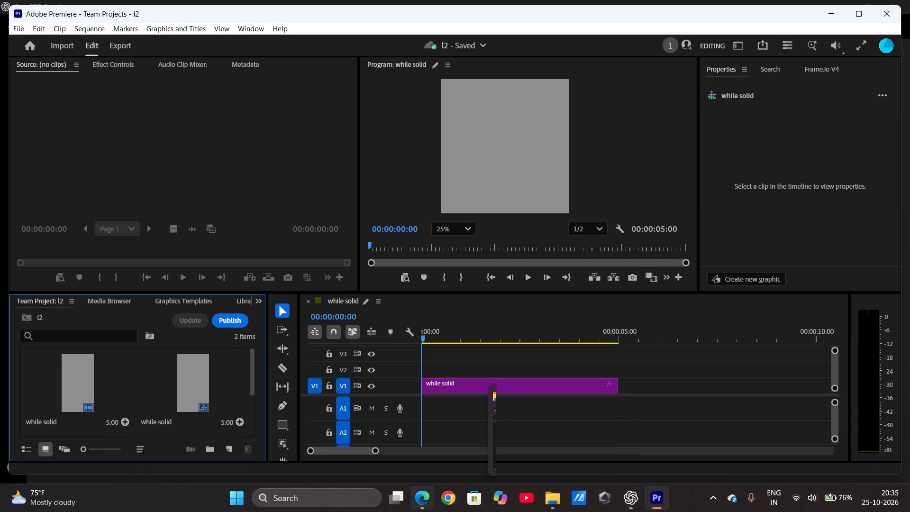
Switch to Microsoft Edge, search for "remove bg" in a new tab, and open the remove.bg website.
{"action": "left_click", "coordinate": [438, 442]}
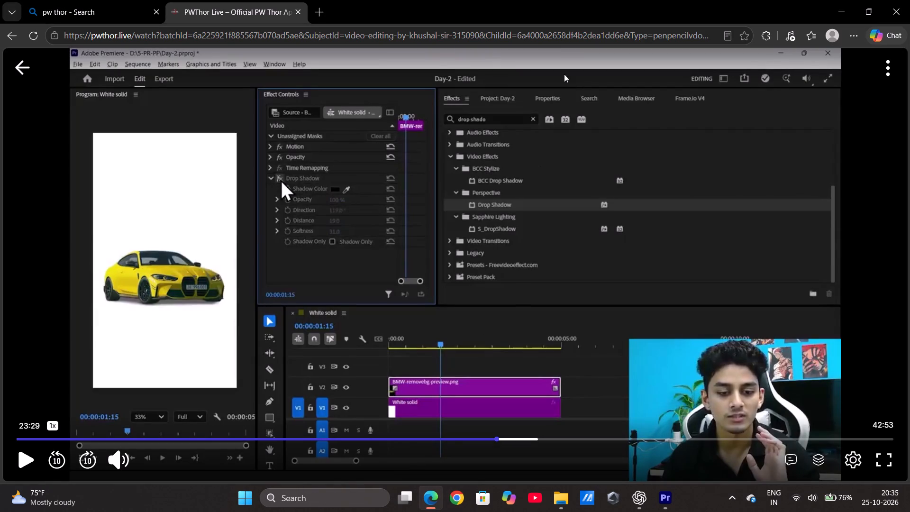
{"action": "left_click", "coordinate": [318, 14]}
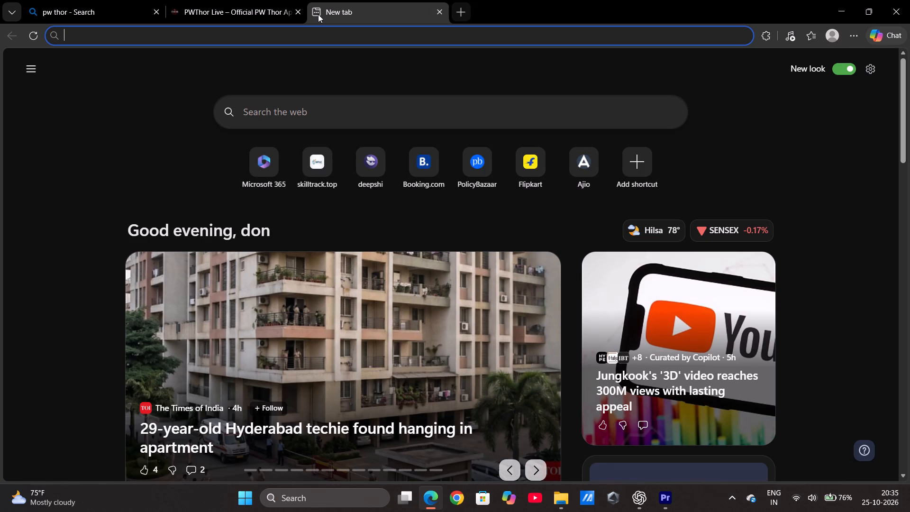
{"action": "type", "text": "remove bg"}
{"action": "key", "text": "Return"}
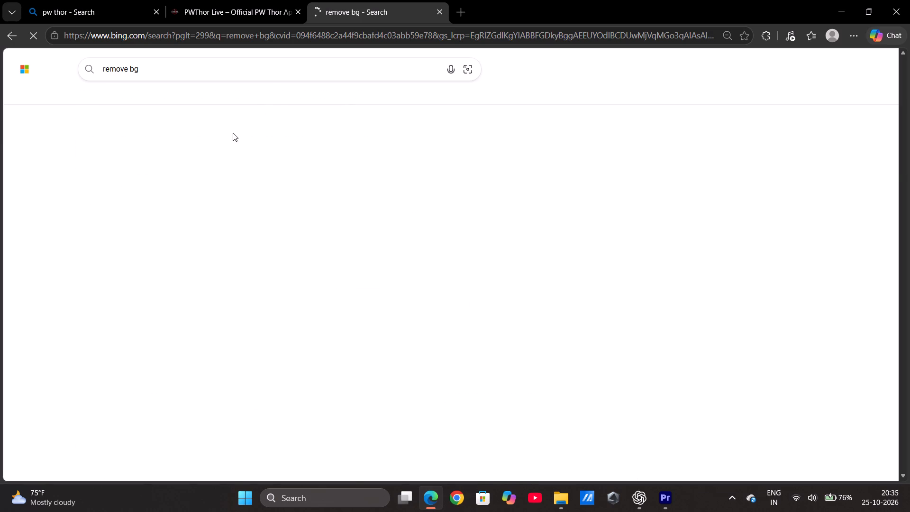
{"action": "left_click", "coordinate": [116, 402]}
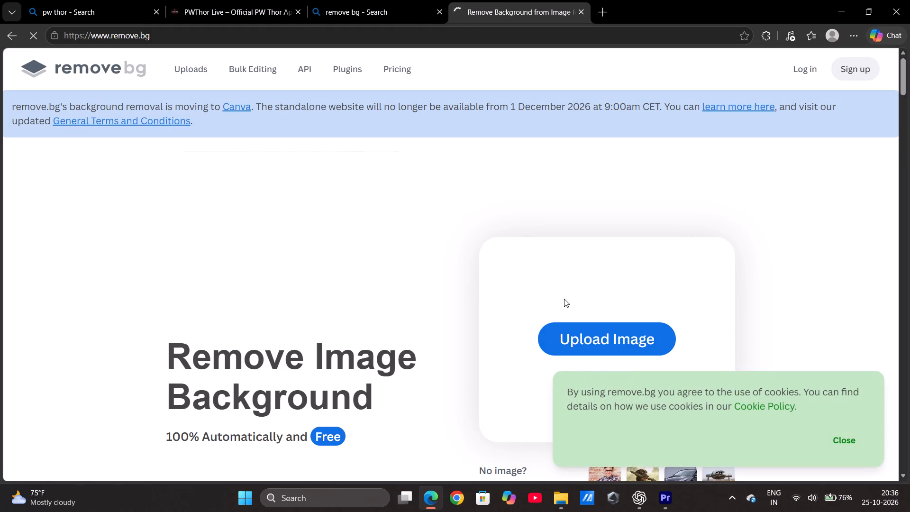
Upload white bmw1.png from Downloads to remove.bg for background removal and dismiss the cookie notice.
{"action": "left_click", "coordinate": [596, 326]}
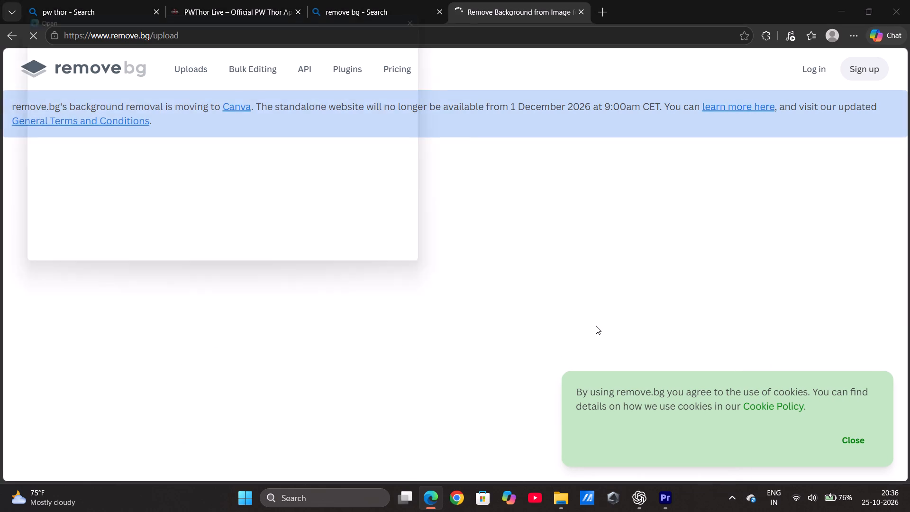
{"action": "left_click", "coordinate": [164, 94]}
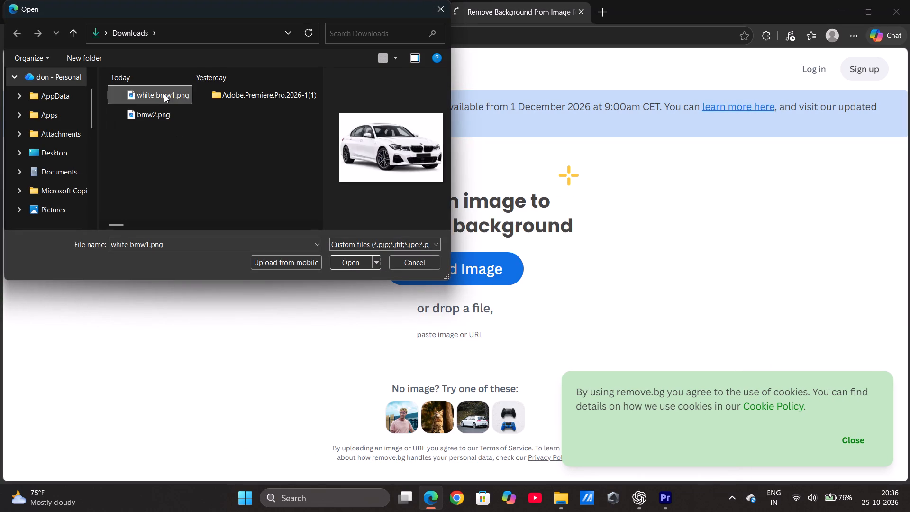
{"action": "left_click", "coordinate": [334, 262]}
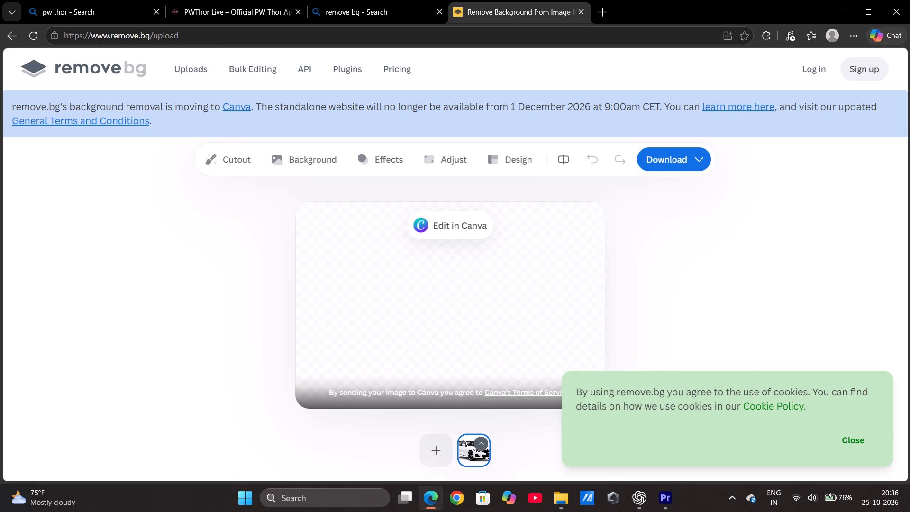
{"action": "left_click", "coordinate": [854, 438]}
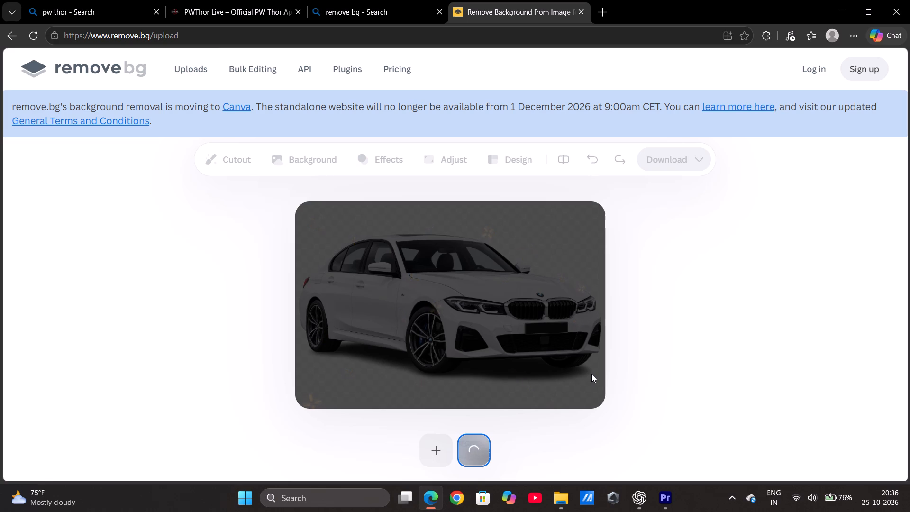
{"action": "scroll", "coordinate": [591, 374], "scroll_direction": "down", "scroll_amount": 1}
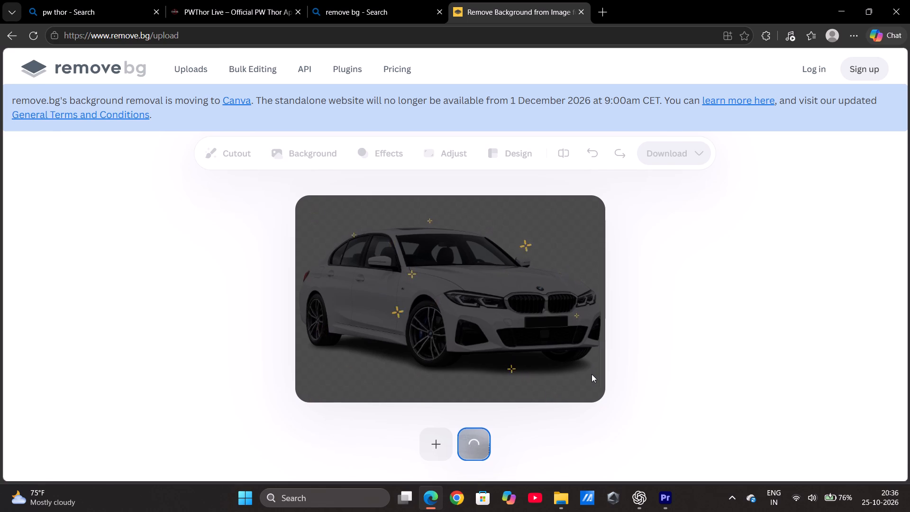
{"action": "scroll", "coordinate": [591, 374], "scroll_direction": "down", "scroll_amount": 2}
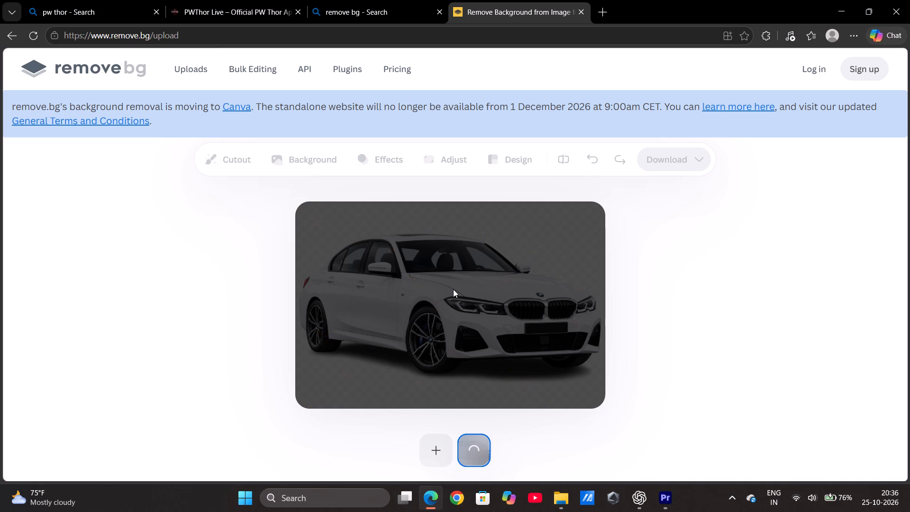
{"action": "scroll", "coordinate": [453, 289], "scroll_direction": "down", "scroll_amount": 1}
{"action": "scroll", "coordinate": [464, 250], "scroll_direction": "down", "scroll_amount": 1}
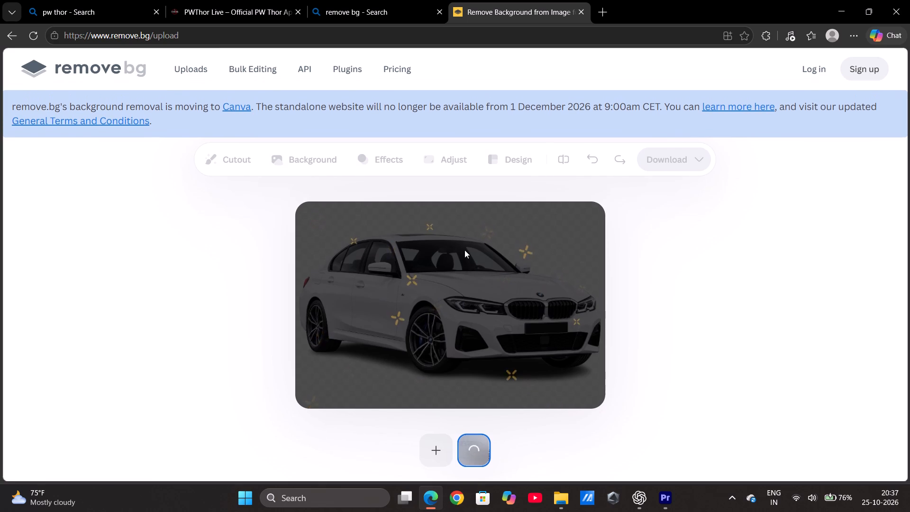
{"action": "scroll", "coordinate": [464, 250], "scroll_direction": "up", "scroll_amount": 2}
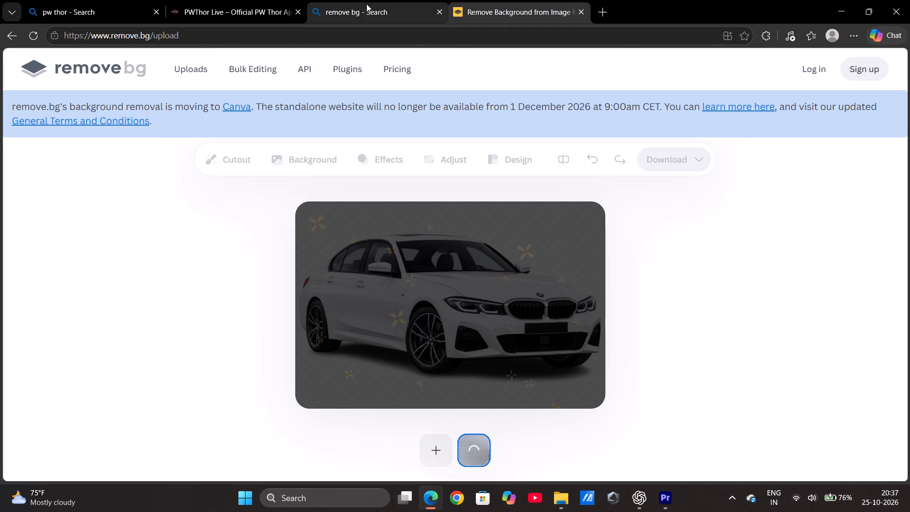
Return to the "remove bg" search results and open Photoroom's Instant Background Remover.
{"action": "left_click", "coordinate": [366, 4]}
{"action": "scroll", "coordinate": [320, 148], "scroll_direction": "down", "scroll_amount": 3}
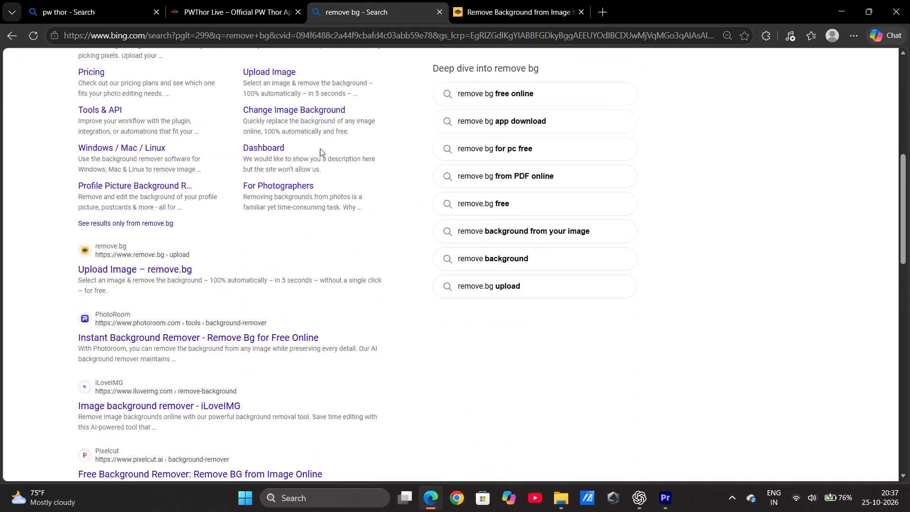
{"action": "scroll", "coordinate": [320, 148], "scroll_direction": "down", "scroll_amount": 1}
{"action": "scroll", "coordinate": [112, 188], "scroll_direction": "up", "scroll_amount": 1}
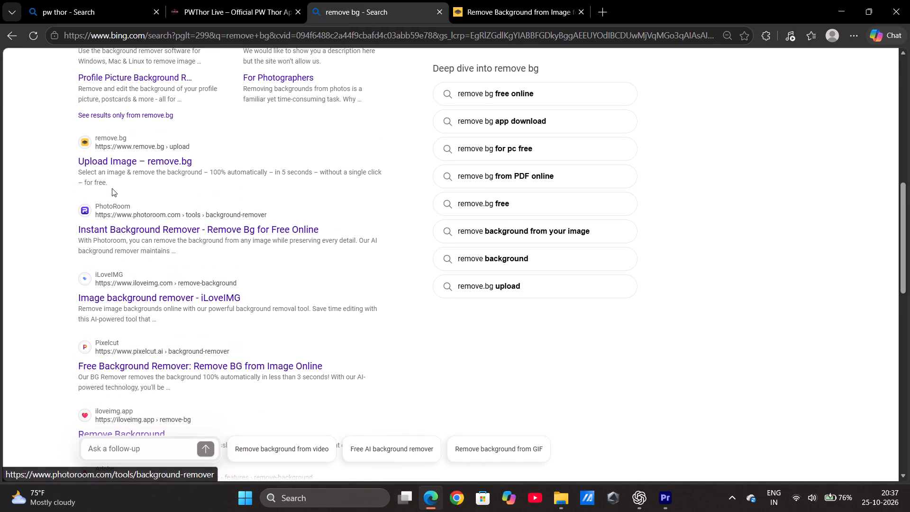
{"action": "left_click", "coordinate": [131, 230]}
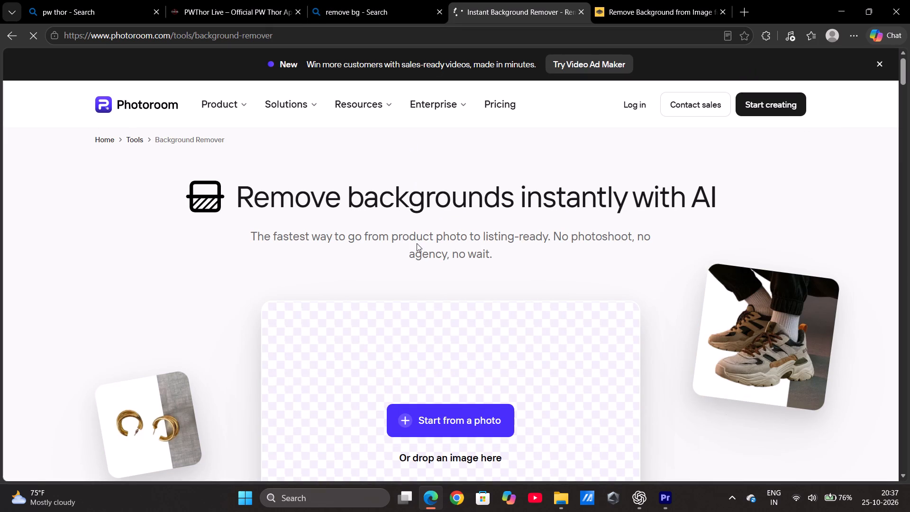
Upload white bmw1.png from Downloads to Photoroom's background remover.
{"action": "left_click", "coordinate": [407, 410]}
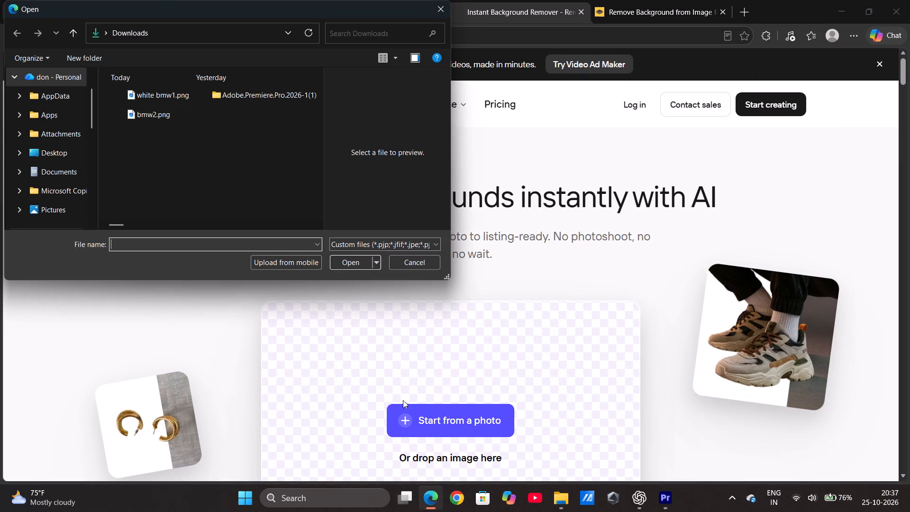
{"action": "left_click", "coordinate": [181, 104]}
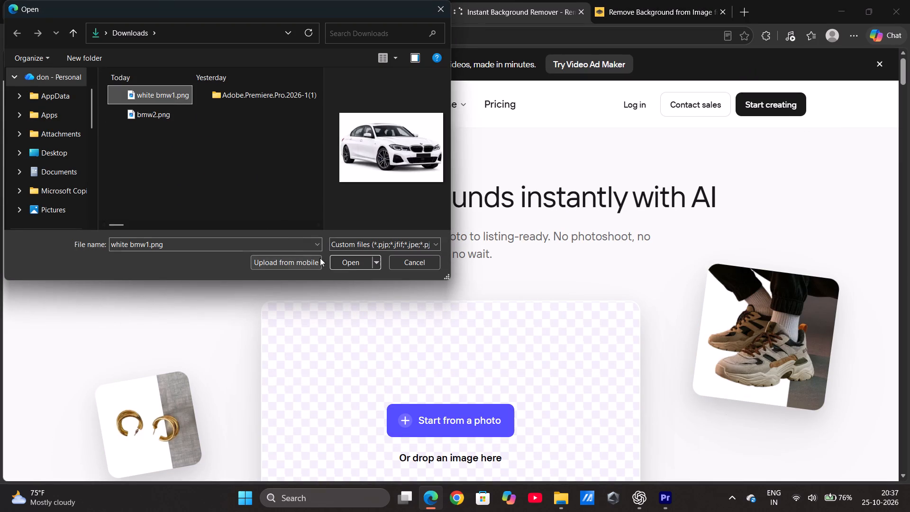
{"action": "left_click", "coordinate": [332, 257]}
{"action": "scroll", "coordinate": [432, 325], "scroll_direction": "down", "scroll_amount": 1}
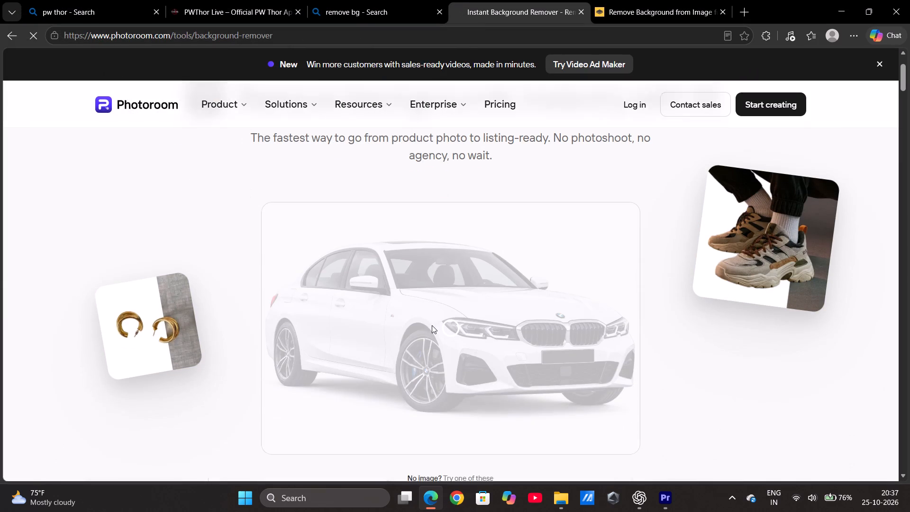
{"action": "scroll", "coordinate": [432, 325], "scroll_direction": "down", "scroll_amount": 4}
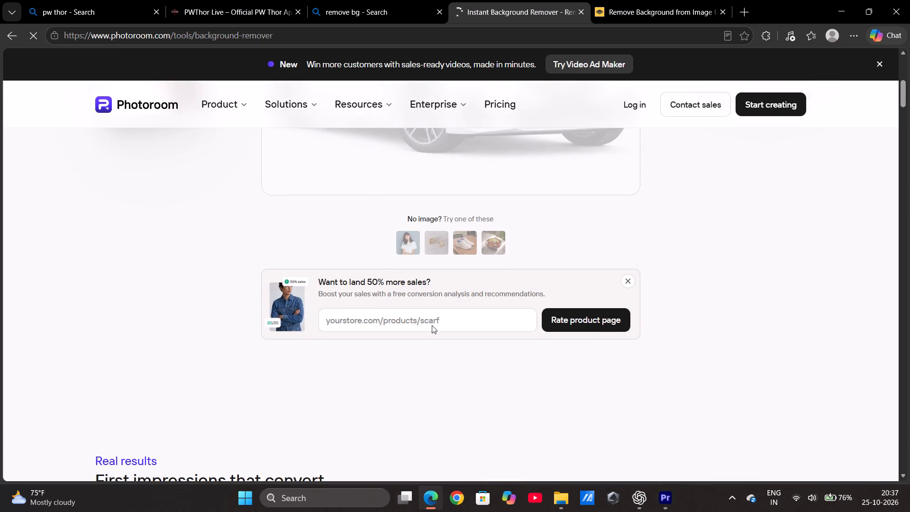
{"action": "scroll", "coordinate": [432, 325], "scroll_direction": "down", "scroll_amount": 3}
{"action": "scroll", "coordinate": [432, 325], "scroll_direction": "up", "scroll_amount": 8}
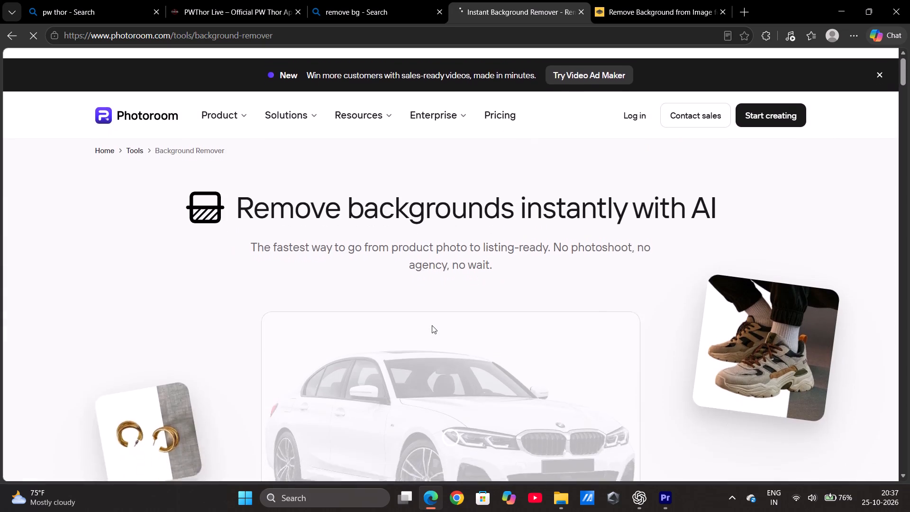
{"action": "scroll", "coordinate": [432, 325], "scroll_direction": "up", "scroll_amount": 2}
Check the white bmw1.png upload on remove.bg, and download the transparent BMW cutout from Photoroom.
{"action": "left_click", "coordinate": [673, 13]}
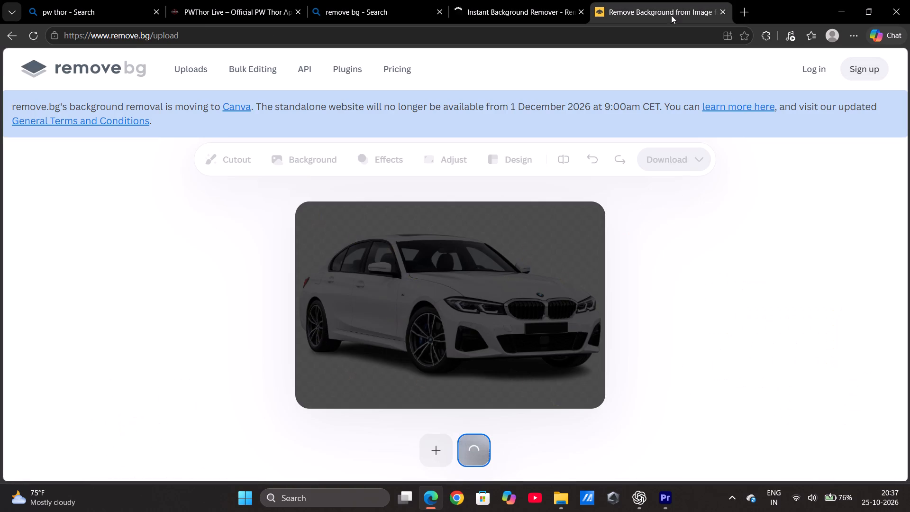
{"action": "scroll", "coordinate": [409, 354], "scroll_direction": "down", "scroll_amount": 1}
{"action": "scroll", "coordinate": [409, 354], "scroll_direction": "up", "scroll_amount": 1}
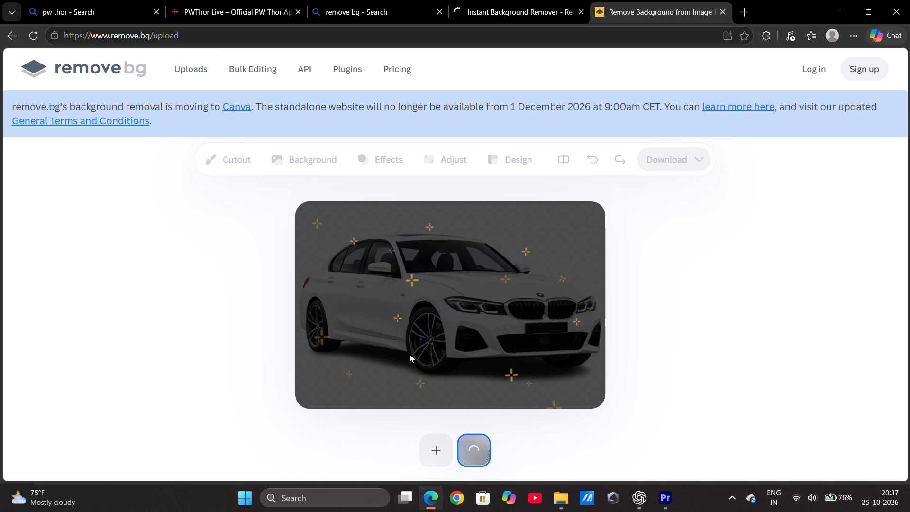
{"action": "left_click", "coordinate": [530, 15]}
{"action": "scroll", "coordinate": [506, 181], "scroll_direction": "down", "scroll_amount": 2}
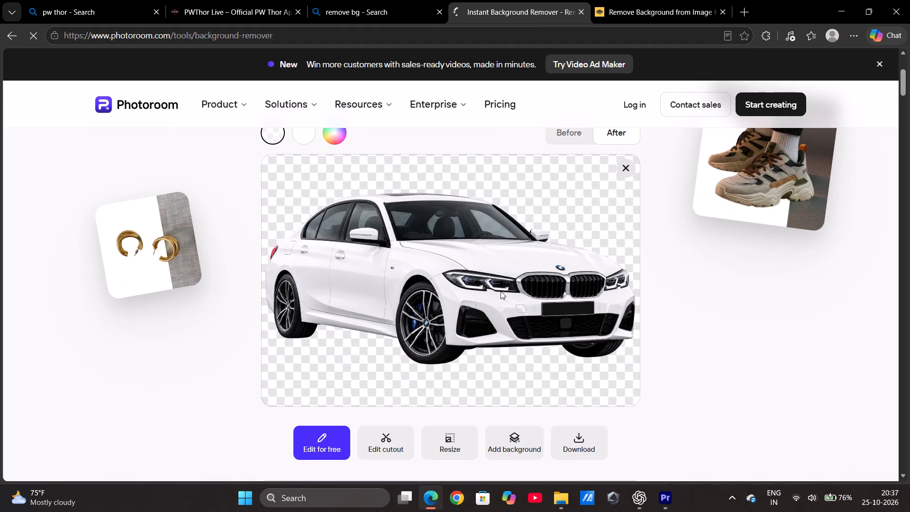
{"action": "left_click", "coordinate": [596, 448]}
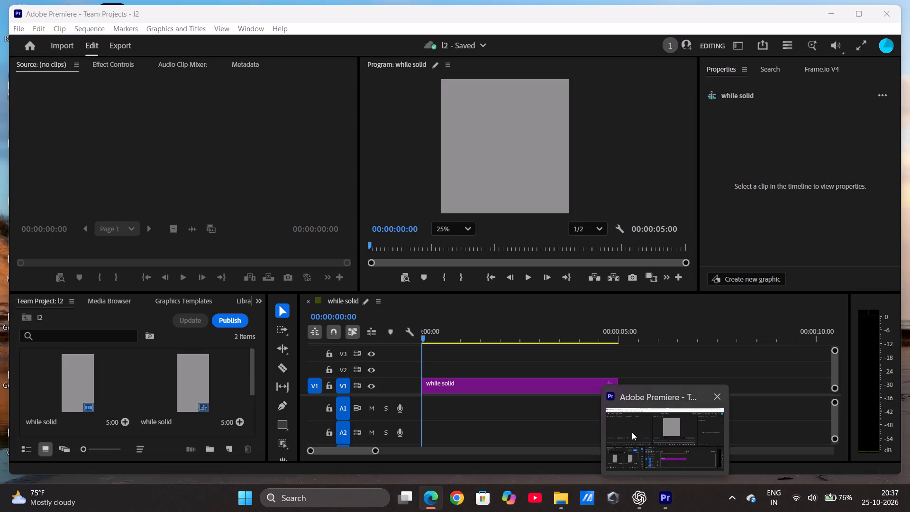
Switch to the l2 project in Premiere, and look for the downloaded cutout among File Explorer's recent files.
{"action": "left_click", "coordinate": [632, 432]}
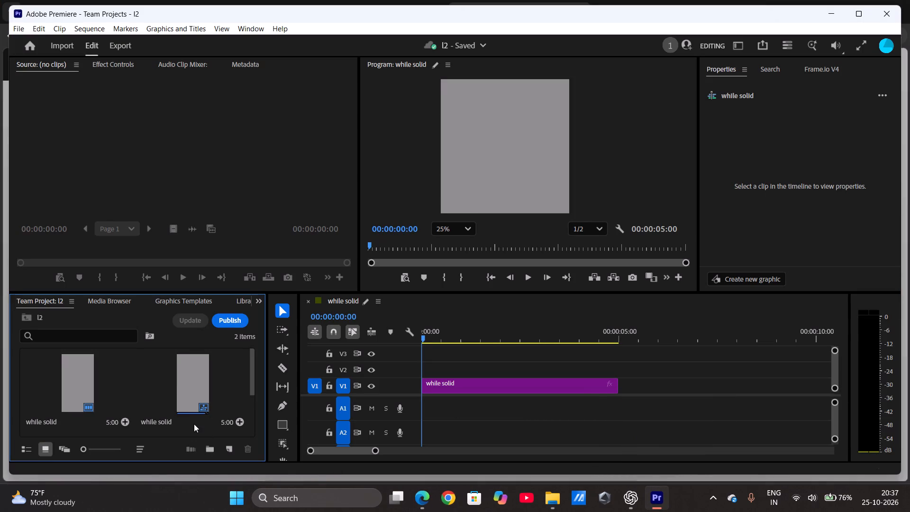
{"action": "scroll", "coordinate": [194, 424], "scroll_direction": "left", "scroll_amount": 1}
{"action": "left_click", "coordinate": [542, 436]}
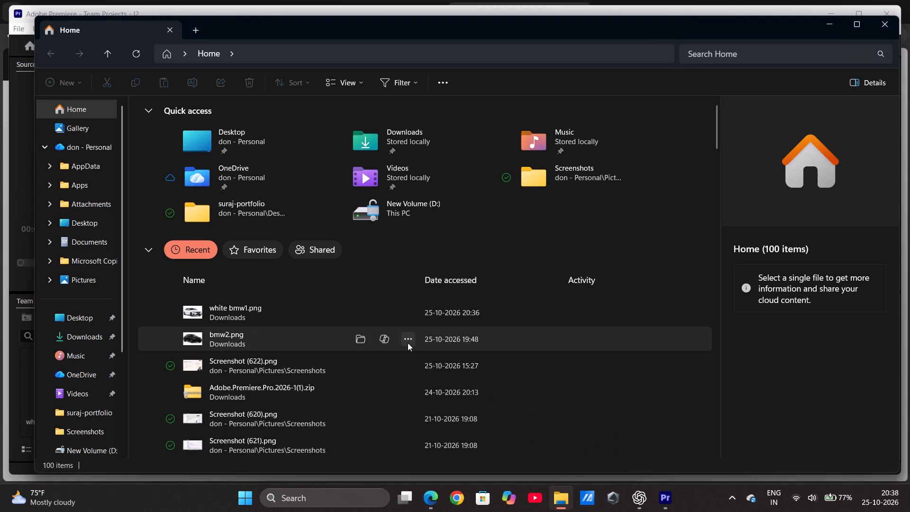
{"action": "scroll", "coordinate": [335, 332], "scroll_direction": "up", "scroll_amount": 2}
Return to Microsoft Edge, dismiss Photoroom's promotional pop-up, and view the downloaded white bmw1-Photoroom.png in Photos.
{"action": "left_click", "coordinate": [438, 450]}
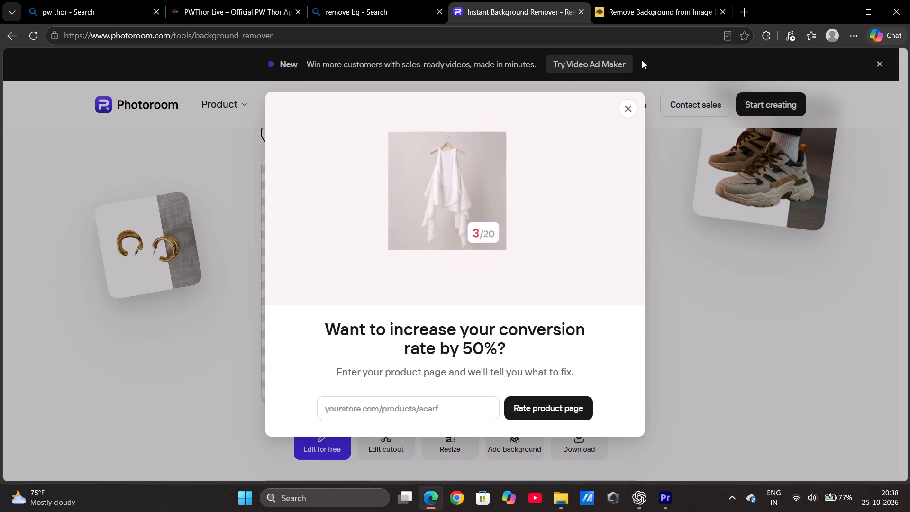
{"action": "left_click", "coordinate": [618, 121]}
{"action": "left_click", "coordinate": [622, 112]}
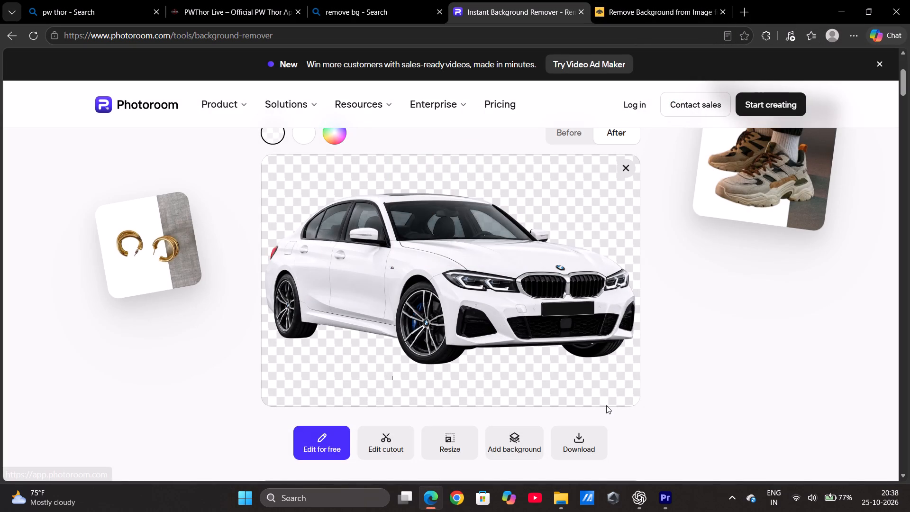
{"action": "left_click", "coordinate": [853, 37]}
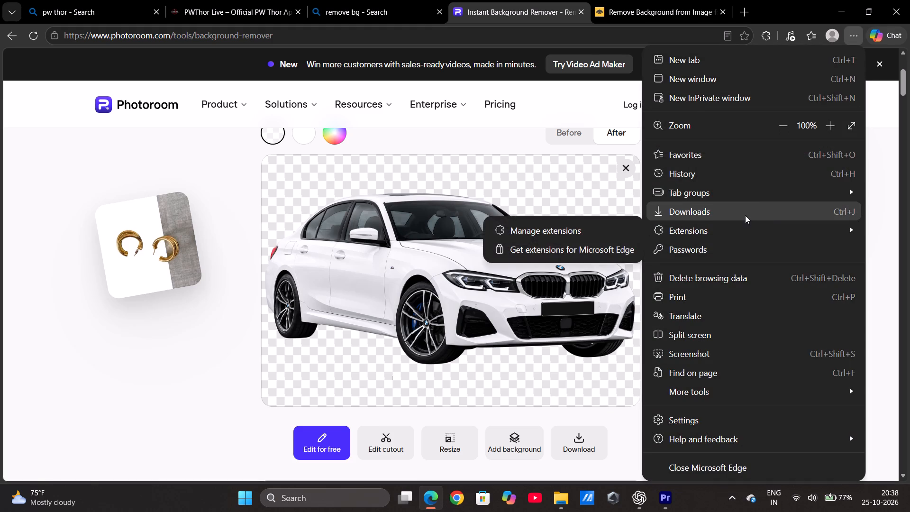
{"action": "left_click", "coordinate": [745, 215]}
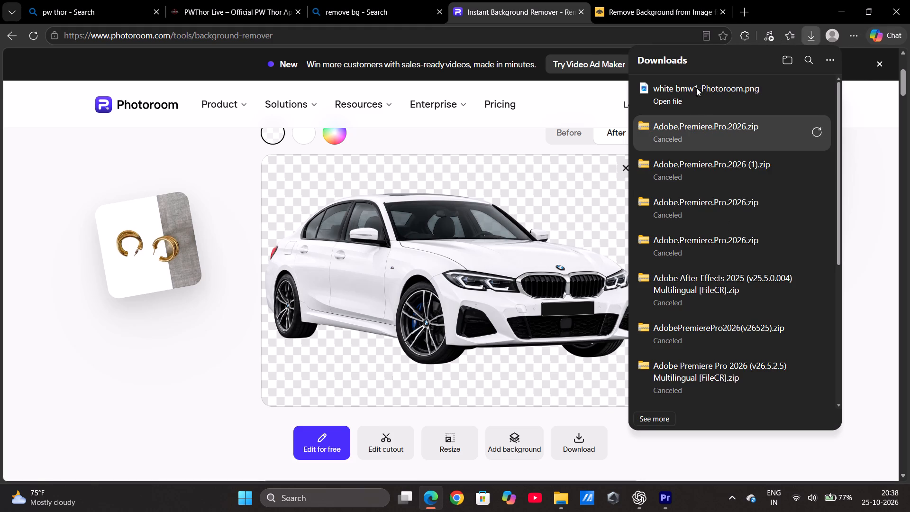
{"action": "left_click", "coordinate": [674, 99]}
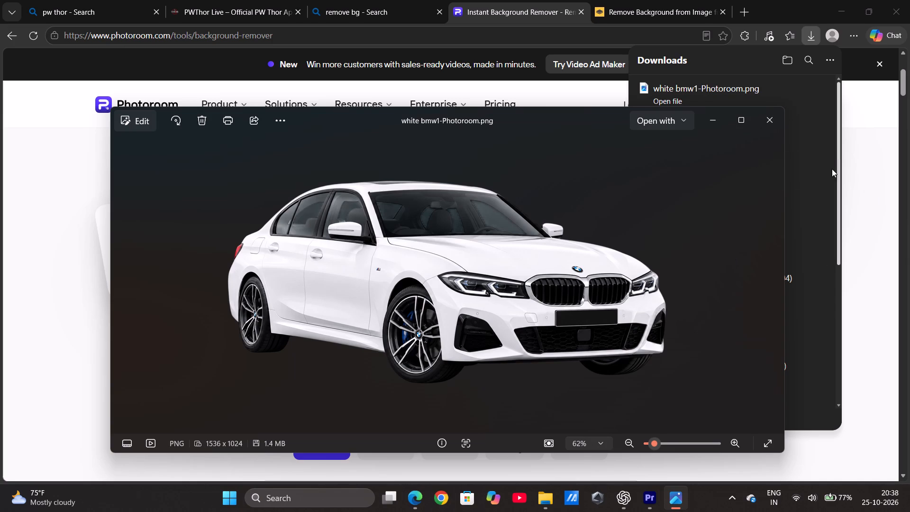
{"action": "left_click", "coordinate": [777, 118]}
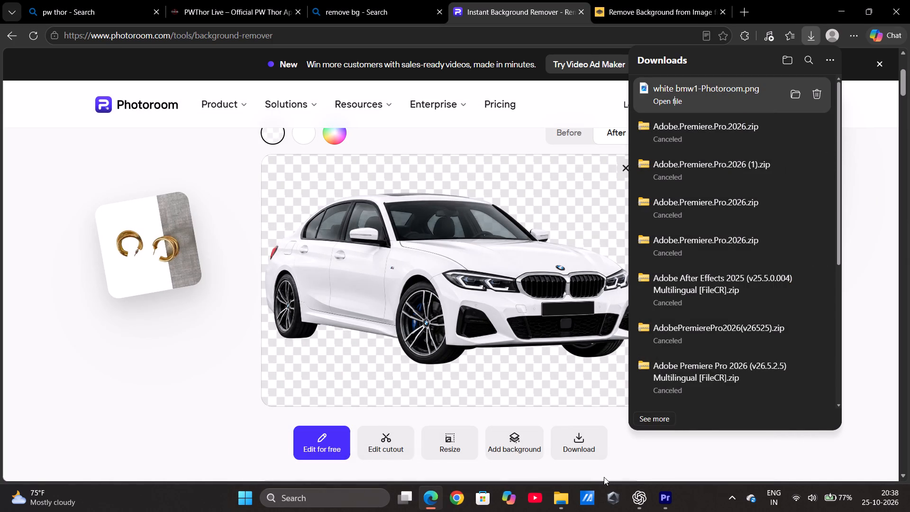
Import white bmw1.png from File Explorer's recent files into the l2 team project in Premiere.
{"action": "left_click", "coordinate": [549, 448]}
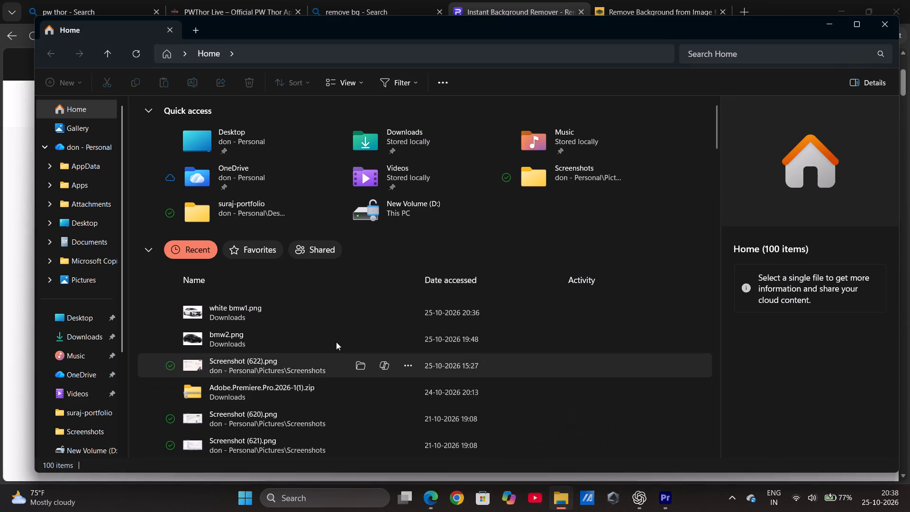
{"action": "left_click", "coordinate": [282, 314]}
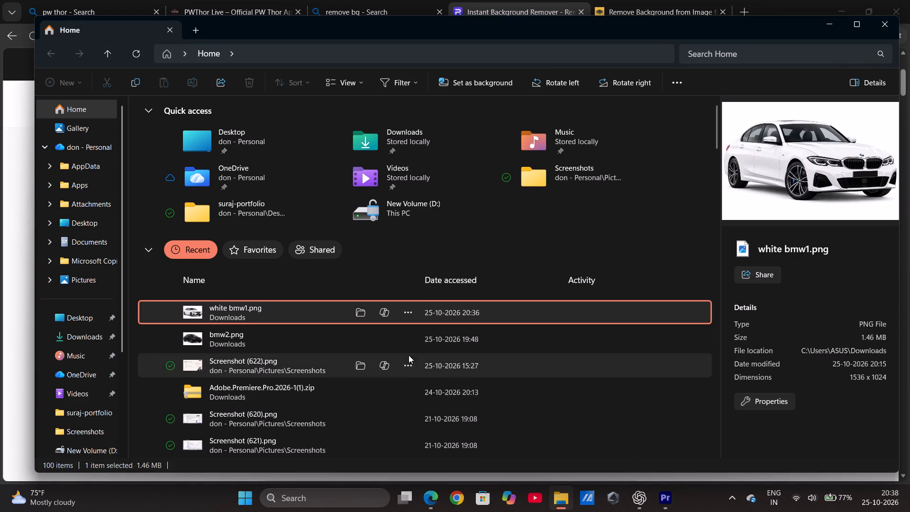
{"action": "left_click_drag", "start_coordinate": [293, 313], "coordinate": [666, 511]}
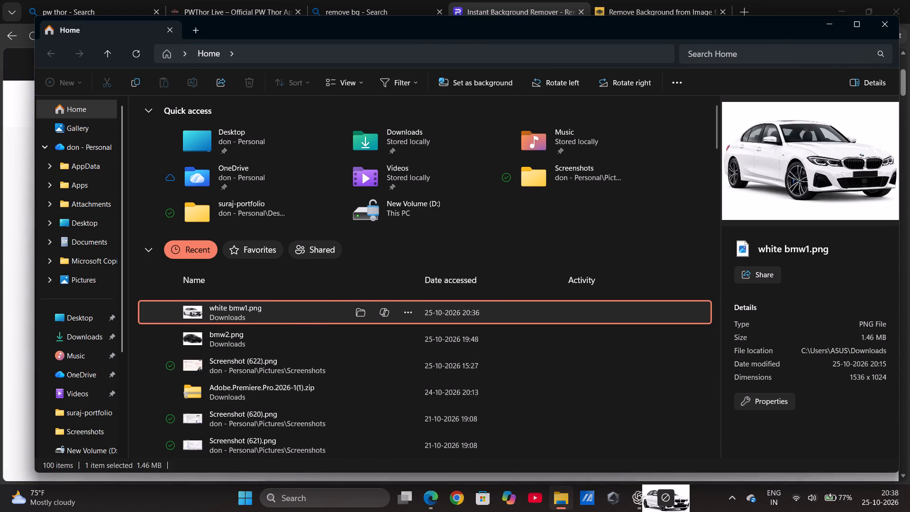
{"action": "left_click_drag", "start_coordinate": [666, 511], "coordinate": [160, 413]}
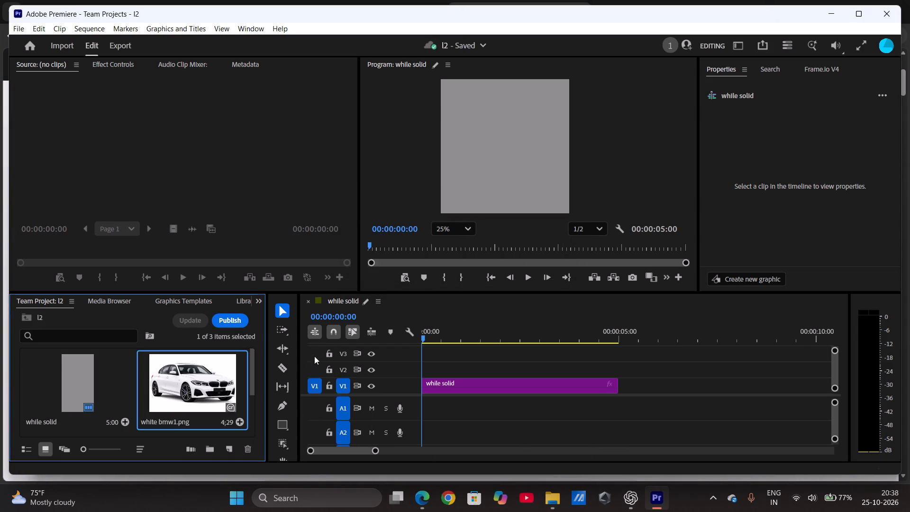
Place white bmw1.png on track V2 at the start of the sequence, above the while solid clip.
{"action": "left_click_drag", "start_coordinate": [223, 411], "coordinate": [423, 366]}
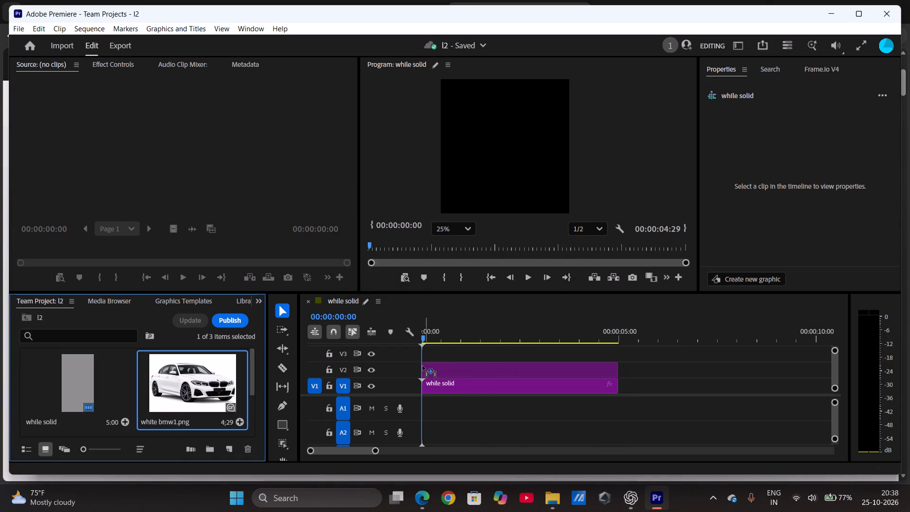
{"action": "left_click_drag", "start_coordinate": [423, 366], "coordinate": [422, 366]}
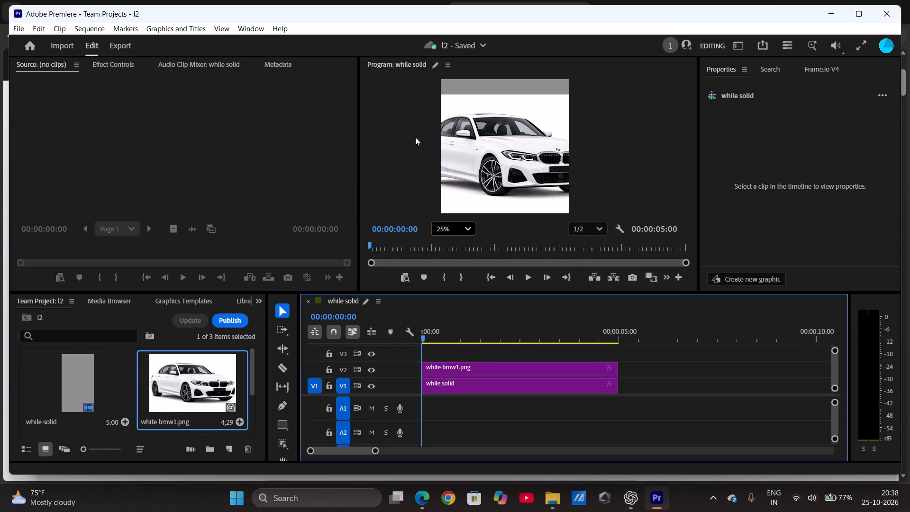
Show the effect controls for the white bmw1.png clip on V2 and set its Motion scale to 69.
{"action": "left_click", "coordinate": [249, 29]}
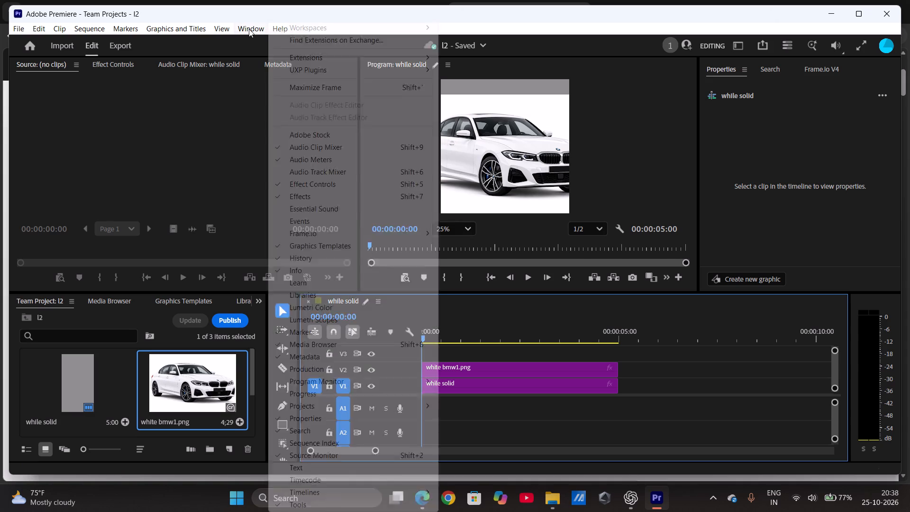
{"action": "left_click", "coordinate": [337, 187]}
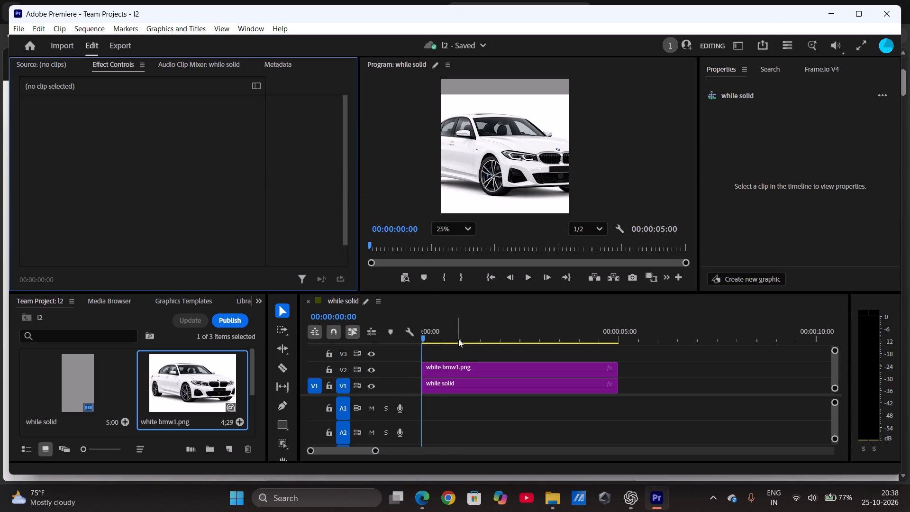
{"action": "left_click", "coordinate": [457, 371]}
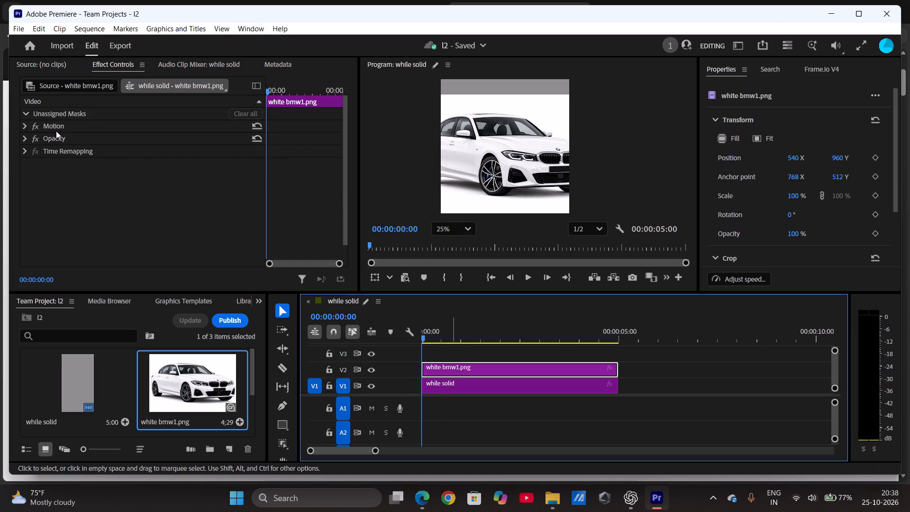
{"action": "left_click", "coordinate": [25, 125]}
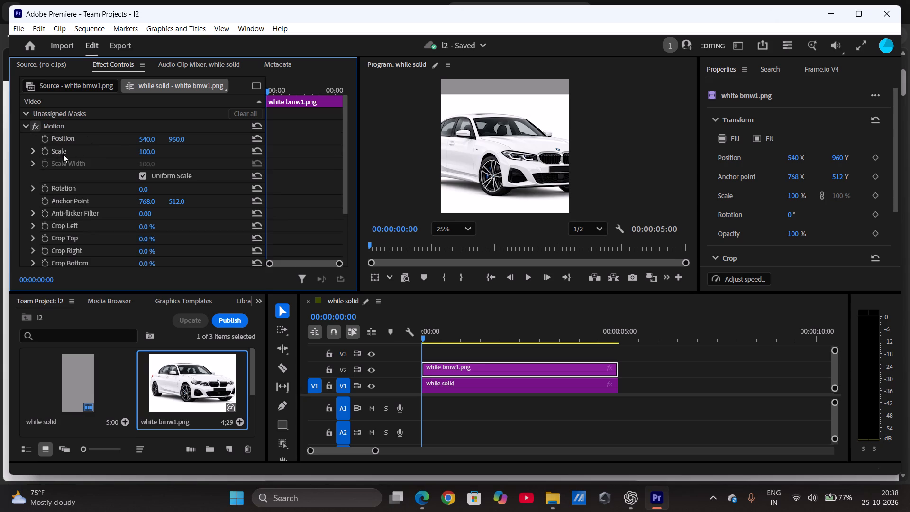
{"action": "left_click_drag", "start_coordinate": [146, 151], "coordinate": [138, 152]}
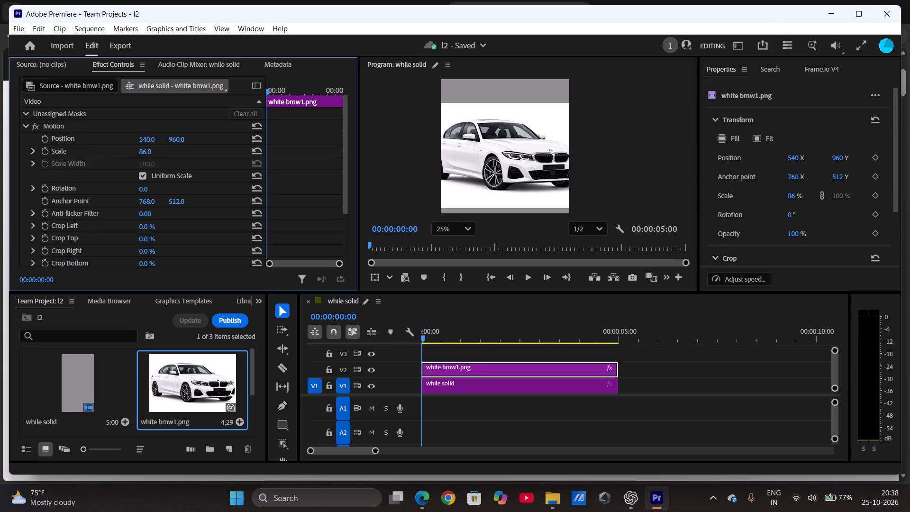
{"action": "left_click_drag", "start_coordinate": [138, 152], "coordinate": [131, 155]}
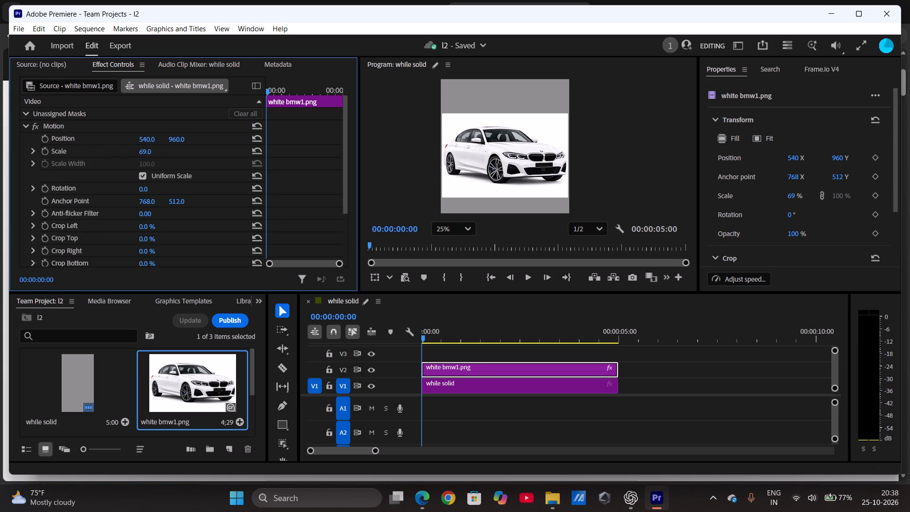
{"action": "left_click_drag", "start_coordinate": [131, 155], "coordinate": [131, 156]}
{"action": "left_click_drag", "start_coordinate": [131, 156], "coordinate": [131, 156]}
{"action": "left_click_drag", "start_coordinate": [131, 156], "coordinate": [136, 160]}
{"action": "left_click", "coordinate": [183, 387]}
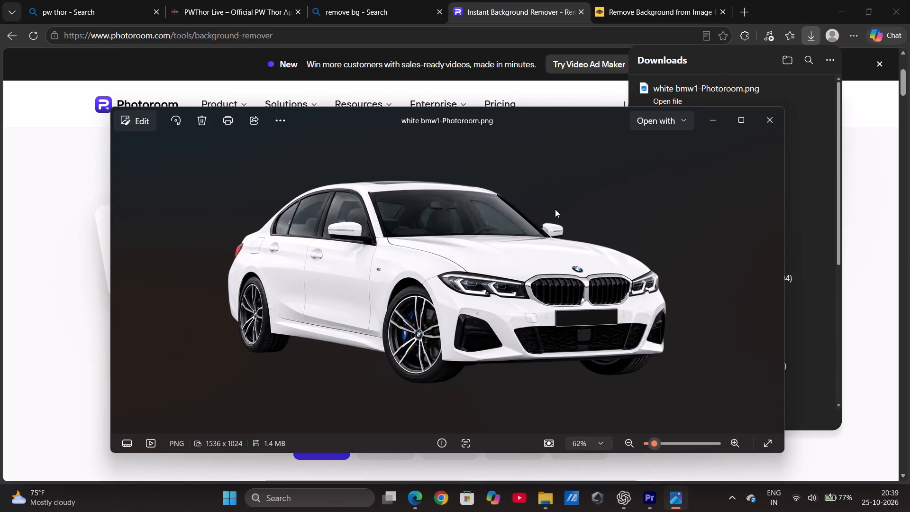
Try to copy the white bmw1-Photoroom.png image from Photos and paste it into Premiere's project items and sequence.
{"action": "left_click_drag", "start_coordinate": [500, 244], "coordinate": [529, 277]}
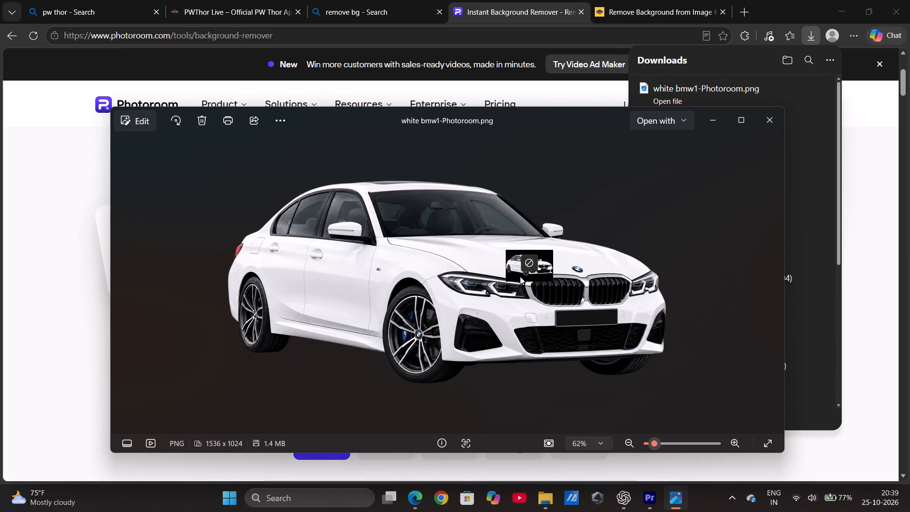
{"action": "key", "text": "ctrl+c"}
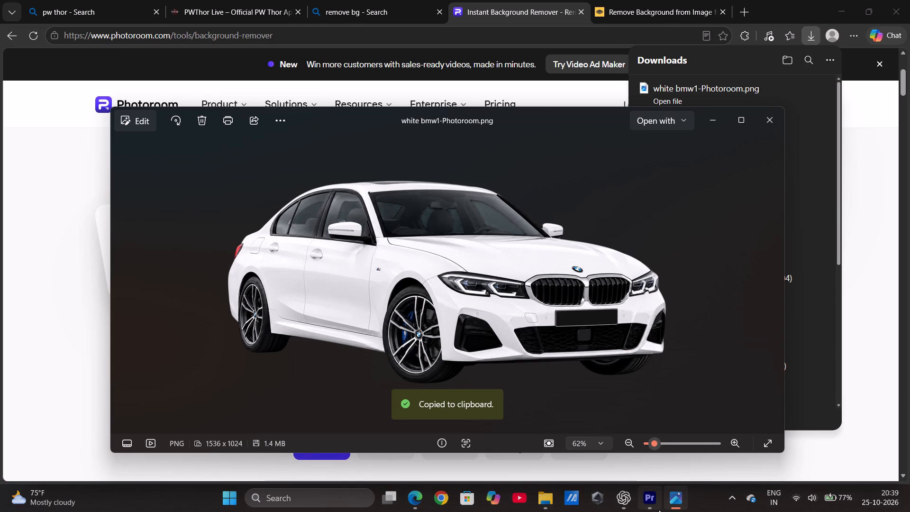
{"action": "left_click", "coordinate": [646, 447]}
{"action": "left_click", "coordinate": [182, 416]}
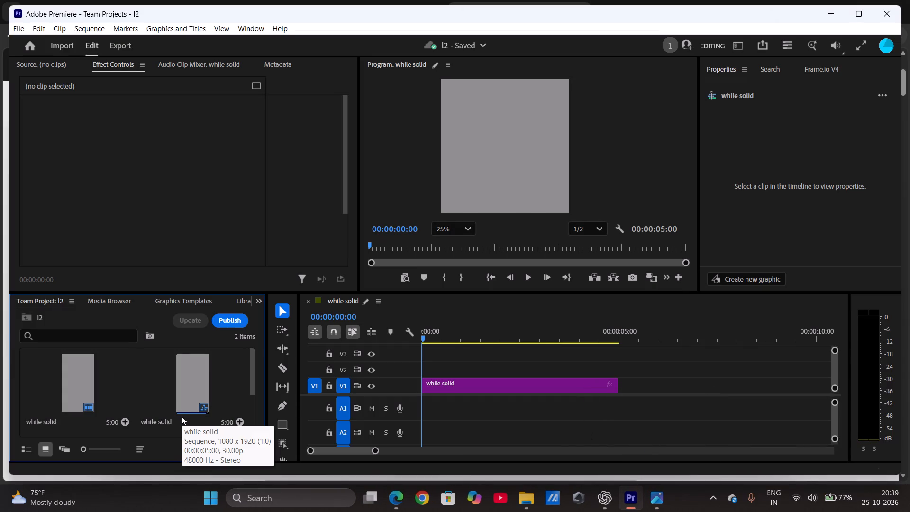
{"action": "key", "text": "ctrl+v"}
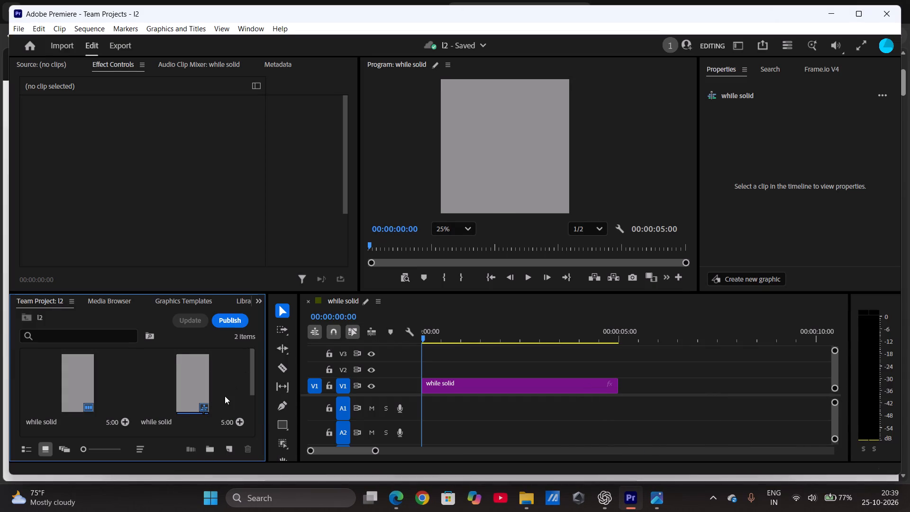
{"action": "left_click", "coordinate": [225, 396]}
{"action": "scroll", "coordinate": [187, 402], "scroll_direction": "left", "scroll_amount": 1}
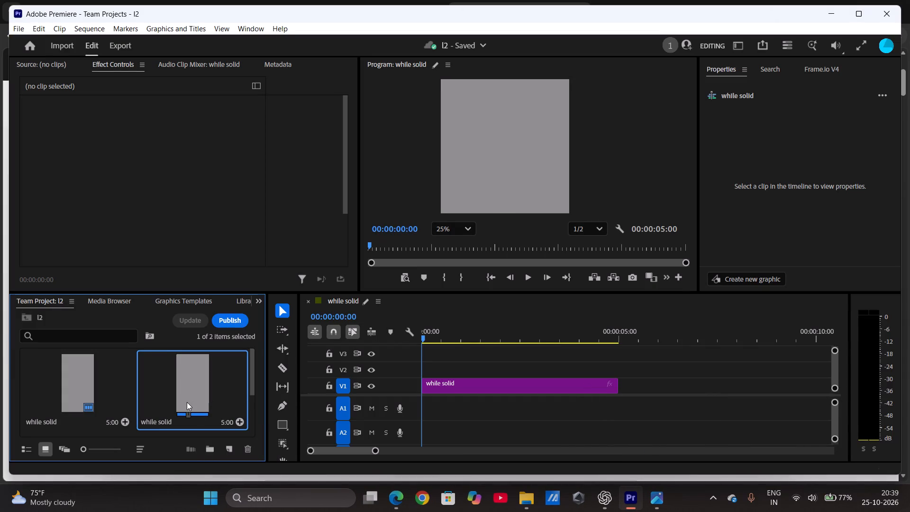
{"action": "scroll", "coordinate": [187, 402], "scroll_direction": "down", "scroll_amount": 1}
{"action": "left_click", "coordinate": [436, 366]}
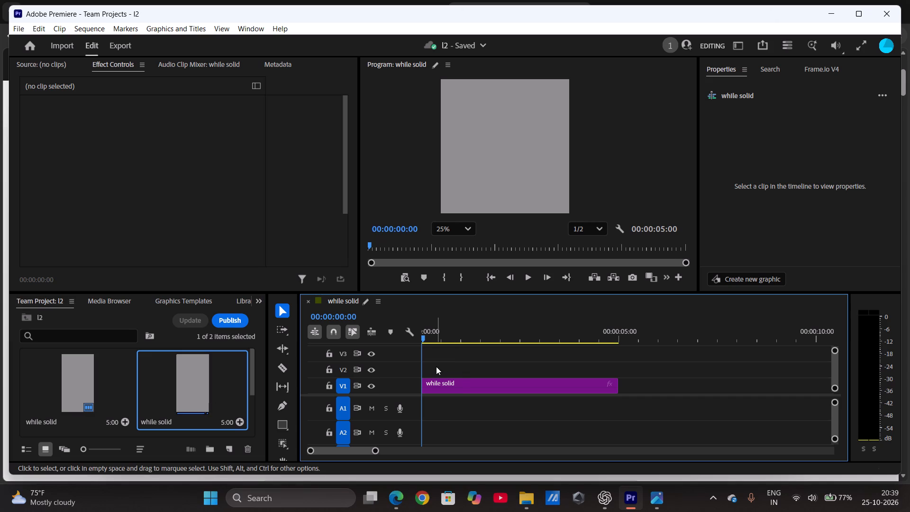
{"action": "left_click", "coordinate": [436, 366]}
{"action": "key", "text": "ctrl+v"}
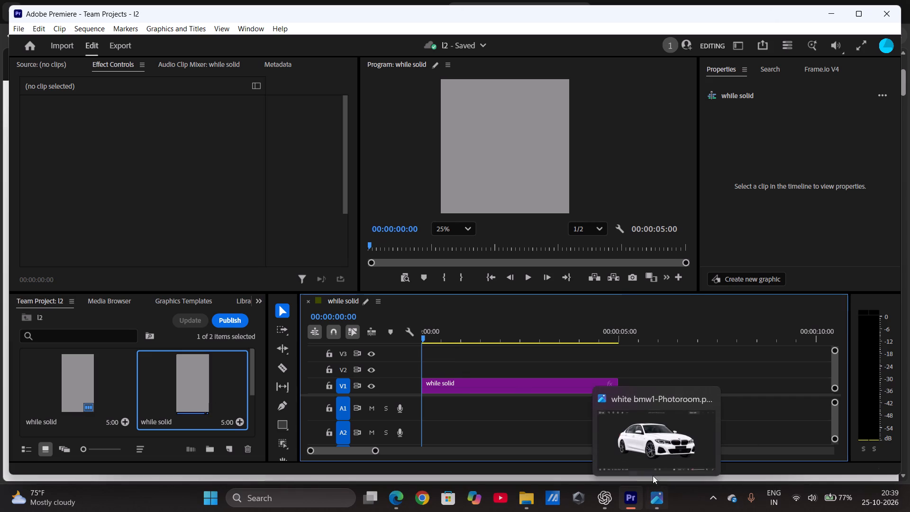
Bring white bmw1-Photoroom.png from Photos into Premiere, placing it on track V2 at the start of the sequence above the while solid clip.
{"action": "left_click", "coordinate": [646, 453]}
{"action": "left_click_drag", "start_coordinate": [602, 382], "coordinate": [679, 453]}
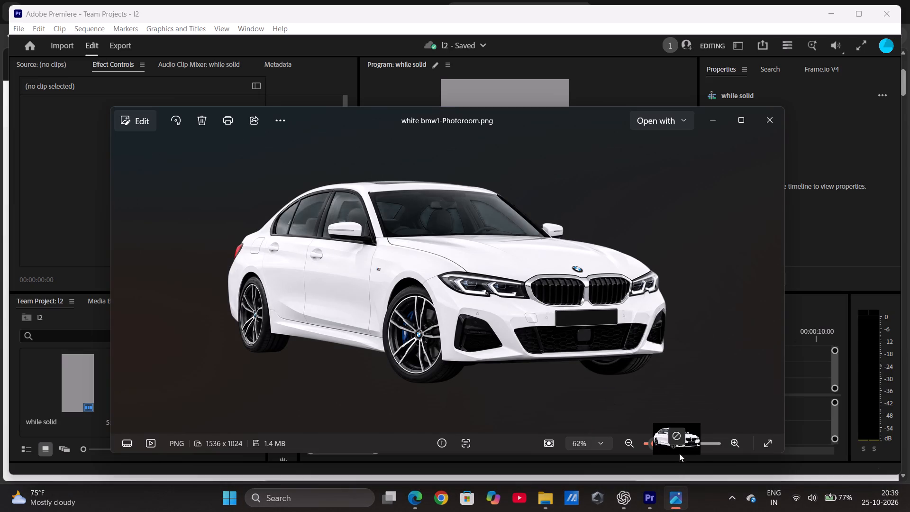
{"action": "left_click_drag", "start_coordinate": [679, 453], "coordinate": [650, 502]}
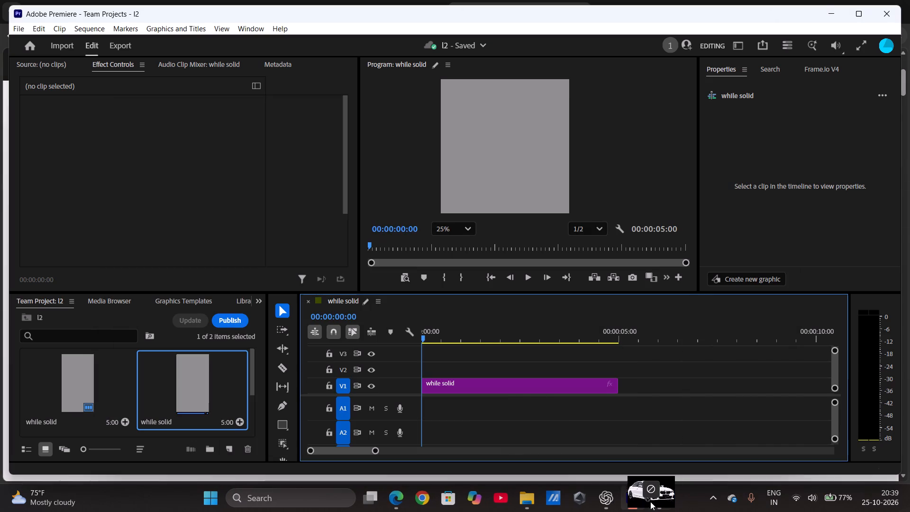
{"action": "left_click_drag", "start_coordinate": [650, 502], "coordinate": [463, 368]}
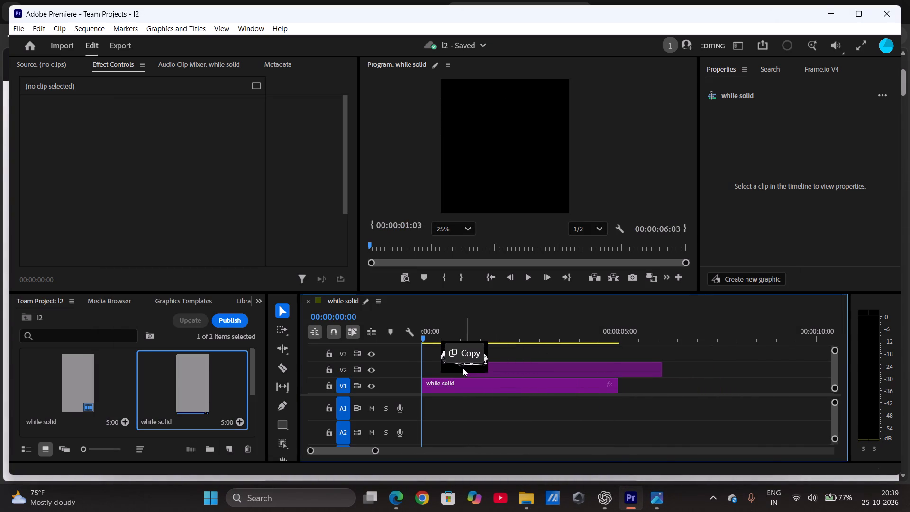
{"action": "left_click_drag", "start_coordinate": [463, 368], "coordinate": [424, 375]}
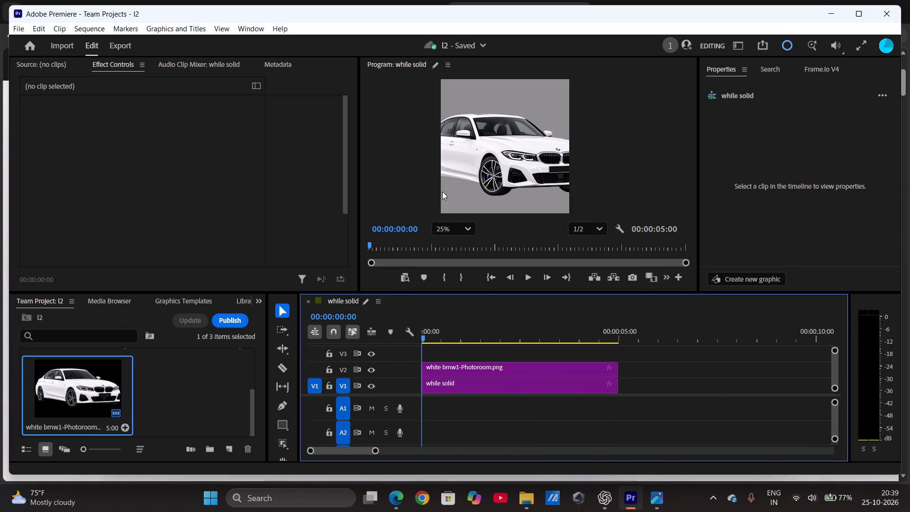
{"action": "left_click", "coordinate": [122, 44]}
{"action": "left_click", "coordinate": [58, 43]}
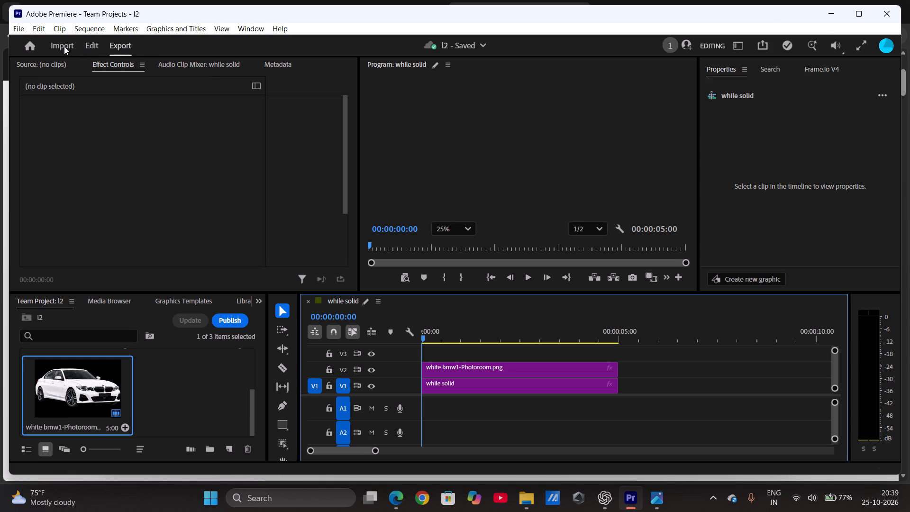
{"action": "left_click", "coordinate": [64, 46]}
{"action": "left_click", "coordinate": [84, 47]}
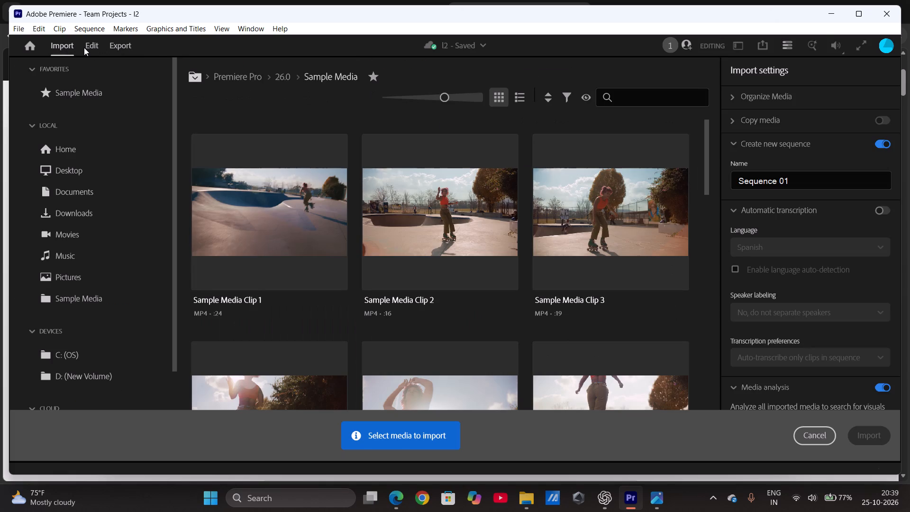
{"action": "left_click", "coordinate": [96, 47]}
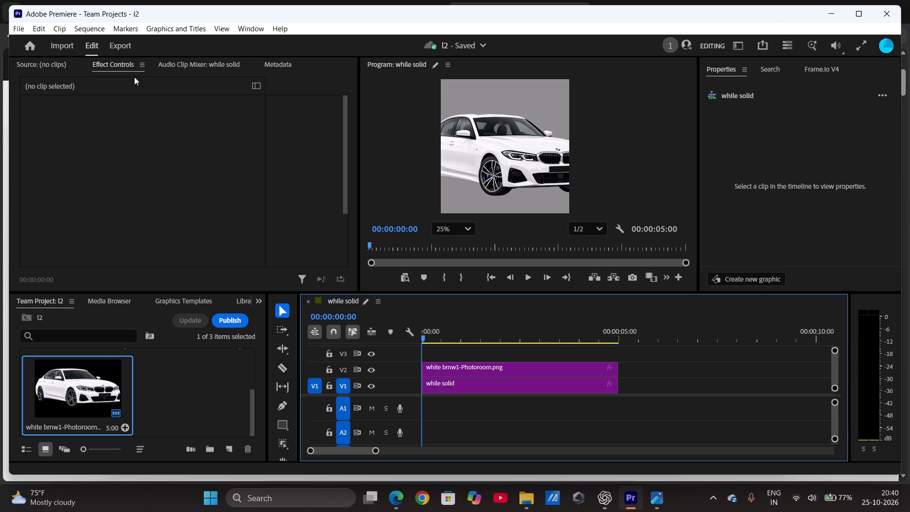
Show the effect controls for the white bmw1-Photoroom.png clip on V2 and set its Motion scale to 66.
{"action": "left_click", "coordinate": [121, 69]}
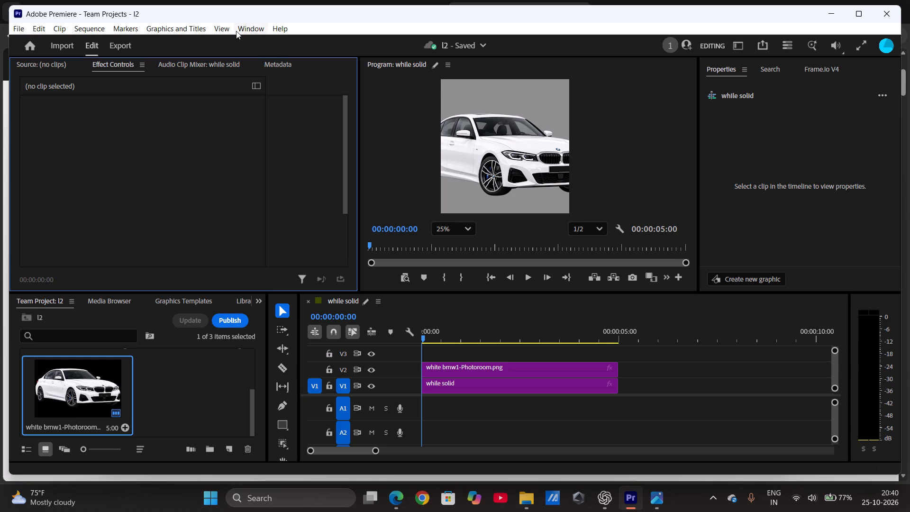
{"action": "left_click", "coordinate": [245, 28]}
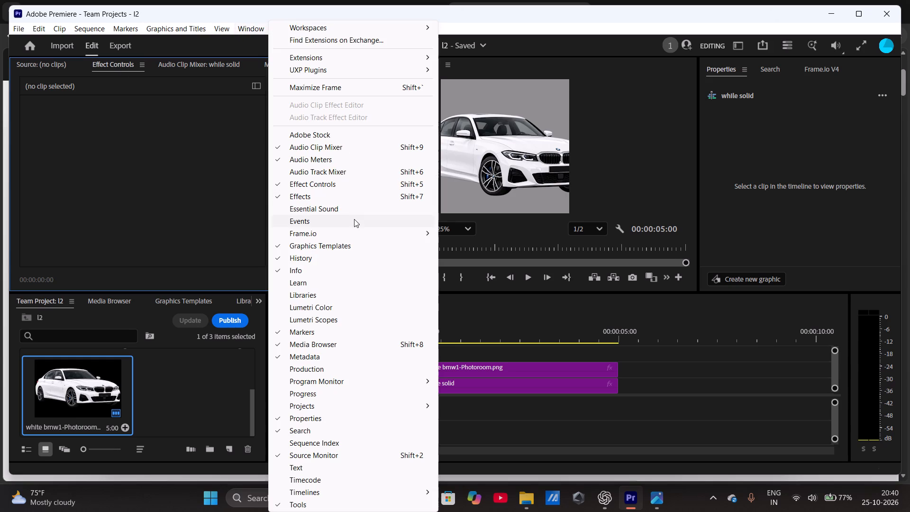
{"action": "left_click", "coordinate": [382, 188]}
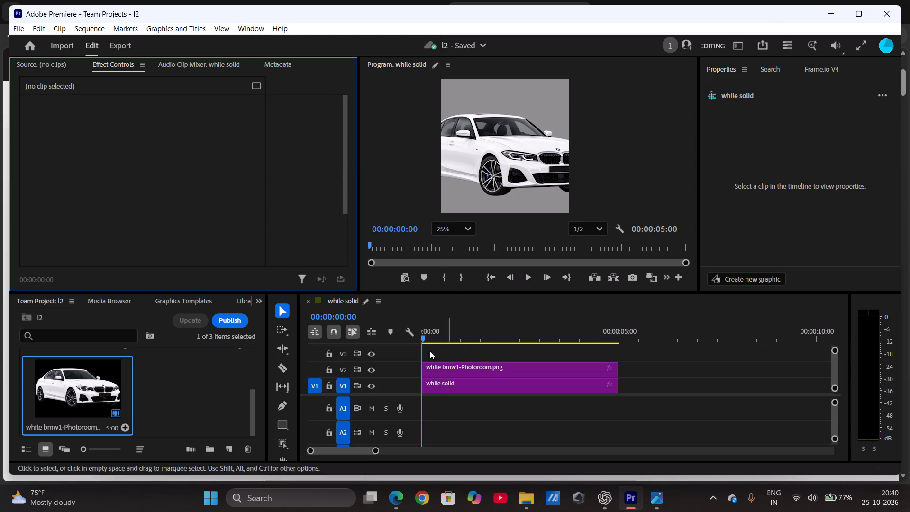
{"action": "left_click", "coordinate": [446, 369]}
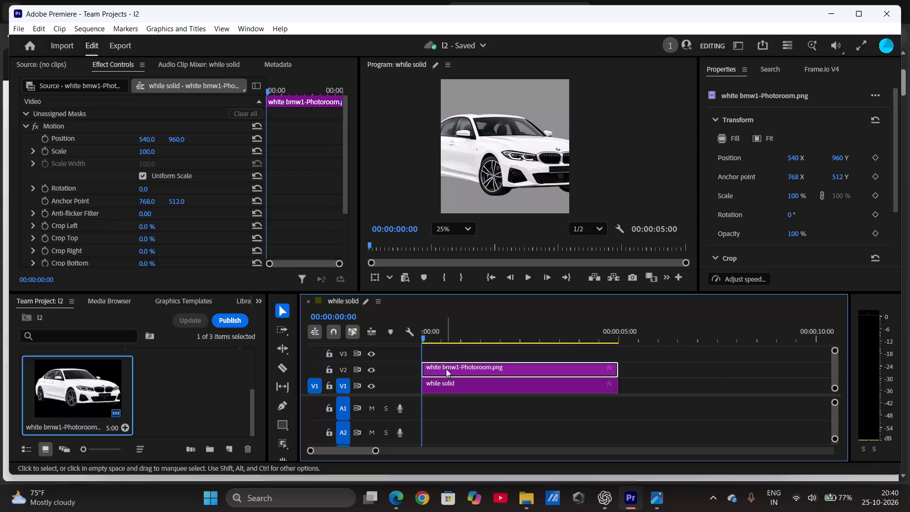
{"action": "left_click_drag", "start_coordinate": [147, 149], "coordinate": [146, 149]}
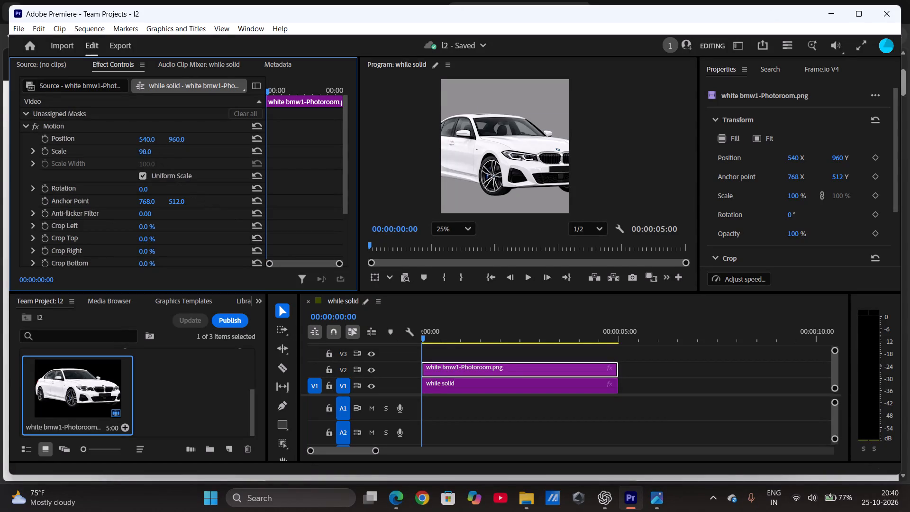
{"action": "left_click_drag", "start_coordinate": [146, 149], "coordinate": [127, 149]}
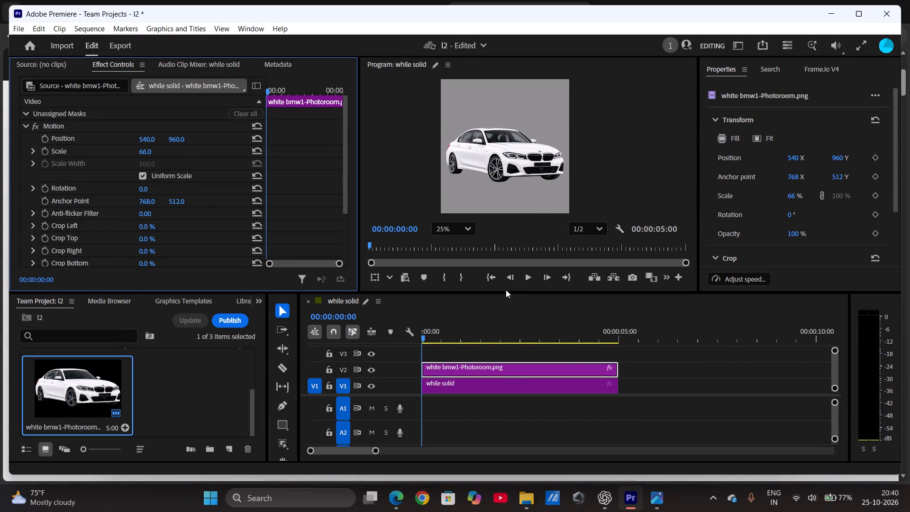
Play the while solid sequence through to its end to review the car over the grey background.
{"action": "left_click", "coordinate": [531, 280]}
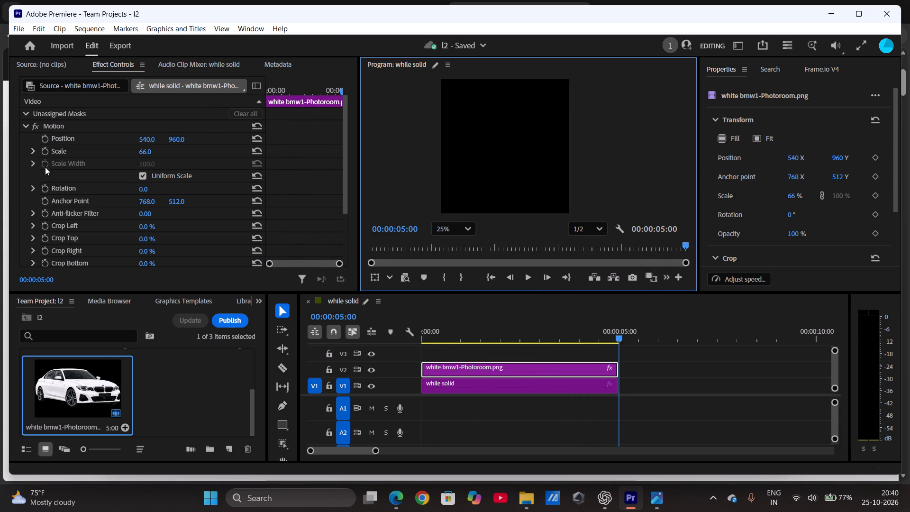
Find the Drop Shadow effect by searching "drop" in the effects and apply it to the white bmw1-Photoroom.png clip on V2.
{"action": "left_click", "coordinate": [25, 123]}
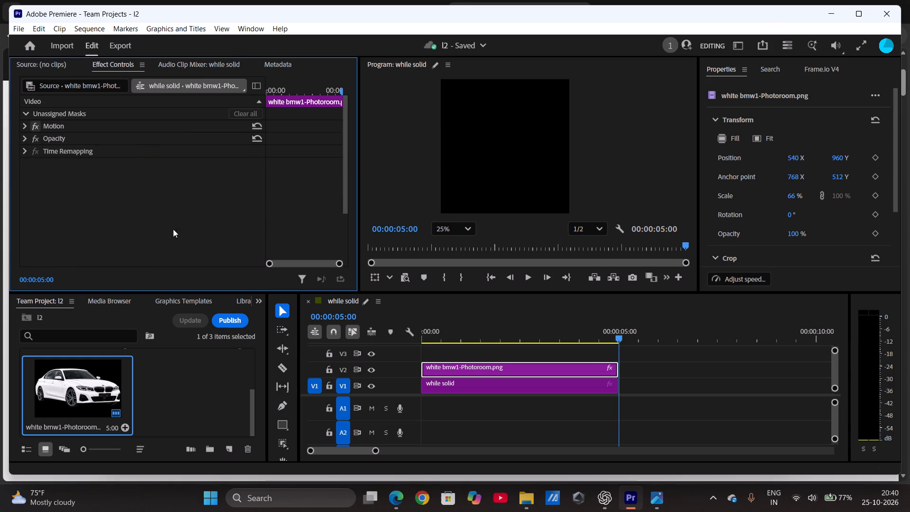
{"action": "left_click", "coordinate": [246, 32]}
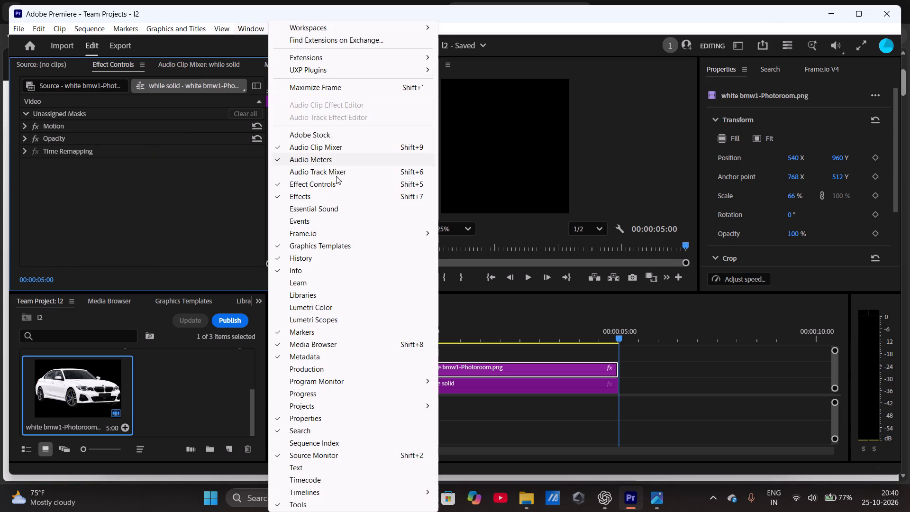
{"action": "left_click", "coordinate": [318, 198]}
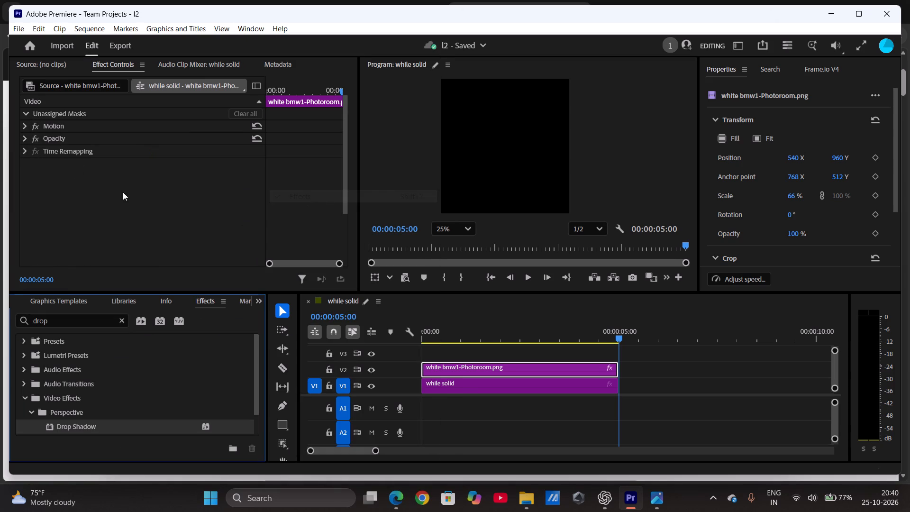
{"action": "left_click", "coordinate": [65, 322]}
{"action": "type", "text": "sho"}
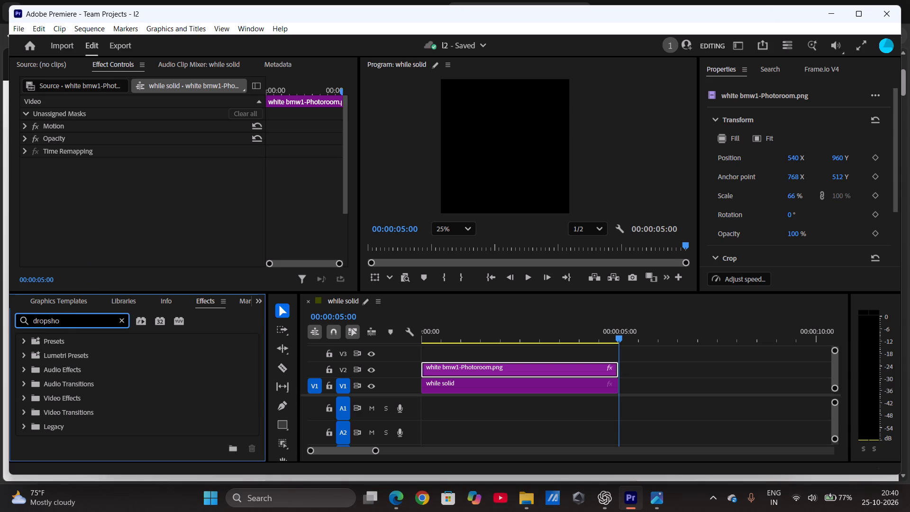
{"action": "left_click", "coordinate": [59, 396]}
{"action": "left_click", "coordinate": [122, 320]}
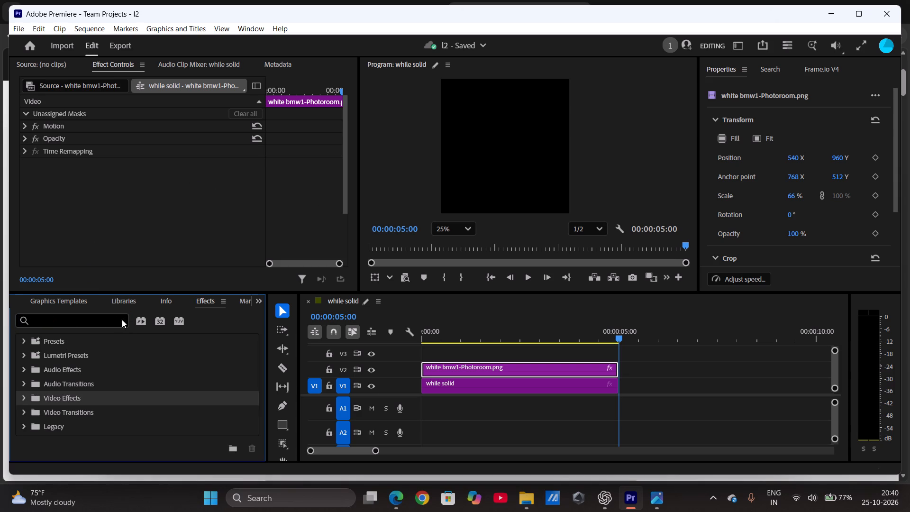
{"action": "left_click", "coordinate": [82, 326]}
{"action": "left_click", "coordinate": [68, 319]}
{"action": "type", "text": "drop"}
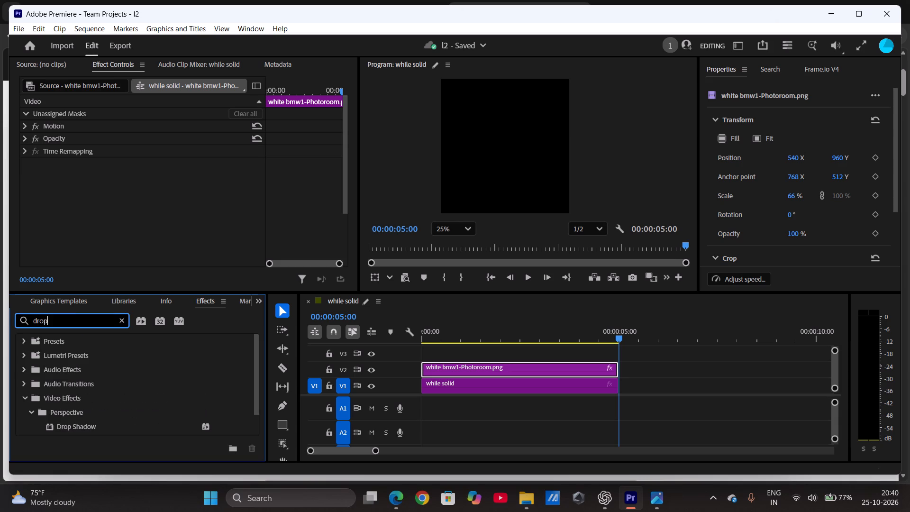
{"action": "left_click", "coordinate": [74, 425]}
{"action": "left_click", "coordinate": [74, 425]}
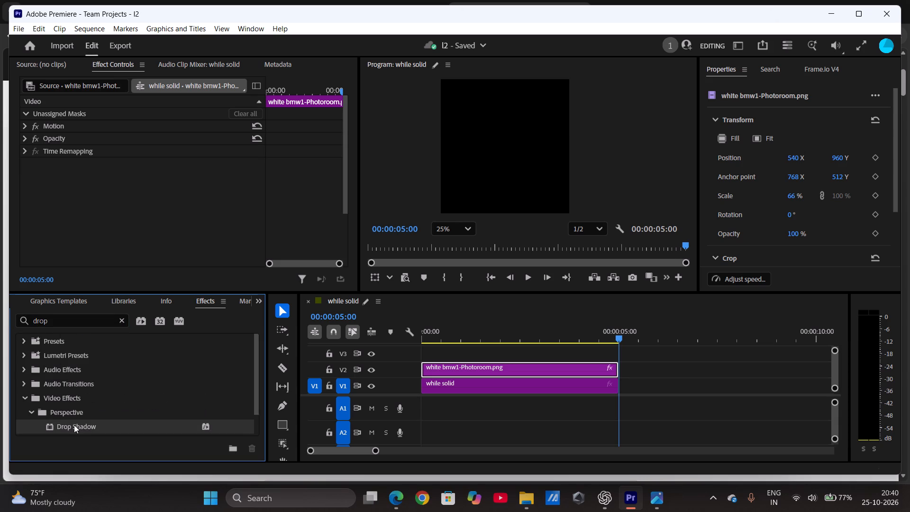
{"action": "left_click_drag", "start_coordinate": [129, 428], "coordinate": [104, 182]}
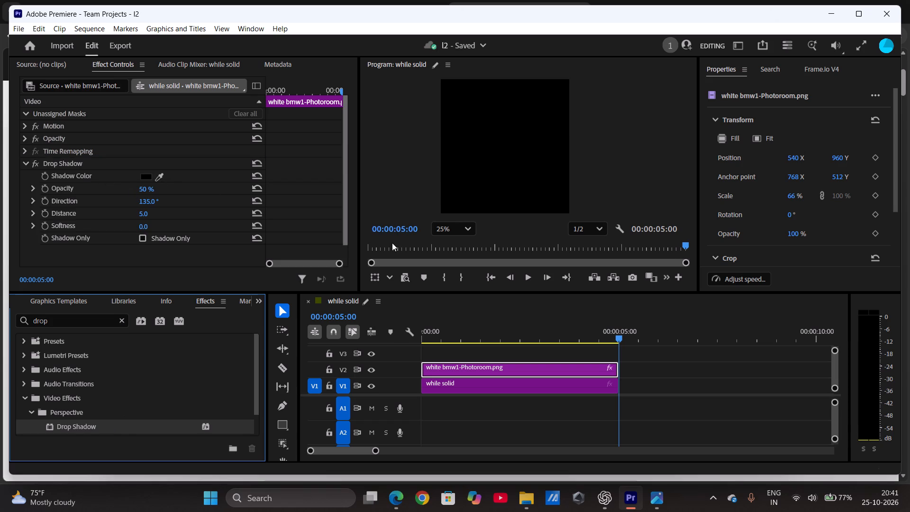
Set the car clip's Drop Shadow opacity to 100% and its direction to 119°, working from the start of the sequence.
{"action": "left_click", "coordinate": [492, 278]}
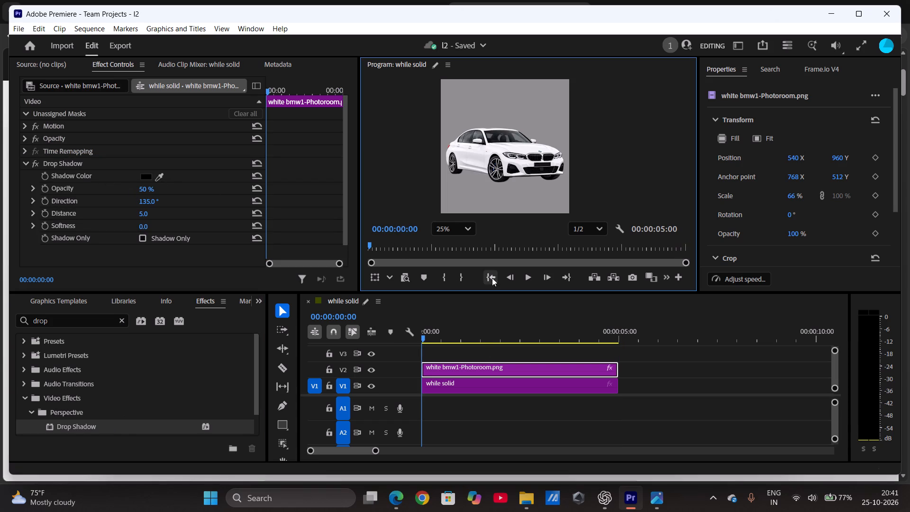
{"action": "left_click", "coordinate": [465, 225]}
{"action": "left_click", "coordinate": [456, 245]}
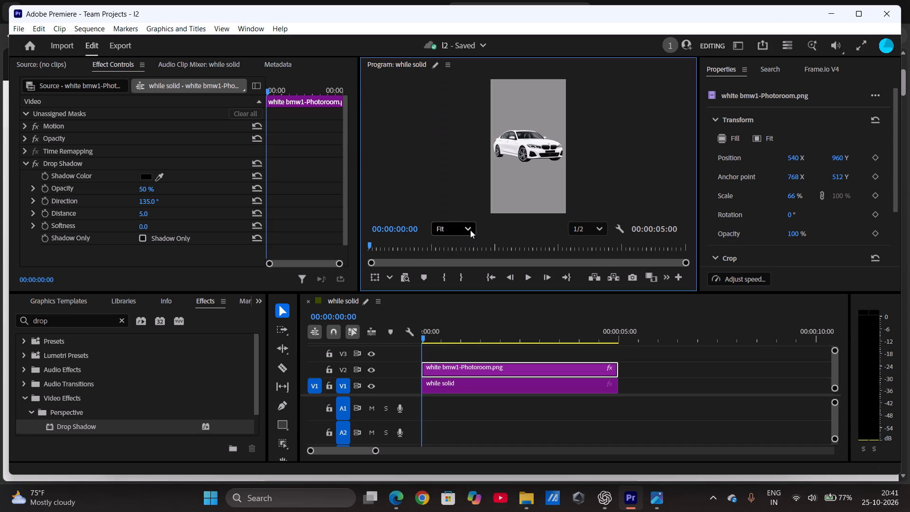
{"action": "left_click", "coordinate": [470, 230]}
{"action": "left_click", "coordinate": [458, 265]}
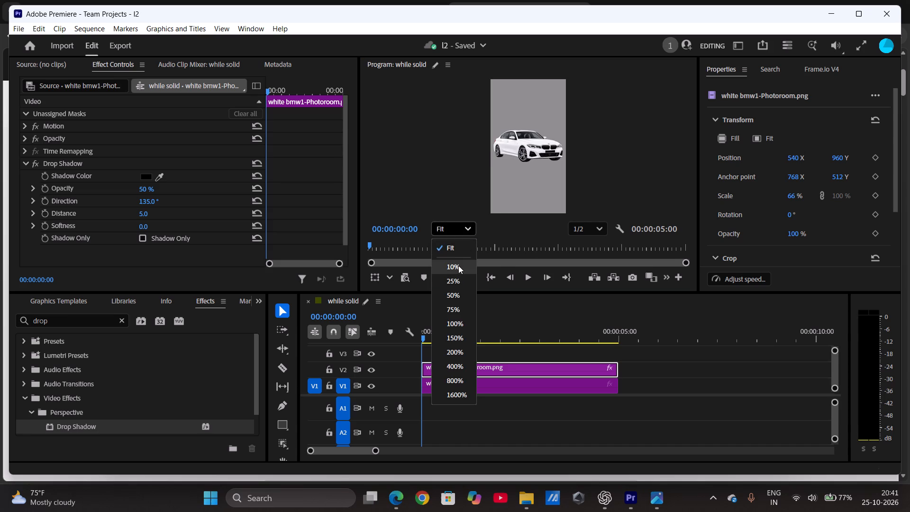
{"action": "left_click", "coordinate": [461, 230]}
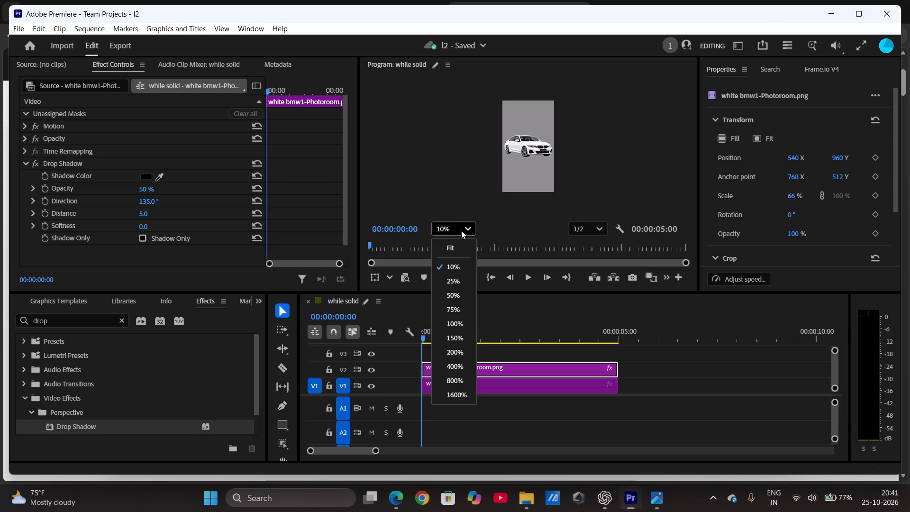
{"action": "left_click", "coordinate": [464, 347]}
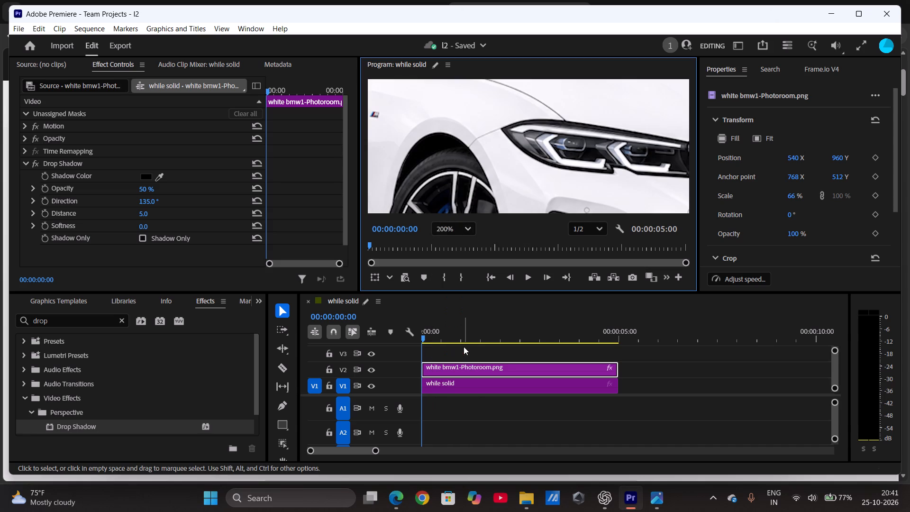
{"action": "left_click", "coordinate": [453, 227]}
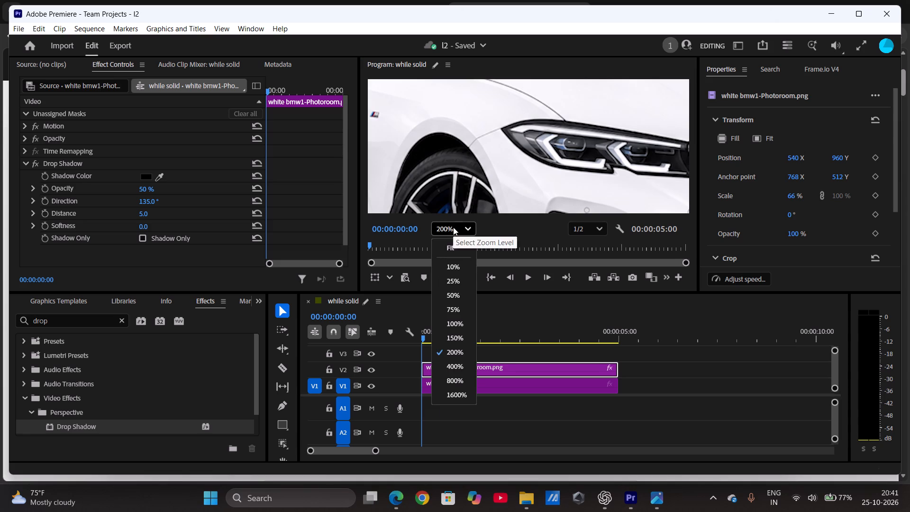
{"action": "left_click", "coordinate": [452, 293]}
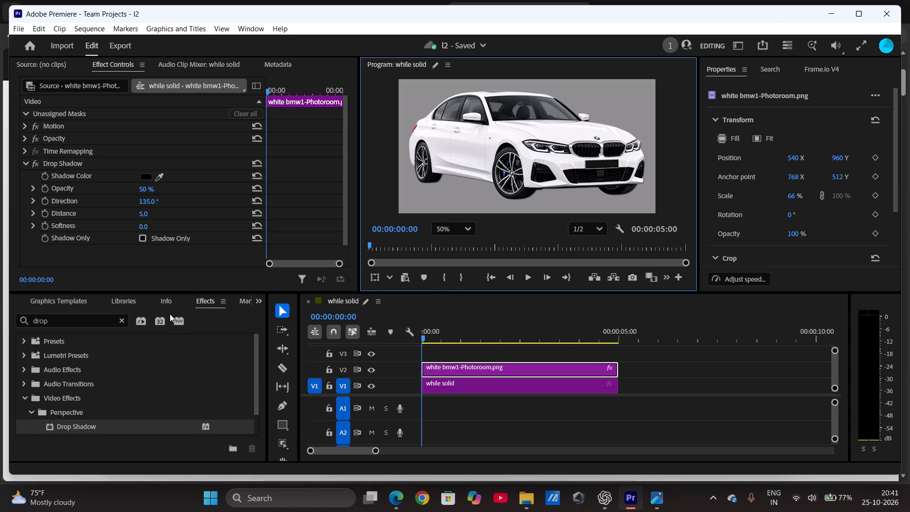
{"action": "left_click_drag", "start_coordinate": [144, 189], "coordinate": [146, 188]}
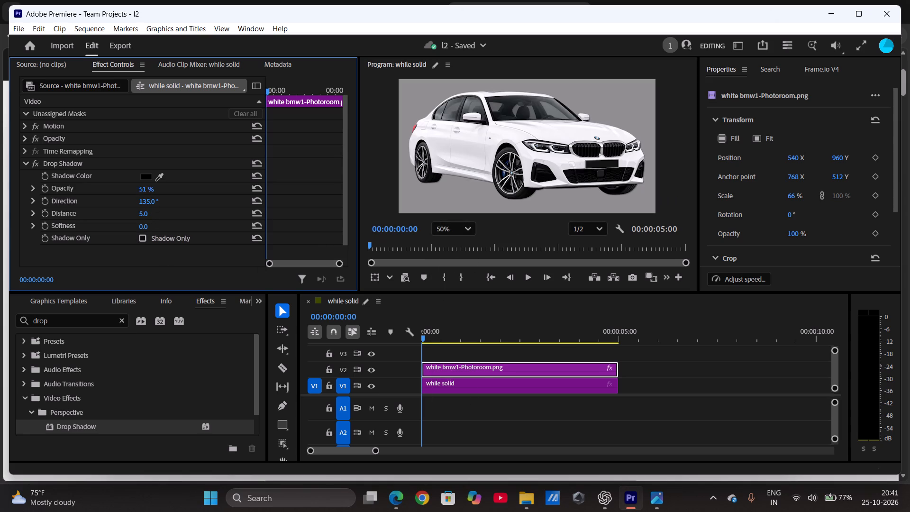
{"action": "left_click_drag", "start_coordinate": [146, 188], "coordinate": [253, 197]}
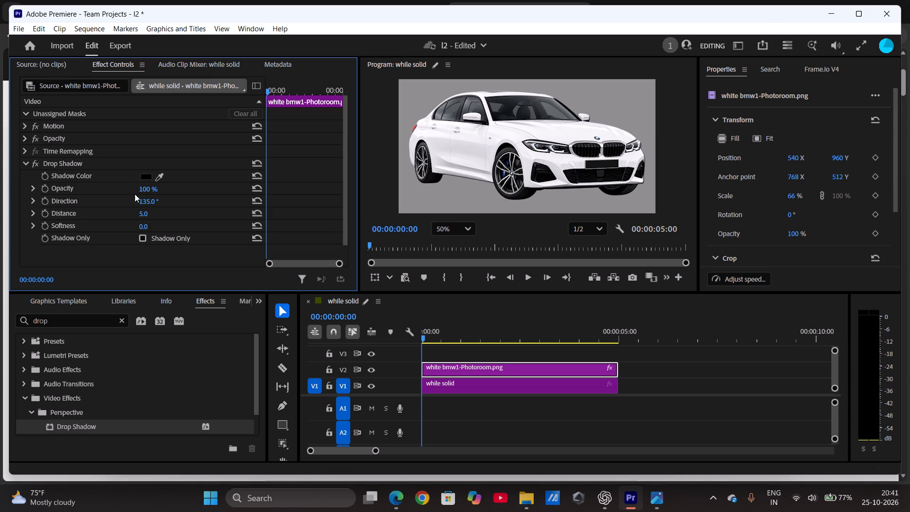
{"action": "left_click_drag", "start_coordinate": [151, 201], "coordinate": [129, 205]}
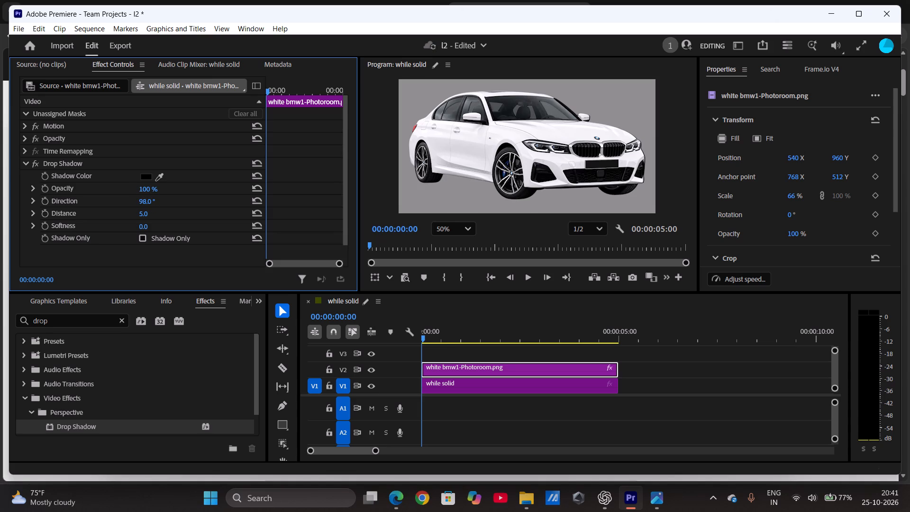
{"action": "left_click_drag", "start_coordinate": [129, 205], "coordinate": [140, 205]}
{"action": "left_click_drag", "start_coordinate": [140, 205], "coordinate": [142, 205]}
Increase the Drop Shadow distance on the white bmw1-Photoroom.png clip to 34.
{"action": "left_click_drag", "start_coordinate": [140, 210], "coordinate": [151, 212]}
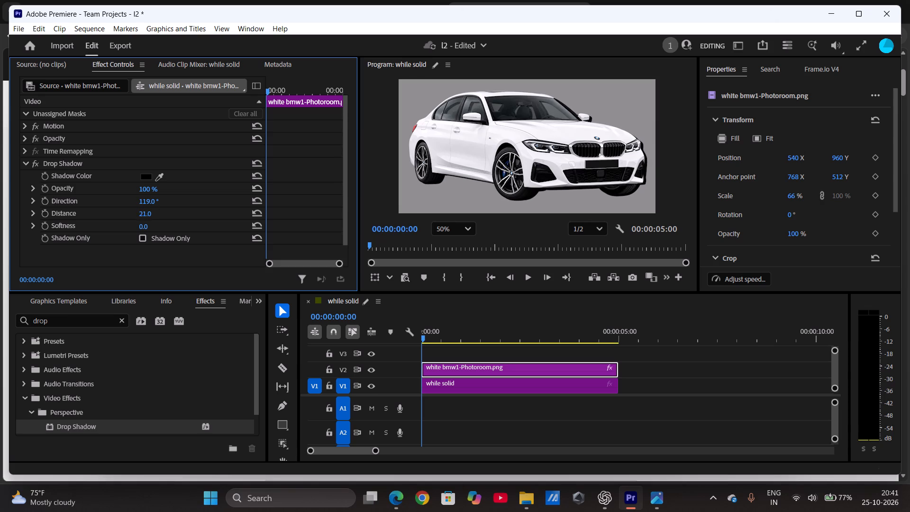
{"action": "left_click_drag", "start_coordinate": [151, 212], "coordinate": [154, 212]}
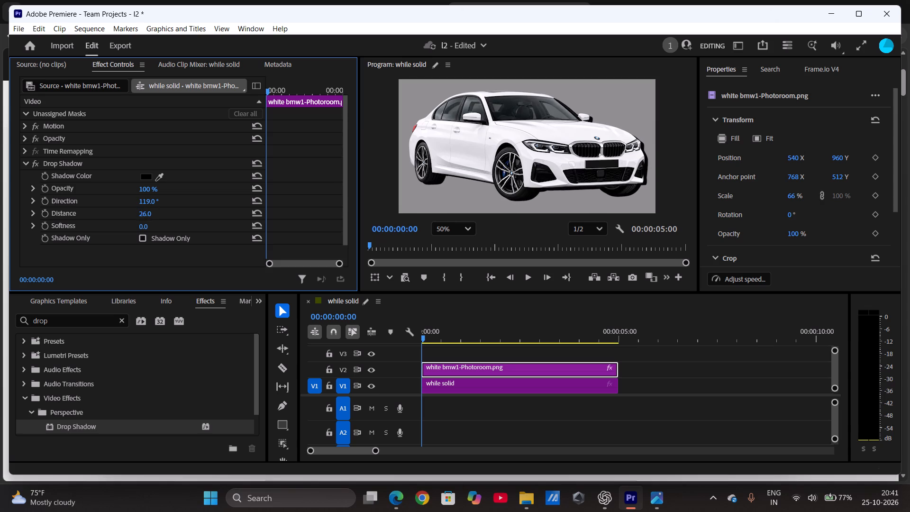
{"action": "left_click_drag", "start_coordinate": [154, 212], "coordinate": [152, 213]}
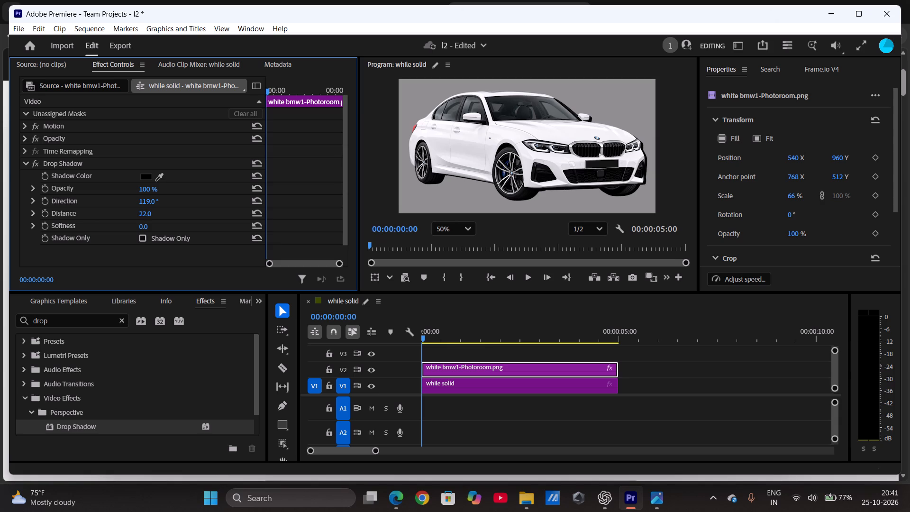
{"action": "left_click_drag", "start_coordinate": [152, 213], "coordinate": [156, 219]}
{"action": "left_click_drag", "start_coordinate": [156, 219], "coordinate": [157, 219]}
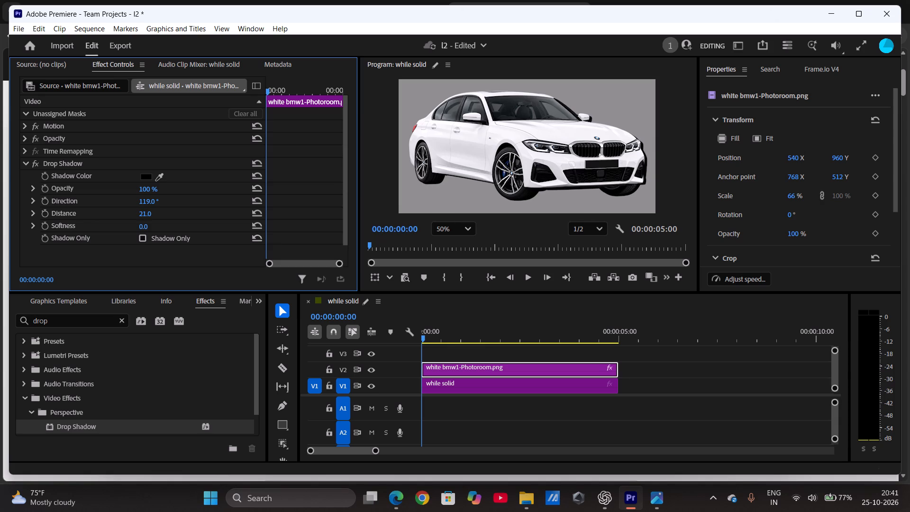
{"action": "left_click_drag", "start_coordinate": [157, 219], "coordinate": [172, 223]}
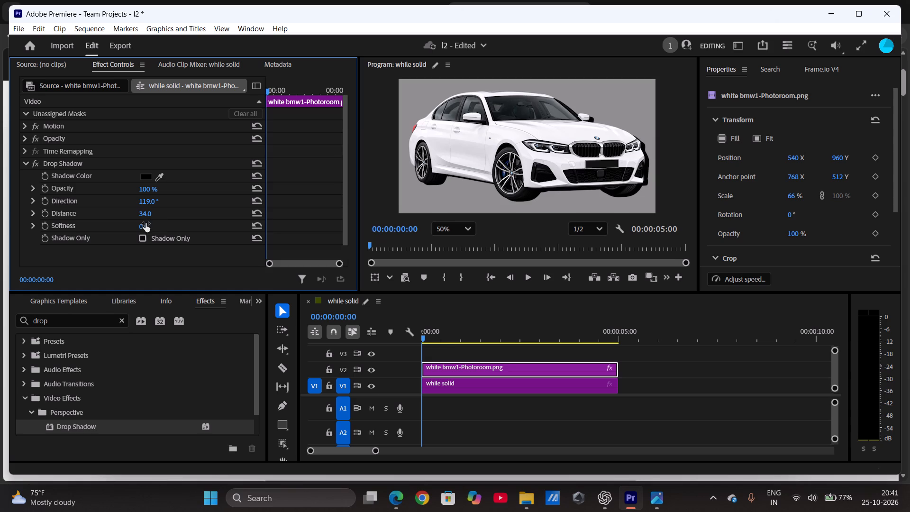
Soften the car's drop shadow by setting its Softness to 36.
{"action": "left_click_drag", "start_coordinate": [144, 224], "coordinate": [149, 227]}
{"action": "left_click_drag", "start_coordinate": [149, 227], "coordinate": [163, 229]}
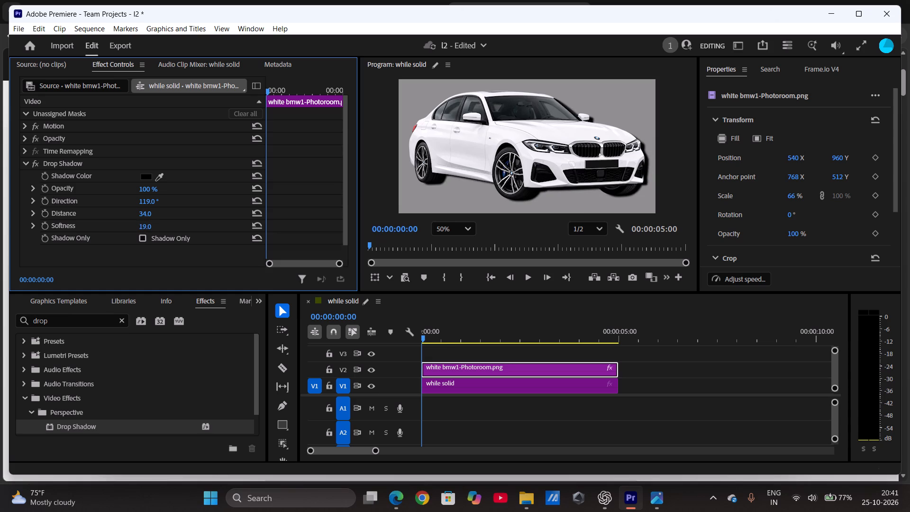
{"action": "left_click_drag", "start_coordinate": [163, 229], "coordinate": [186, 233]}
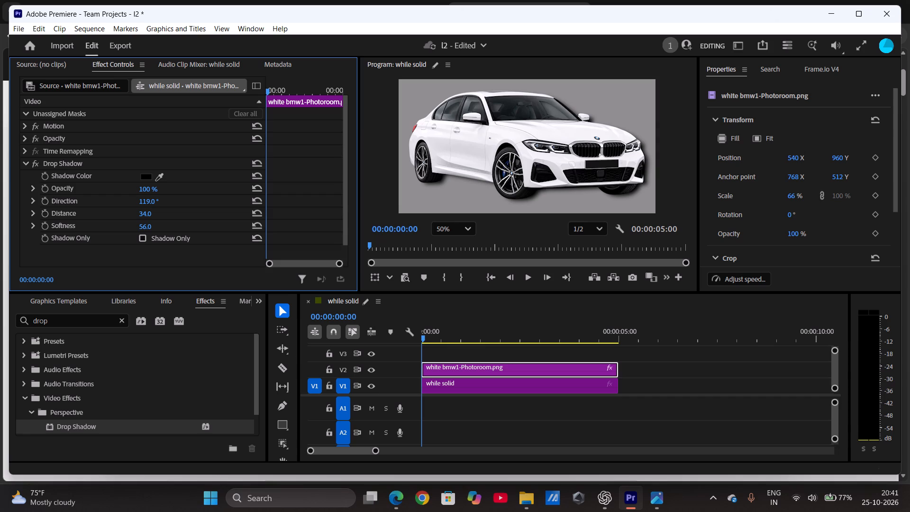
{"action": "left_click_drag", "start_coordinate": [186, 233], "coordinate": [174, 233]}
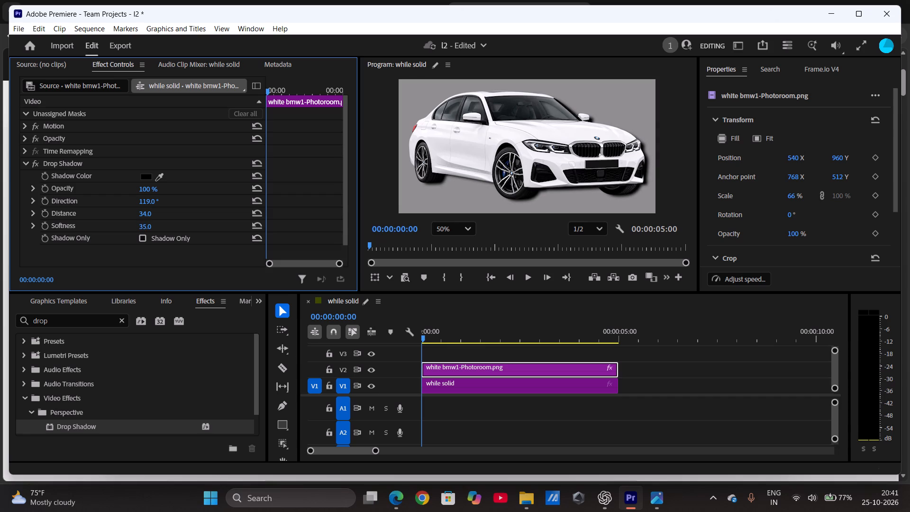
{"action": "left_click_drag", "start_coordinate": [174, 233], "coordinate": [175, 233]}
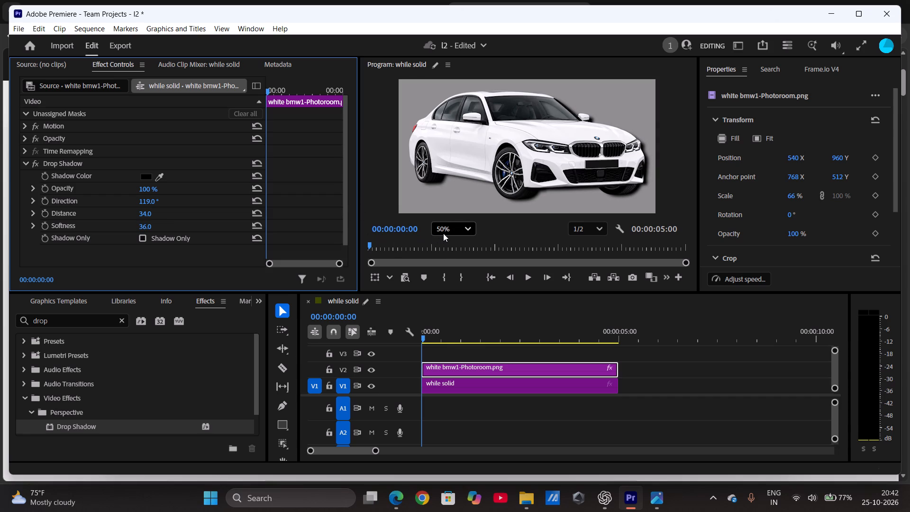
{"action": "left_click", "coordinate": [443, 233]}
{"action": "left_click", "coordinate": [448, 248]}
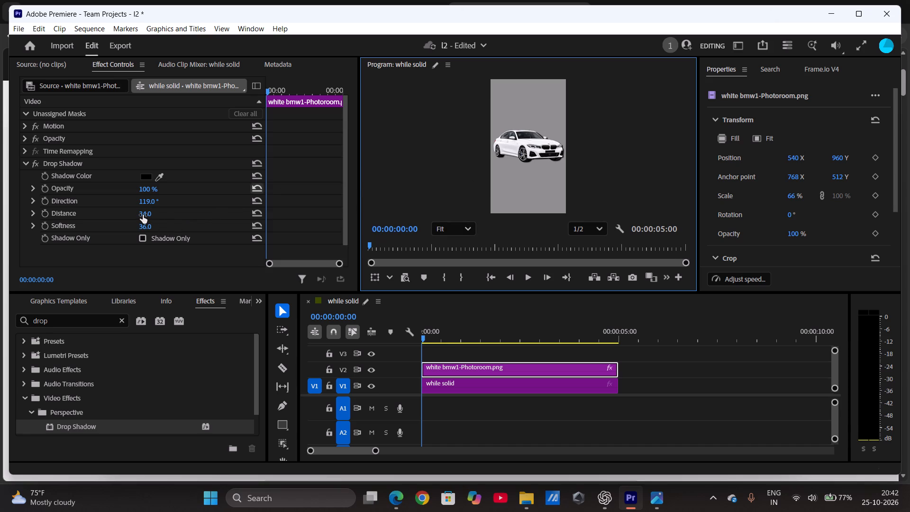
Increase the car clip's Drop Shadow distance to 48 and its softness to 44.
{"action": "left_click_drag", "start_coordinate": [143, 215], "coordinate": [147, 214]}
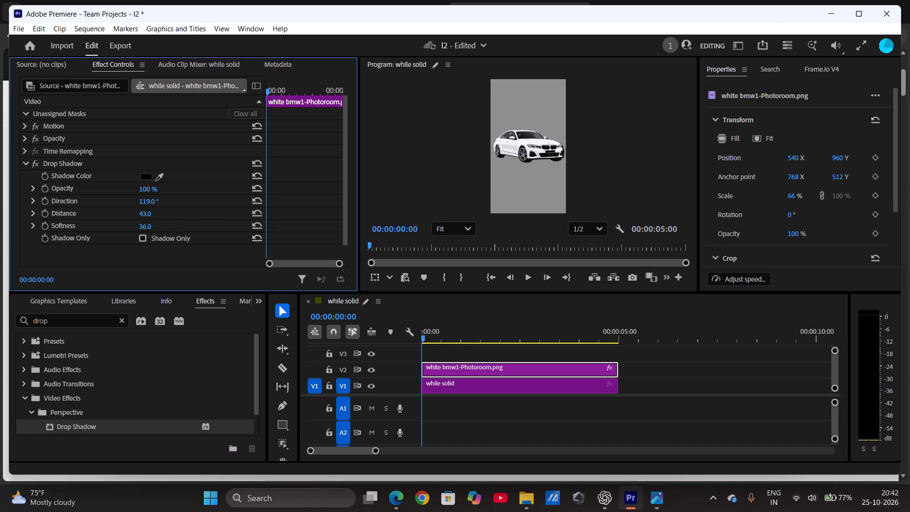
{"action": "left_click_drag", "start_coordinate": [147, 214], "coordinate": [155, 217]}
{"action": "left_click_drag", "start_coordinate": [155, 217], "coordinate": [155, 217]}
{"action": "left_click_drag", "start_coordinate": [146, 226], "coordinate": [150, 226]}
{"action": "left_click_drag", "start_coordinate": [150, 226], "coordinate": [154, 229]}
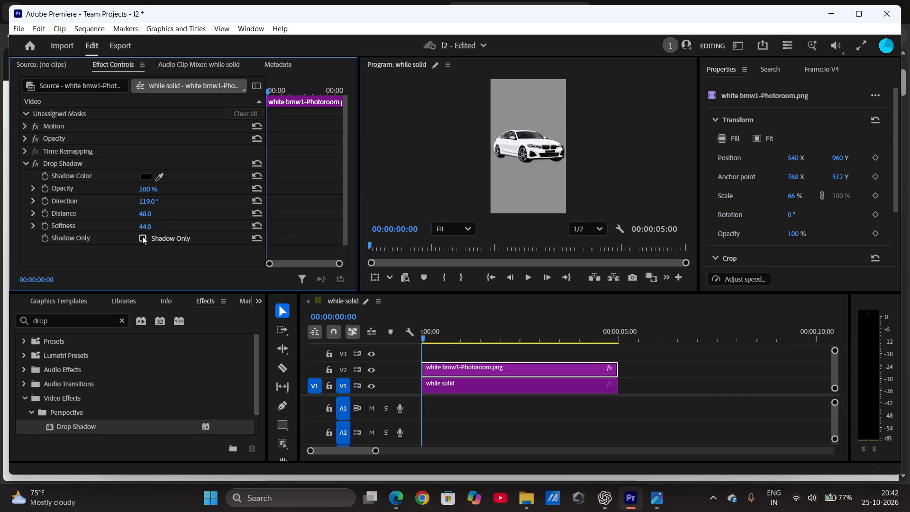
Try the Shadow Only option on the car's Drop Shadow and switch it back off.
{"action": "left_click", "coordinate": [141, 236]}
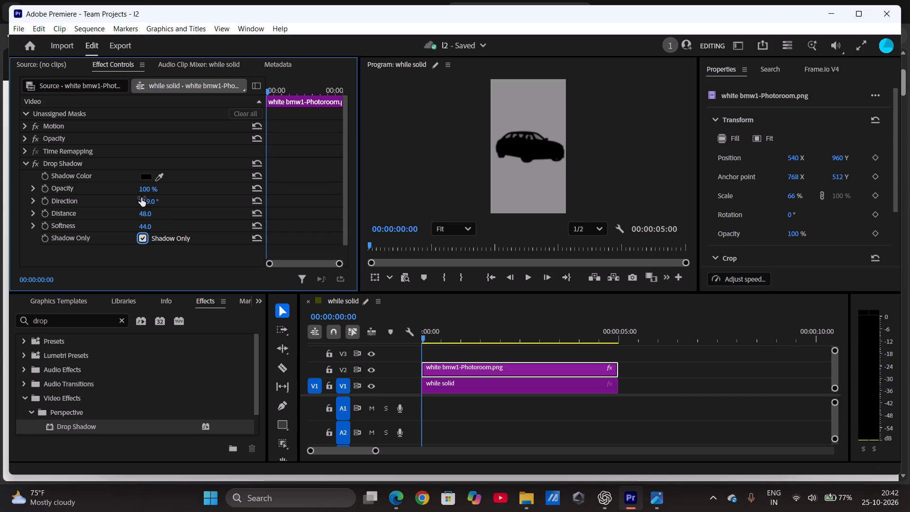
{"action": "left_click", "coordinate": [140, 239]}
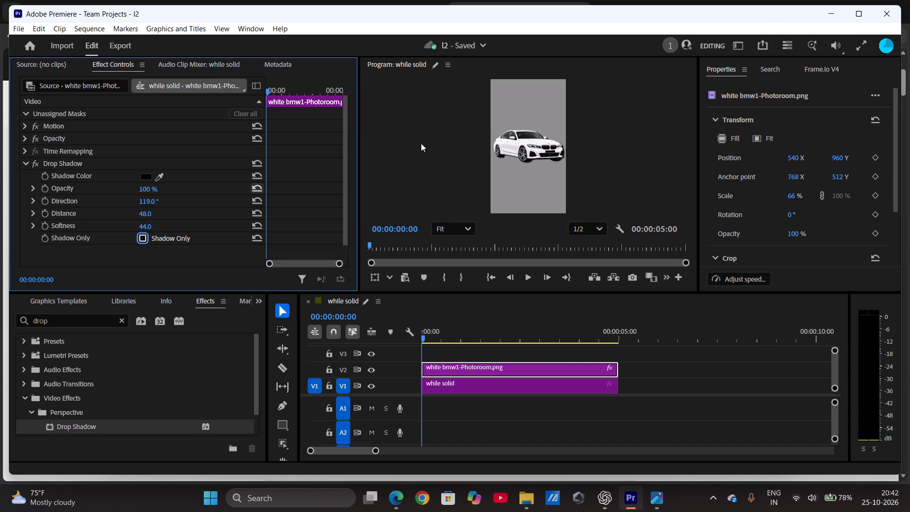
Sweep the car's Drop Shadow direction up to a full turn and bring it back to 125°.
{"action": "left_click", "coordinate": [461, 235]}
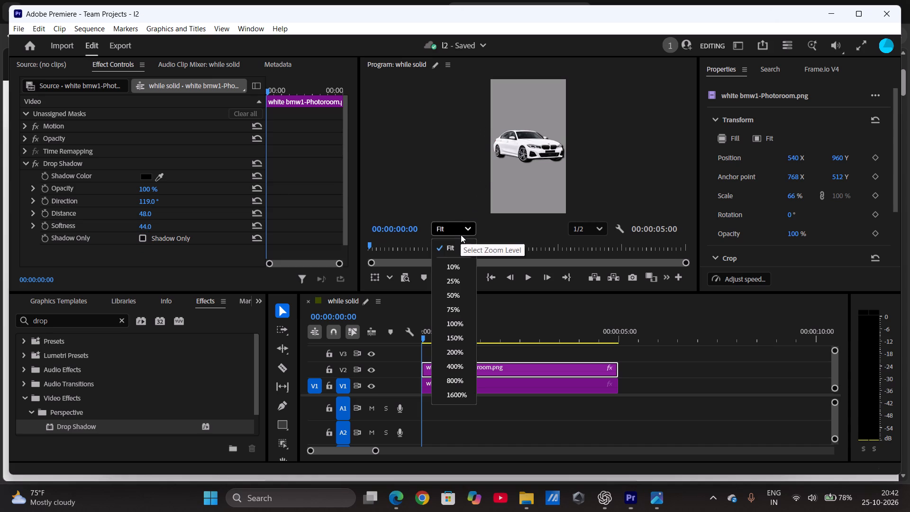
{"action": "left_click", "coordinate": [456, 299]}
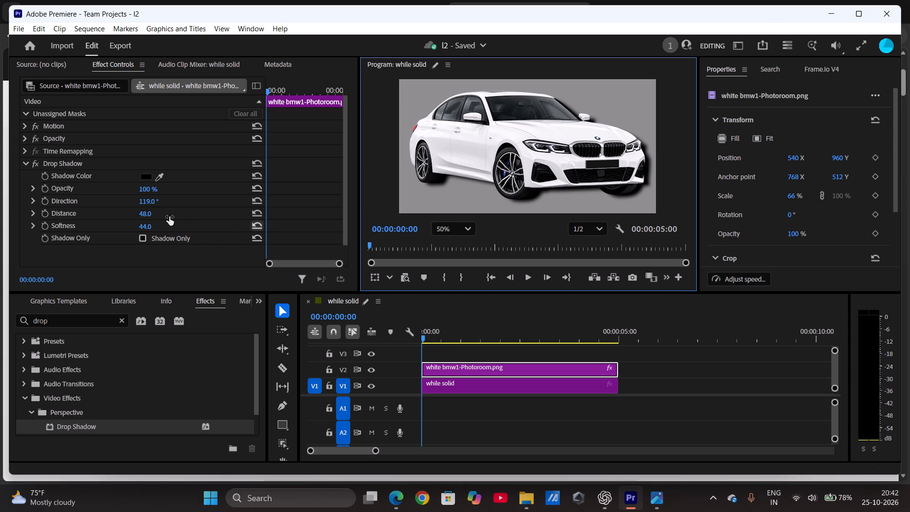
{"action": "left_click_drag", "start_coordinate": [150, 201], "coordinate": [145, 204]}
{"action": "left_click_drag", "start_coordinate": [148, 205], "coordinate": [148, 205]}
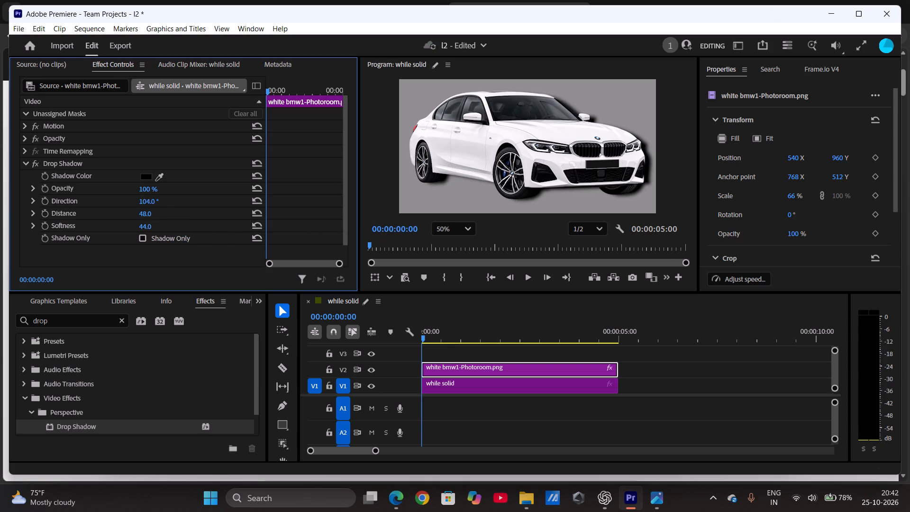
{"action": "left_click_drag", "start_coordinate": [148, 205], "coordinate": [148, 206]}
{"action": "left_click_drag", "start_coordinate": [148, 206], "coordinate": [159, 207]}
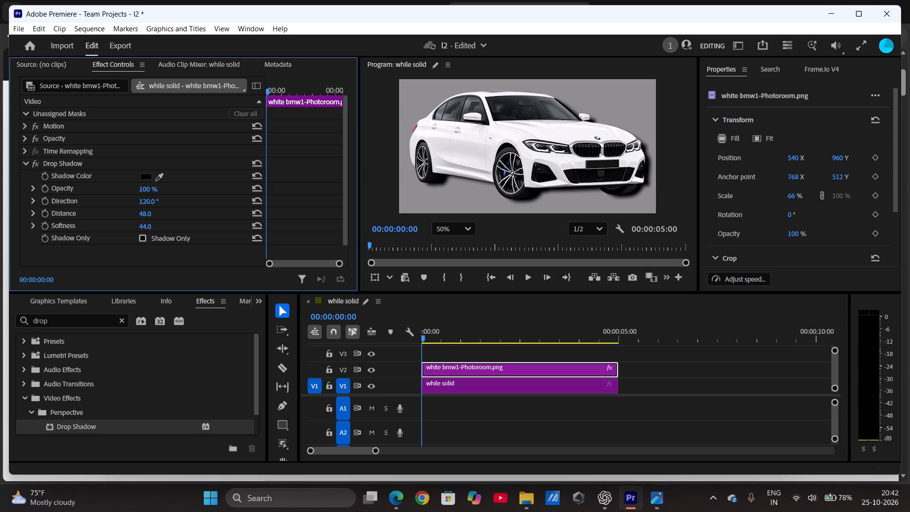
{"action": "left_click_drag", "start_coordinate": [159, 207], "coordinate": [164, 205]}
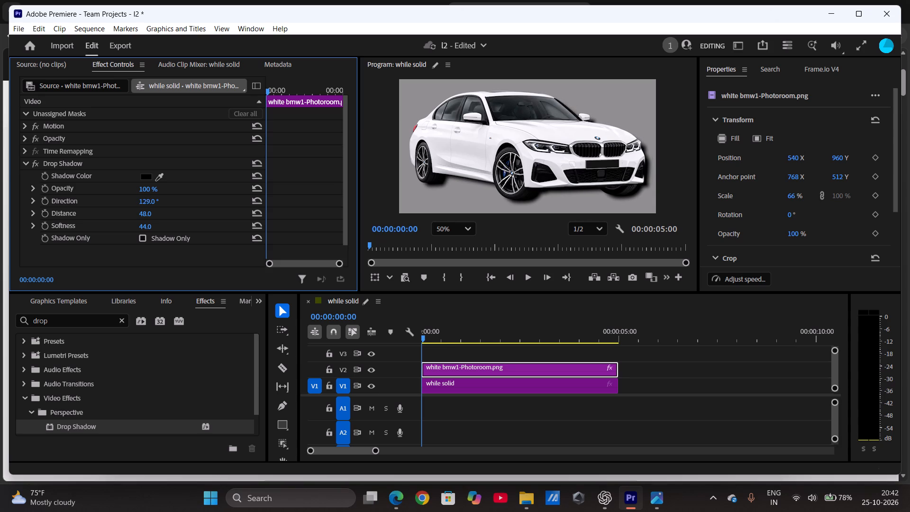
{"action": "left_click_drag", "start_coordinate": [164, 205], "coordinate": [168, 210]}
{"action": "left_click_drag", "start_coordinate": [168, 210], "coordinate": [183, 205]}
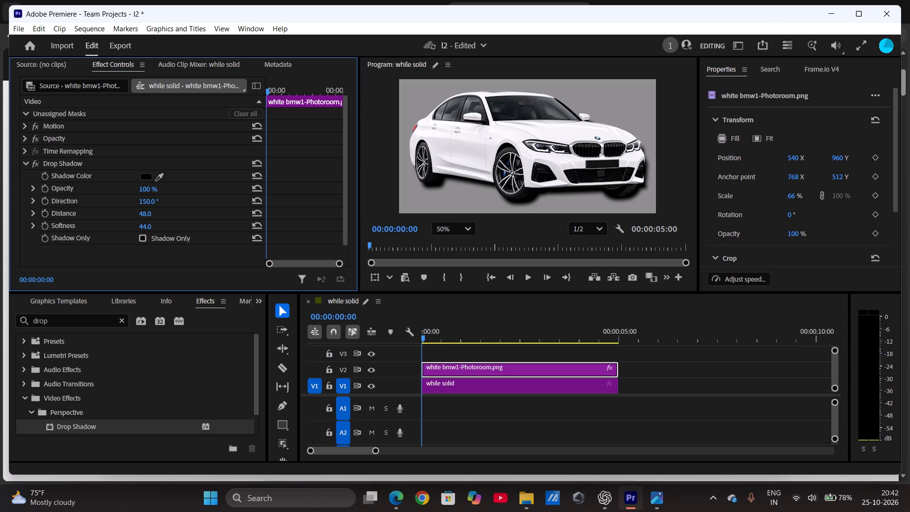
{"action": "left_click_drag", "start_coordinate": [183, 205], "coordinate": [183, 204]}
{"action": "left_click_drag", "start_coordinate": [183, 204], "coordinate": [167, 187]}
{"action": "left_click_drag", "start_coordinate": [167, 187], "coordinate": [182, 191]}
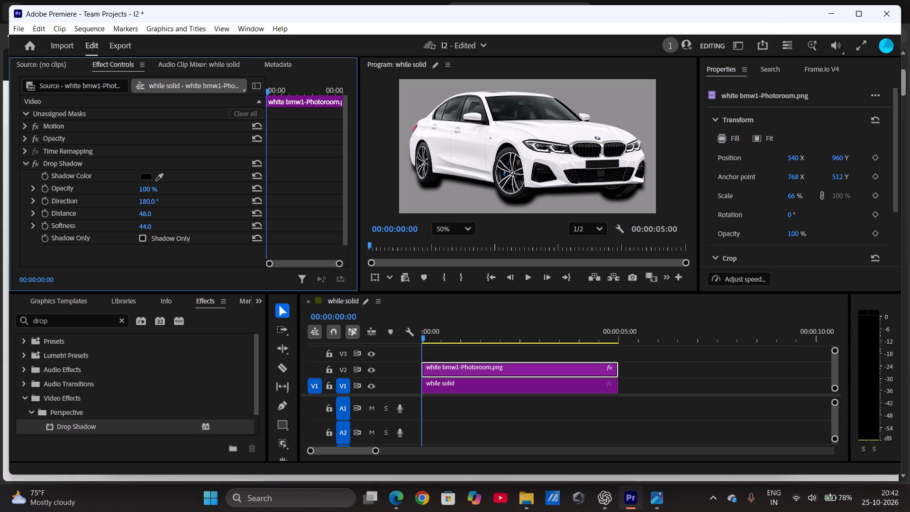
{"action": "left_click_drag", "start_coordinate": [182, 191], "coordinate": [177, 183]}
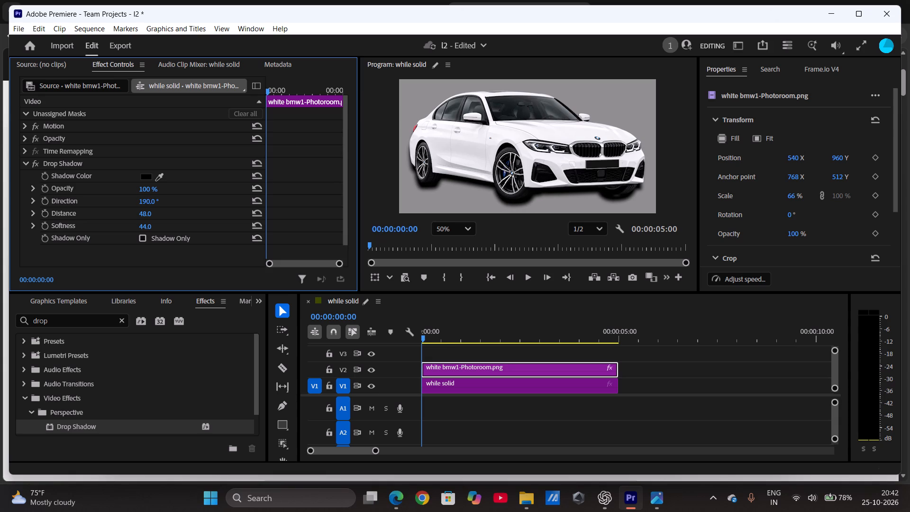
{"action": "left_click_drag", "start_coordinate": [177, 183], "coordinate": [211, 183]}
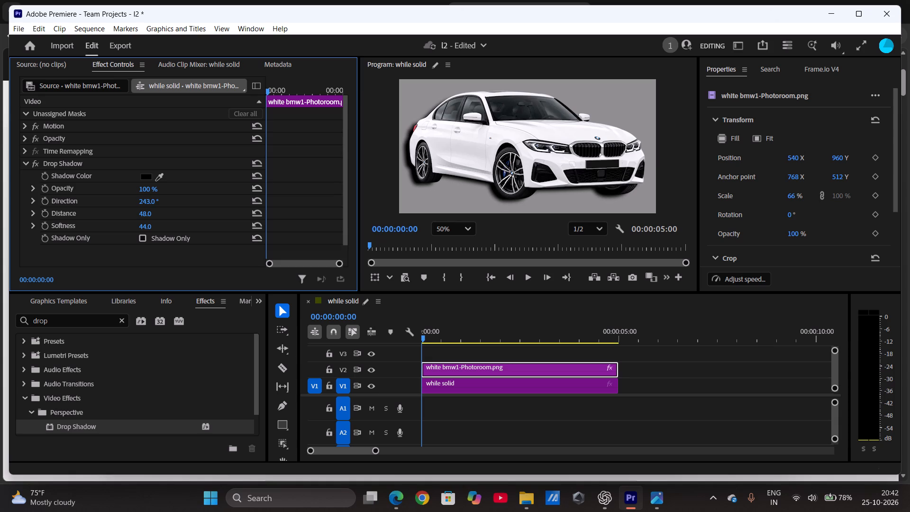
{"action": "left_click_drag", "start_coordinate": [211, 183], "coordinate": [207, 183]}
{"action": "left_click_drag", "start_coordinate": [207, 183], "coordinate": [229, 191]}
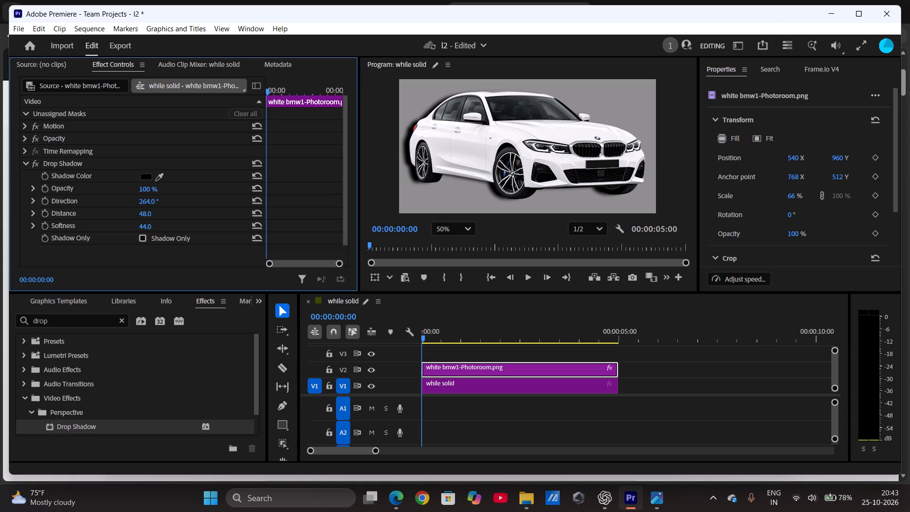
{"action": "left_click_drag", "start_coordinate": [229, 191], "coordinate": [217, 160]}
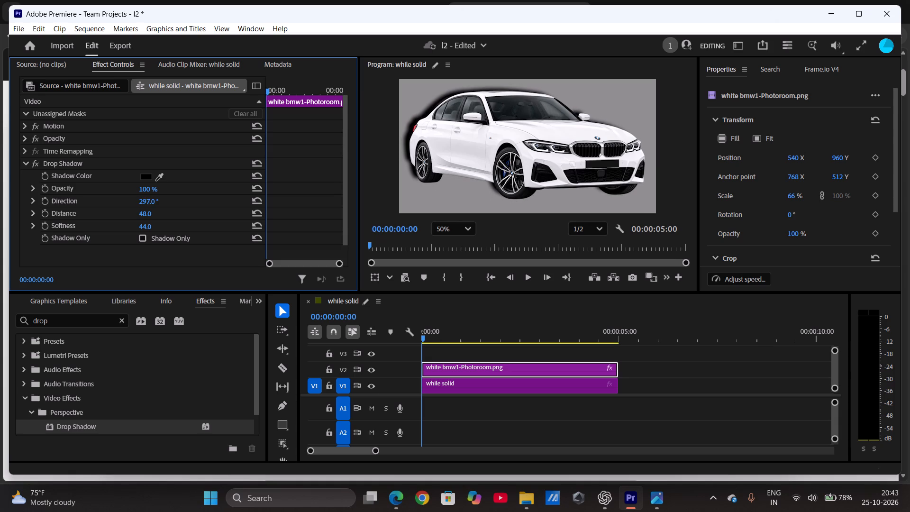
{"action": "left_click_drag", "start_coordinate": [217, 160], "coordinate": [301, 179]}
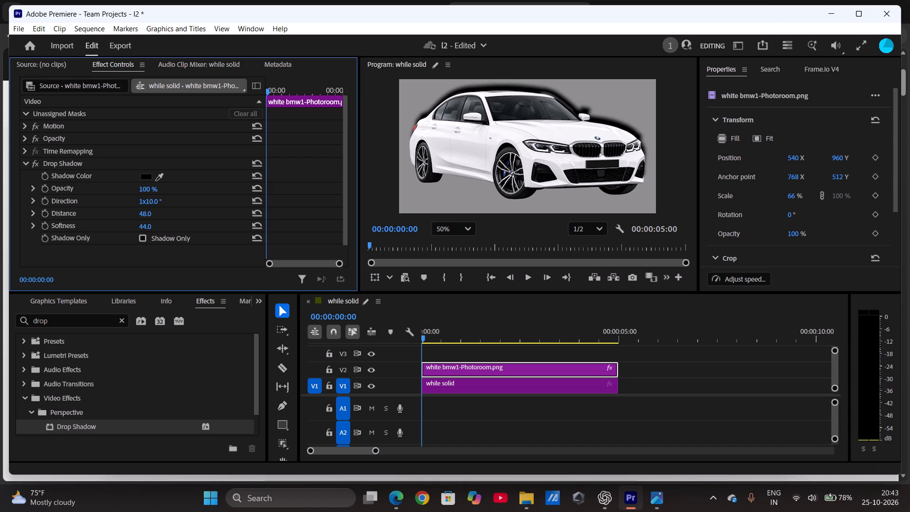
{"action": "left_click_drag", "start_coordinate": [301, 179], "coordinate": [313, 199]}
{"action": "left_click_drag", "start_coordinate": [313, 199], "coordinate": [313, 216]}
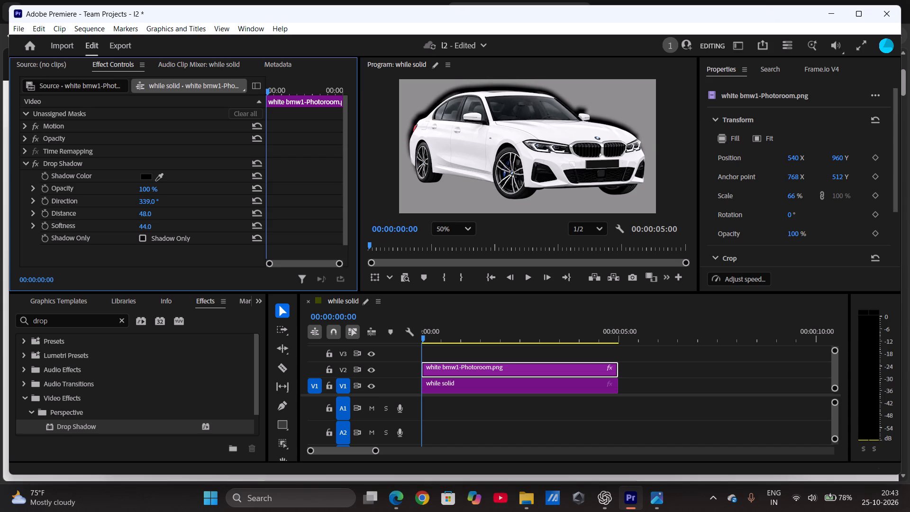
{"action": "left_click_drag", "start_coordinate": [313, 216], "coordinate": [297, 249]}
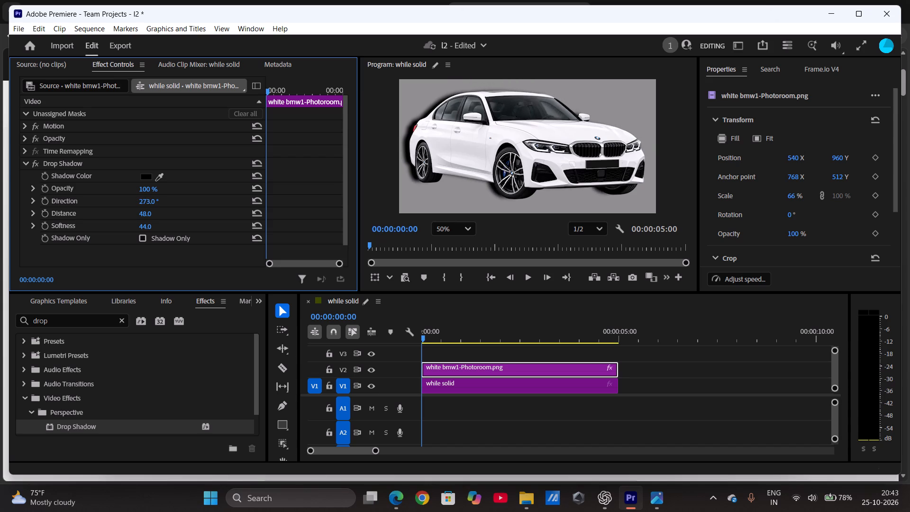
{"action": "left_click_drag", "start_coordinate": [297, 249], "coordinate": [294, 274]}
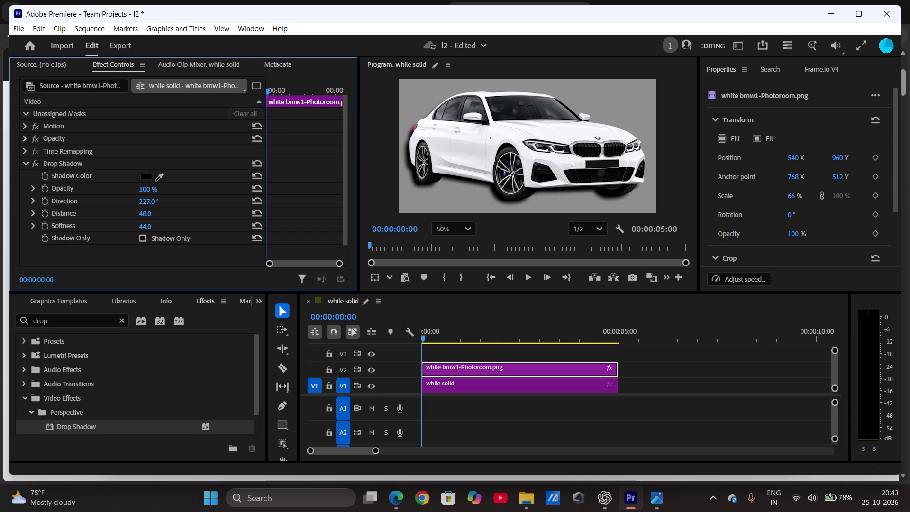
{"action": "left_click_drag", "start_coordinate": [294, 274], "coordinate": [276, 278]}
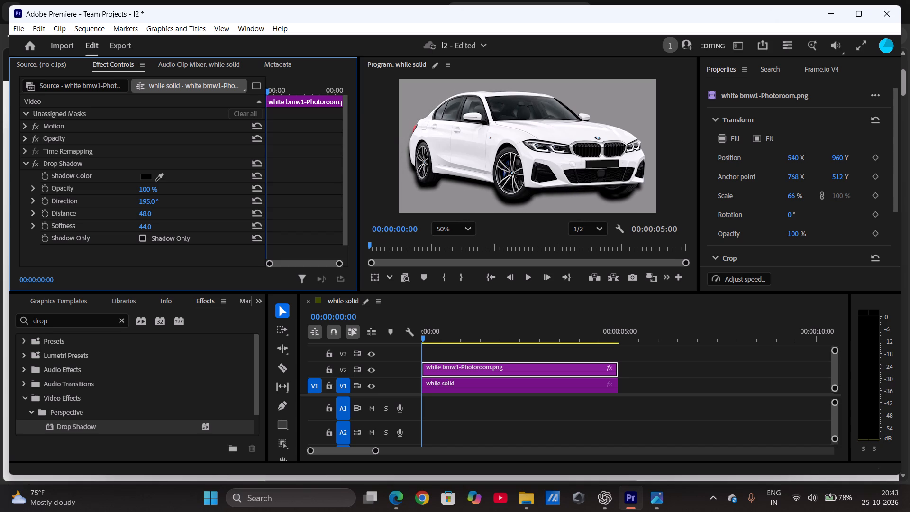
{"action": "left_click_drag", "start_coordinate": [276, 278], "coordinate": [233, 261]}
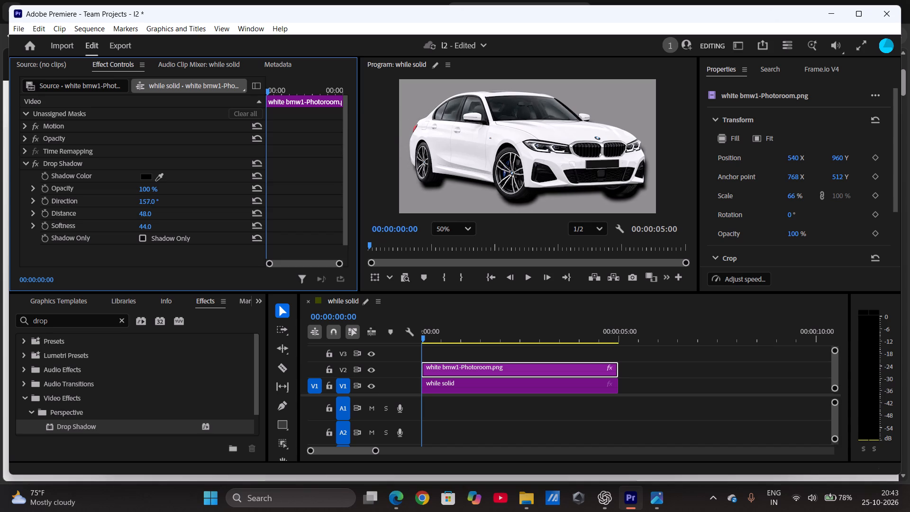
{"action": "left_click_drag", "start_coordinate": [233, 261], "coordinate": [200, 261]}
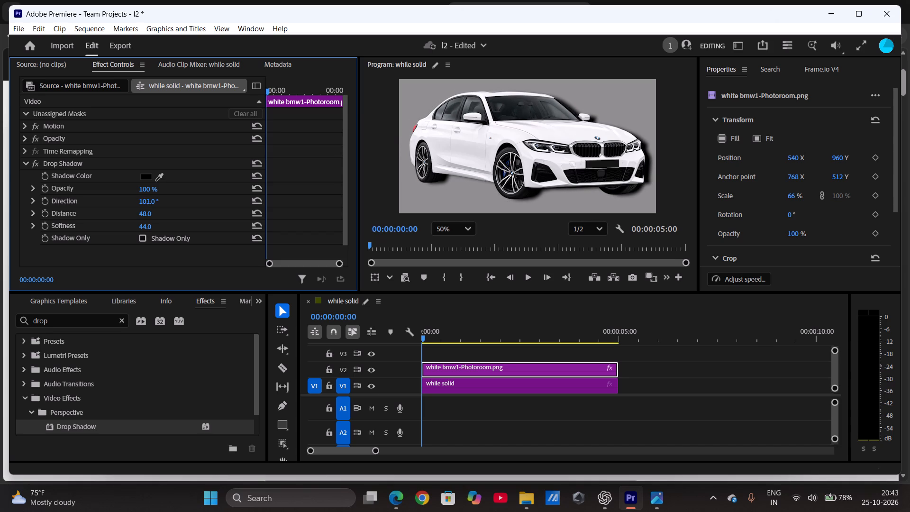
{"action": "left_click_drag", "start_coordinate": [200, 261], "coordinate": [191, 253]}
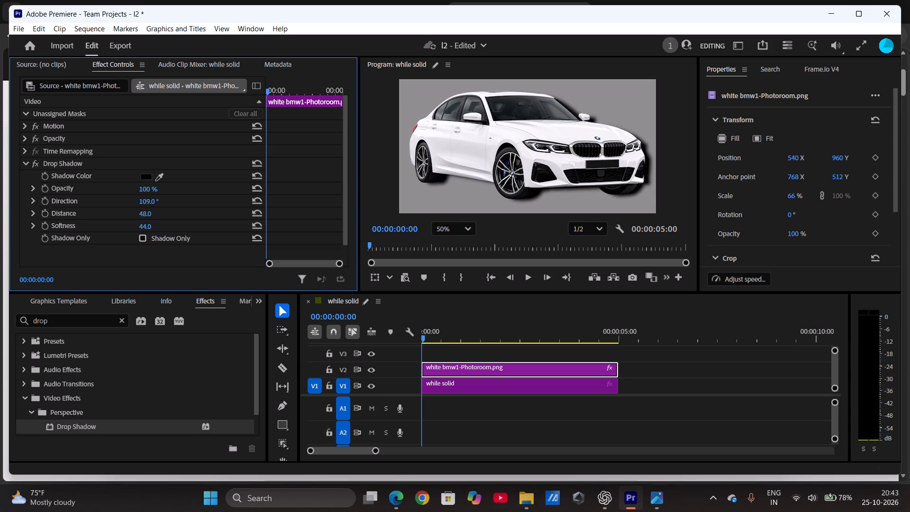
{"action": "left_click_drag", "start_coordinate": [191, 253], "coordinate": [188, 244]}
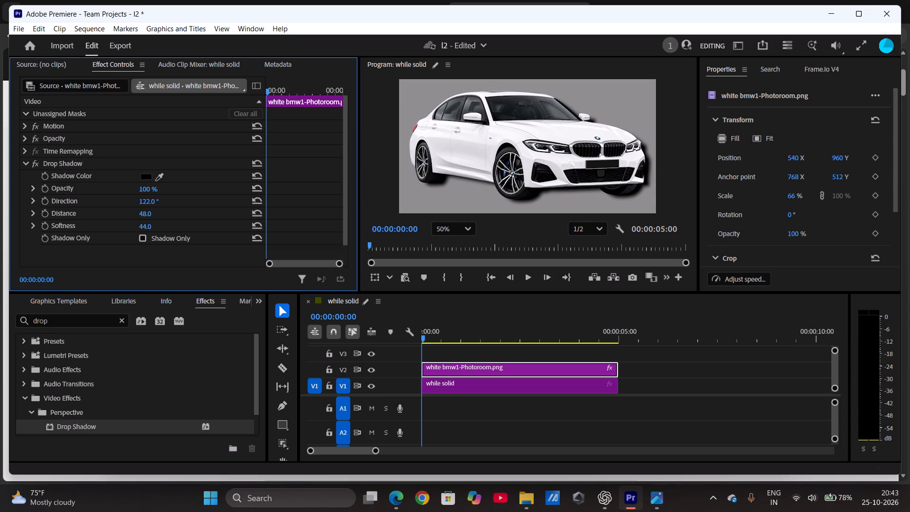
{"action": "left_click_drag", "start_coordinate": [188, 244], "coordinate": [188, 244]}
{"action": "left_click_drag", "start_coordinate": [188, 244], "coordinate": [183, 238]}
Set the car's Drop Shadow direction to 127° and raise its softness to 85.
{"action": "left_click_drag", "start_coordinate": [183, 238], "coordinate": [183, 236]}
{"action": "left_click_drag", "start_coordinate": [148, 226], "coordinate": [138, 224]}
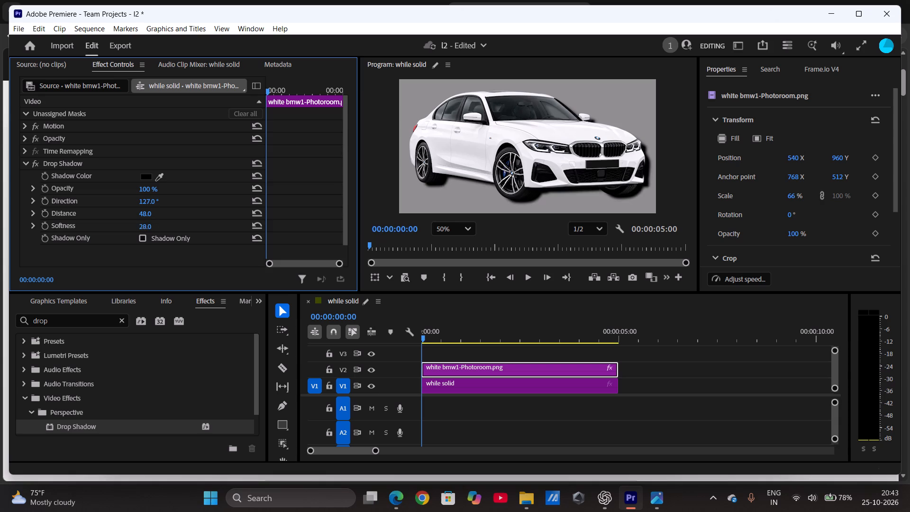
{"action": "left_click_drag", "start_coordinate": [138, 224], "coordinate": [147, 220]}
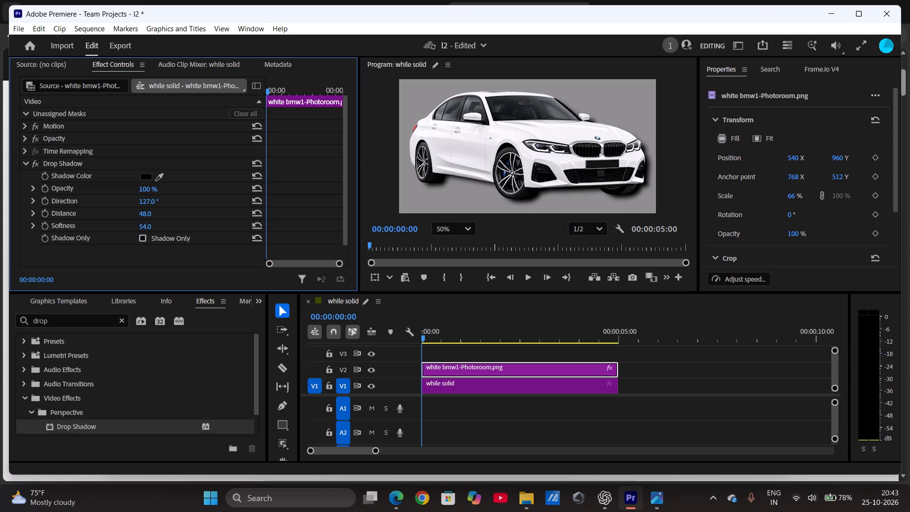
{"action": "left_click_drag", "start_coordinate": [147, 220], "coordinate": [174, 226]}
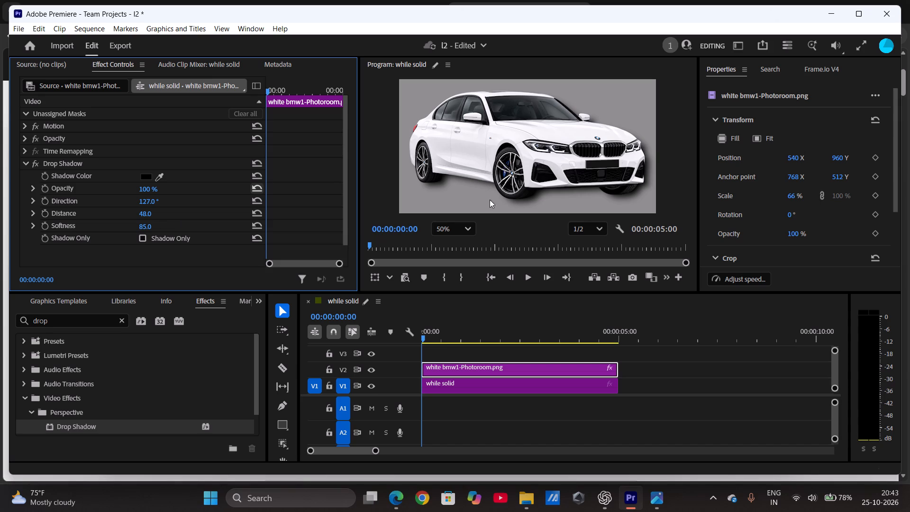
Fit the whole frame in the Program monitor, and set the car's Position X to 559 and Anchor Point X to 823.
{"action": "left_click", "coordinate": [469, 229]}
{"action": "left_click", "coordinate": [459, 245]}
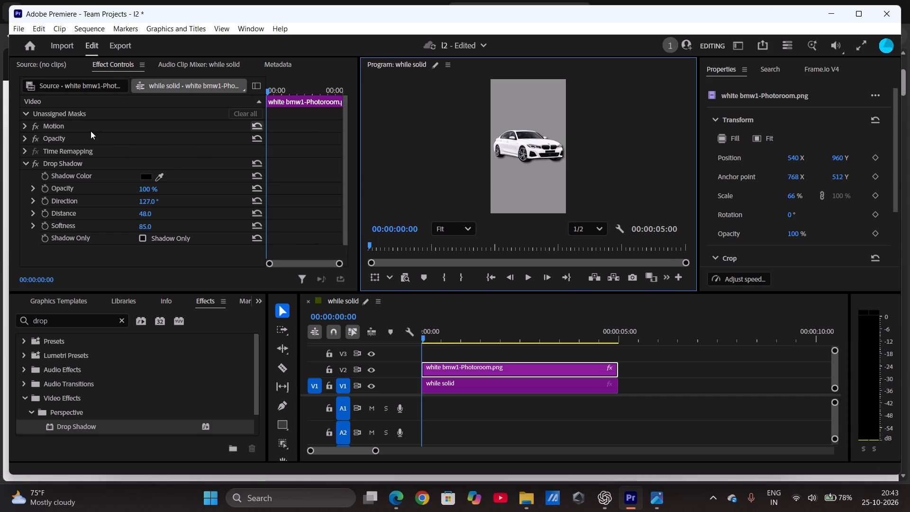
{"action": "left_click", "coordinate": [67, 131]}
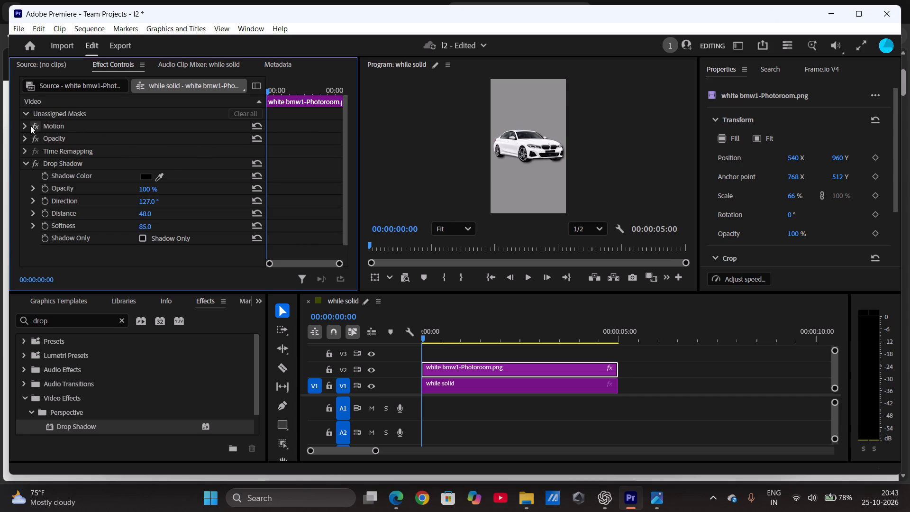
{"action": "left_click", "coordinate": [24, 128]}
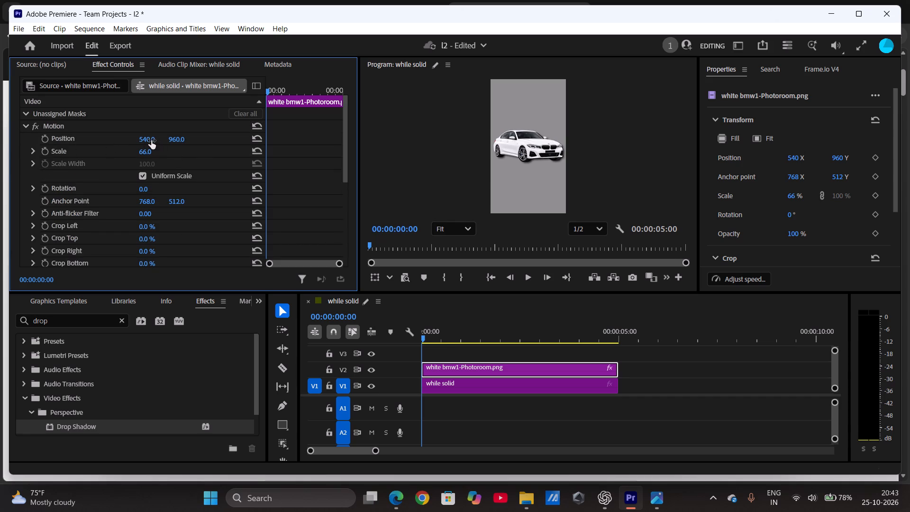
{"action": "left_click_drag", "start_coordinate": [148, 140], "coordinate": [143, 119]}
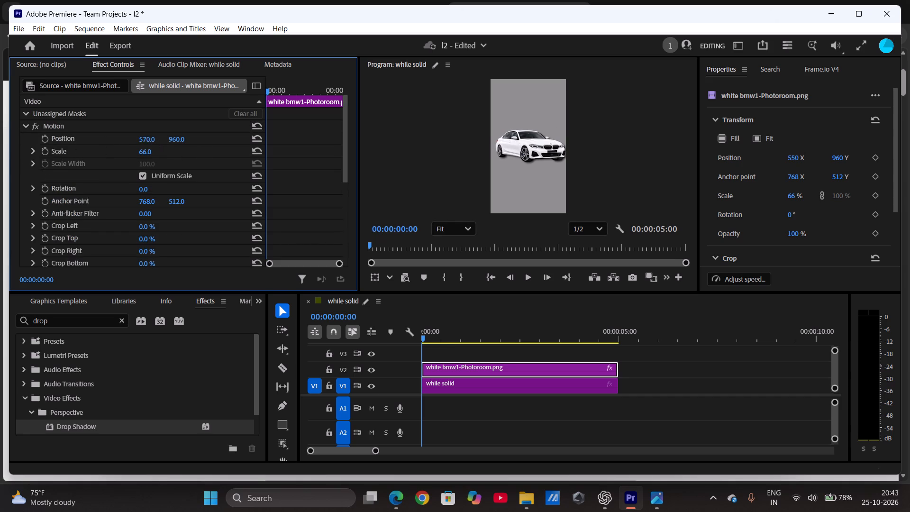
{"action": "left_click_drag", "start_coordinate": [143, 119], "coordinate": [147, 128]}
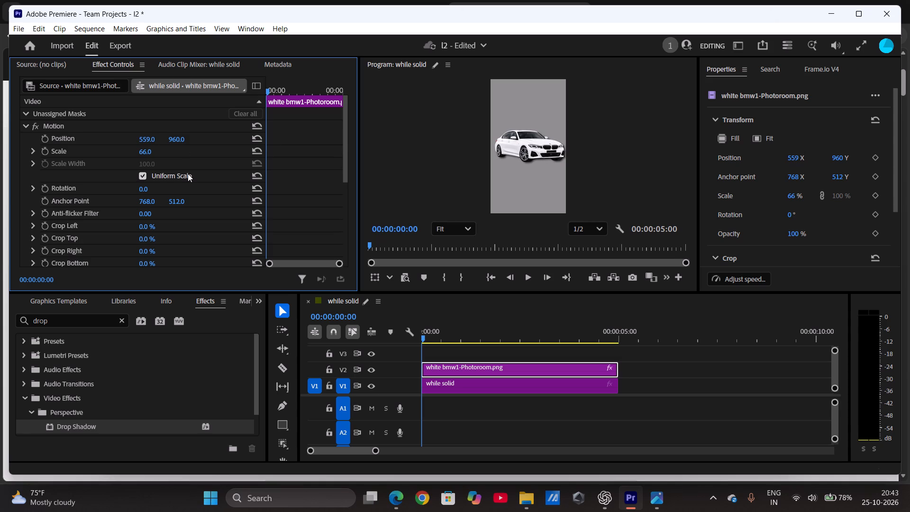
{"action": "left_click_drag", "start_coordinate": [148, 200], "coordinate": [146, 196]}
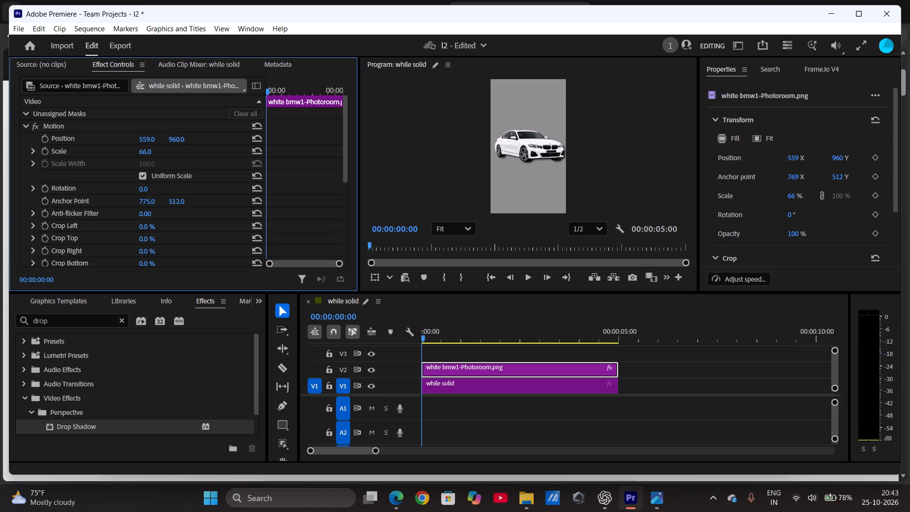
{"action": "left_click_drag", "start_coordinate": [146, 196], "coordinate": [148, 169]}
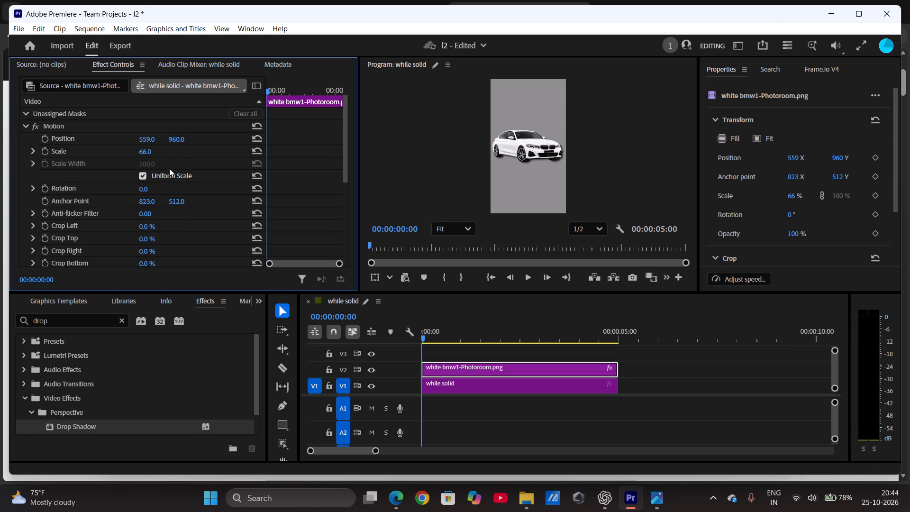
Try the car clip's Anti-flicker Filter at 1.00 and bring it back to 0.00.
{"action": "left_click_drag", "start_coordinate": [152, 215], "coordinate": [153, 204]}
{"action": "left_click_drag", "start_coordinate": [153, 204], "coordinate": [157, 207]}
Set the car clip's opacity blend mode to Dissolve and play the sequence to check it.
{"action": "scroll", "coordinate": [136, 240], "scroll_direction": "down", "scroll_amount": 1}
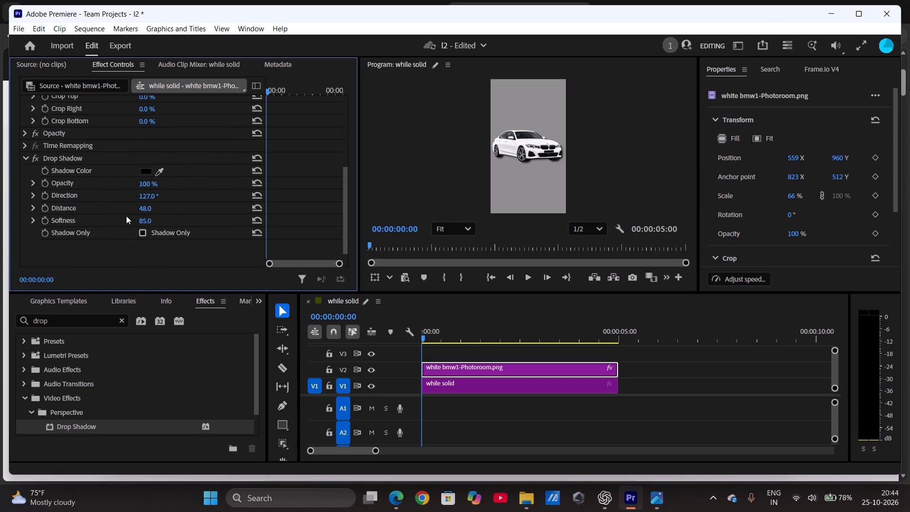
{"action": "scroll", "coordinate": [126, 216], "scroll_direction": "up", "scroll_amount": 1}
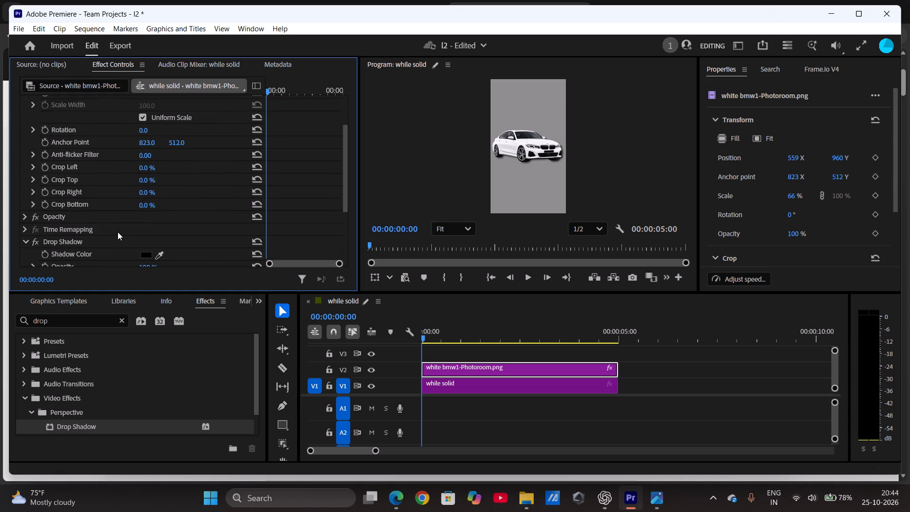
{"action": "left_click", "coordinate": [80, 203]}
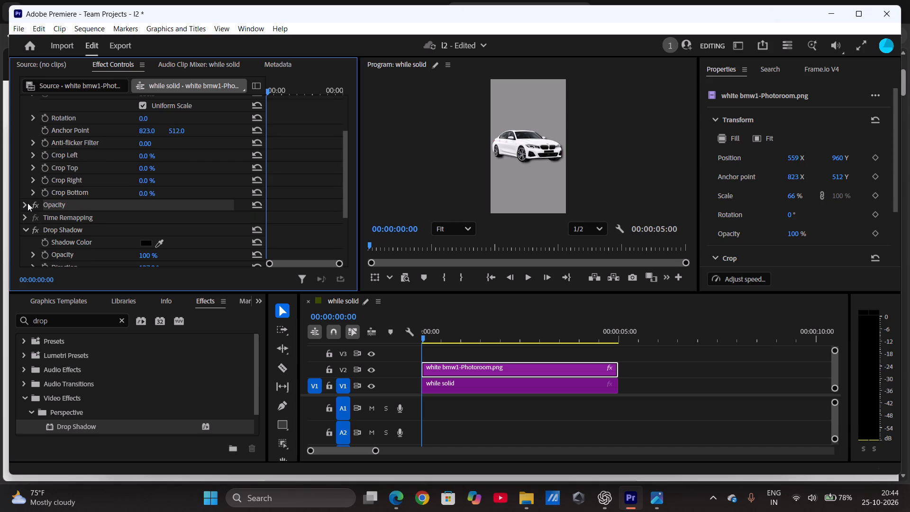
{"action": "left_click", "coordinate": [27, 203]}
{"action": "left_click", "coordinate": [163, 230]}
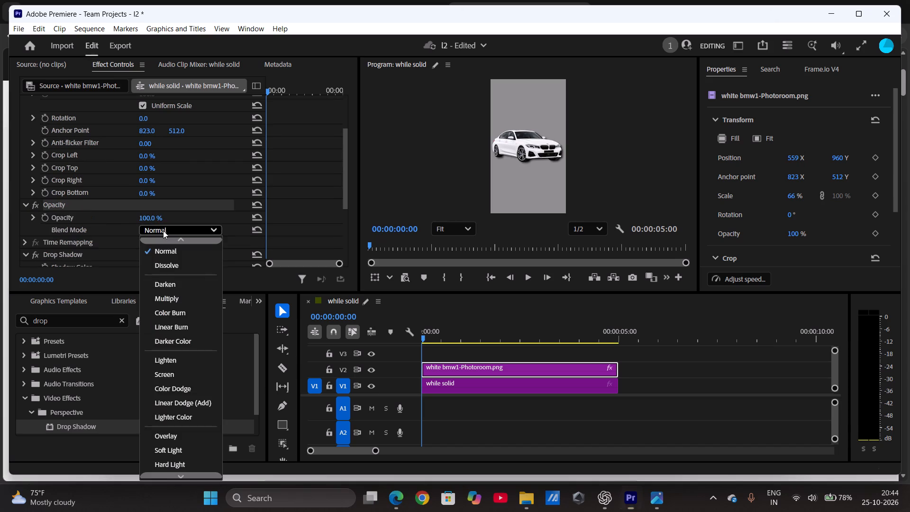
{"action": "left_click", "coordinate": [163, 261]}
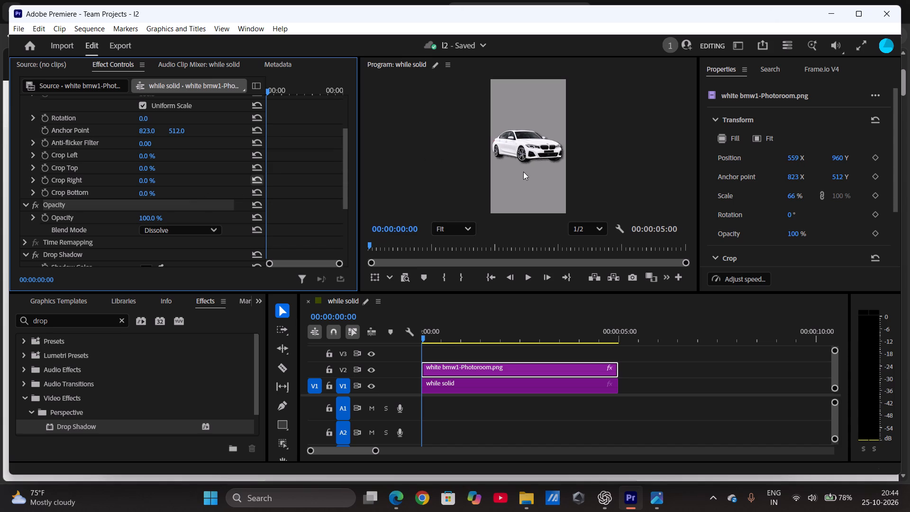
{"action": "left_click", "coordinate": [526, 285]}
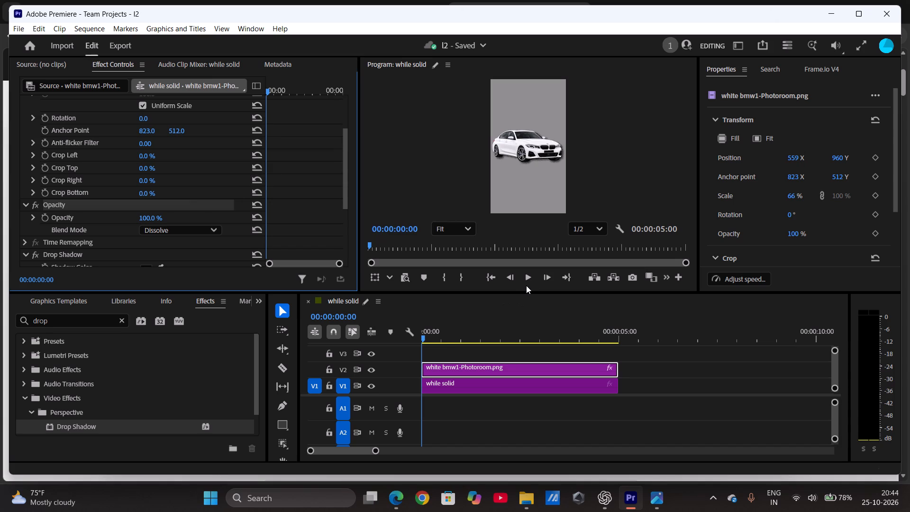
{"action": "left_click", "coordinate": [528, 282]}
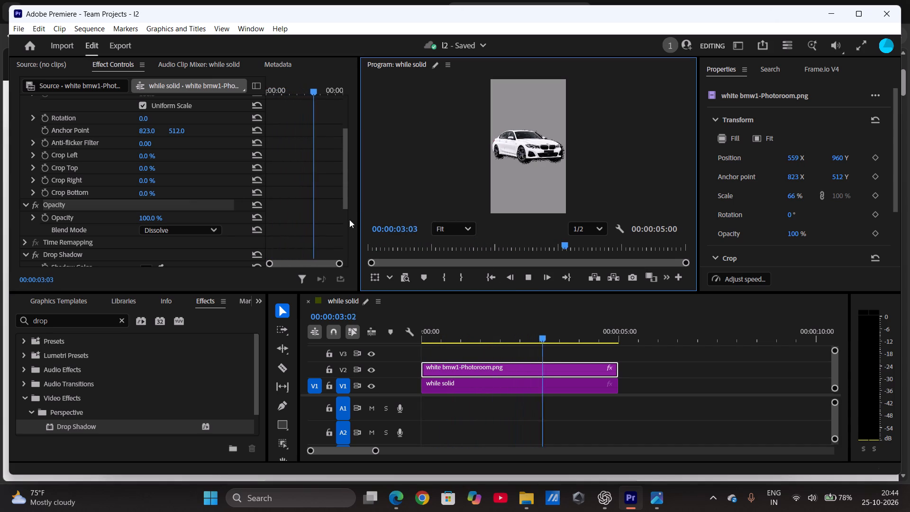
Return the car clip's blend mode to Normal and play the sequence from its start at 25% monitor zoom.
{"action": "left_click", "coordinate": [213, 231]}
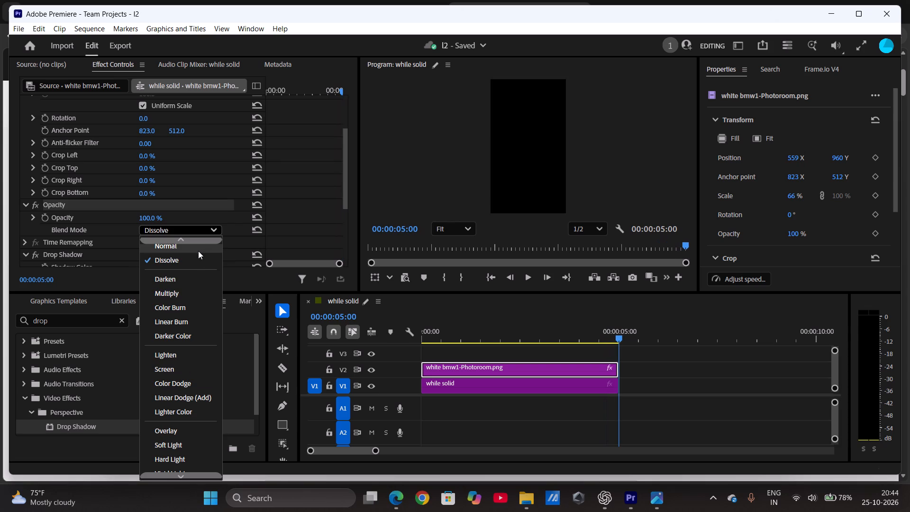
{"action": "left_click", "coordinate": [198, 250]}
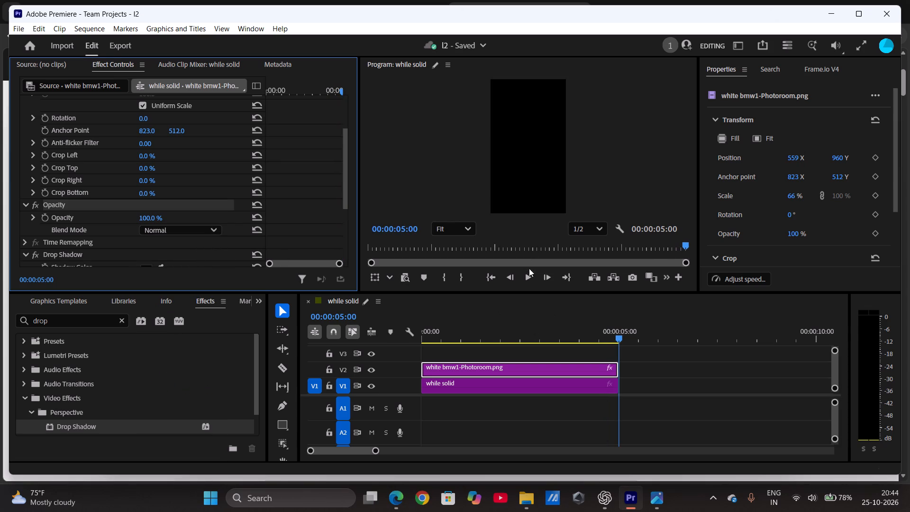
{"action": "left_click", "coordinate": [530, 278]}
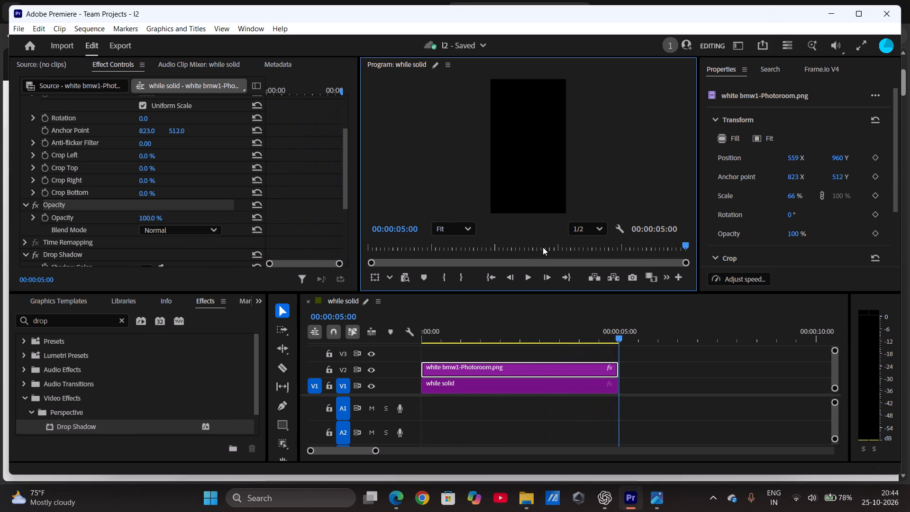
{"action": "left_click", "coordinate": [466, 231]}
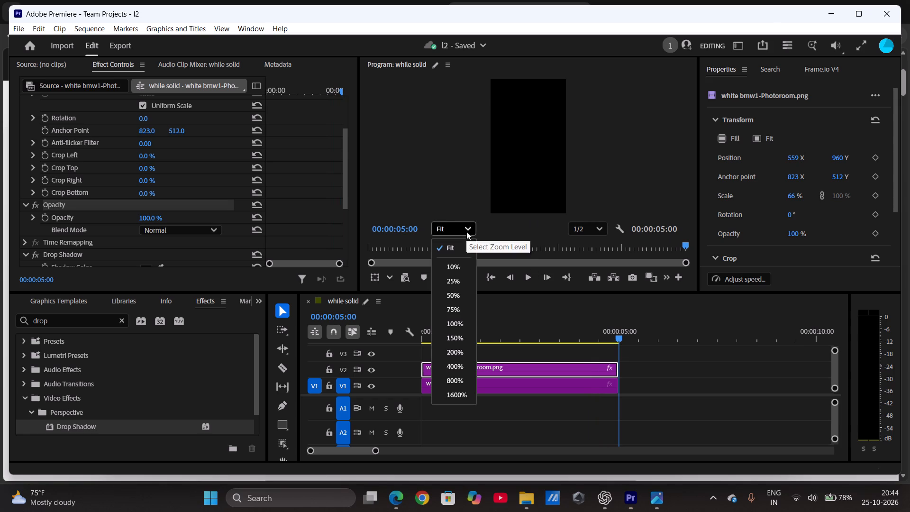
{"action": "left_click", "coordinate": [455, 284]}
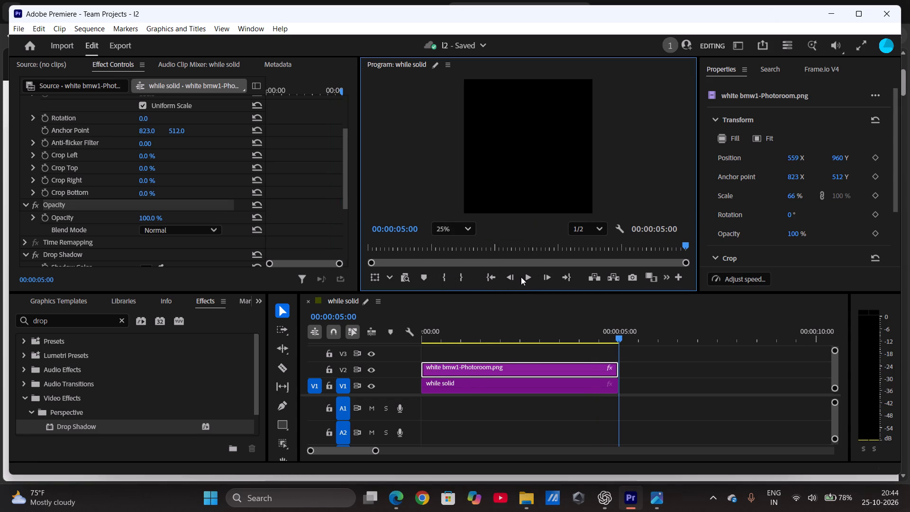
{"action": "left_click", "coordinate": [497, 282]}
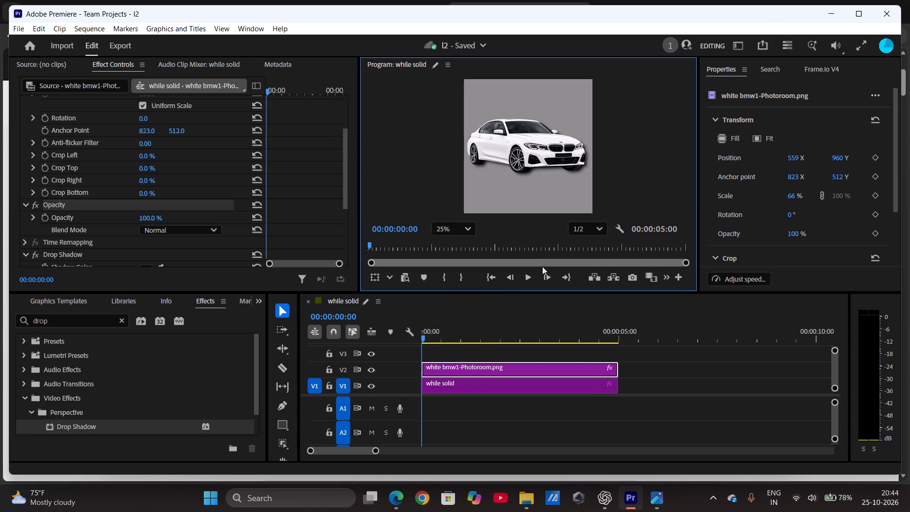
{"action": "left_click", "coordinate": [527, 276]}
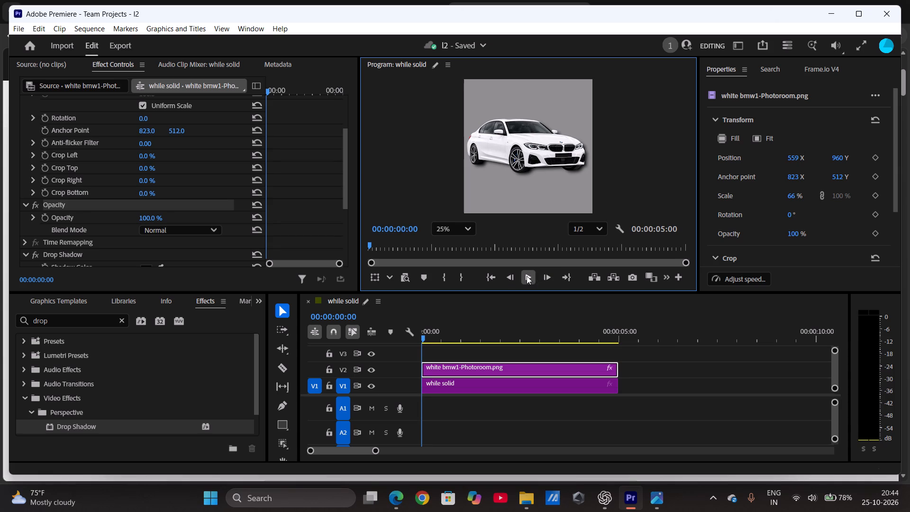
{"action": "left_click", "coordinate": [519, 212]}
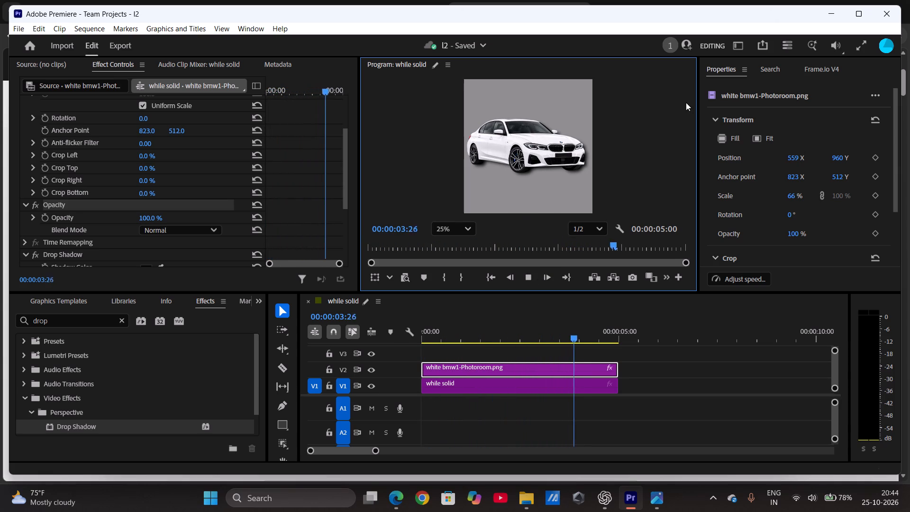
Set the car clip's blend mode to Darken and play the sequence to check it.
{"action": "scroll", "coordinate": [212, 233], "scroll_direction": "down", "scroll_amount": 1}
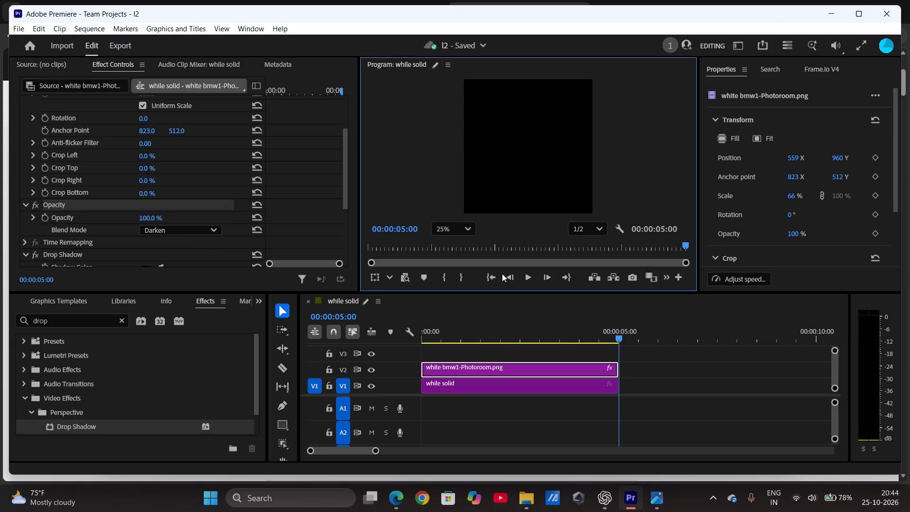
{"action": "left_click", "coordinate": [527, 274]}
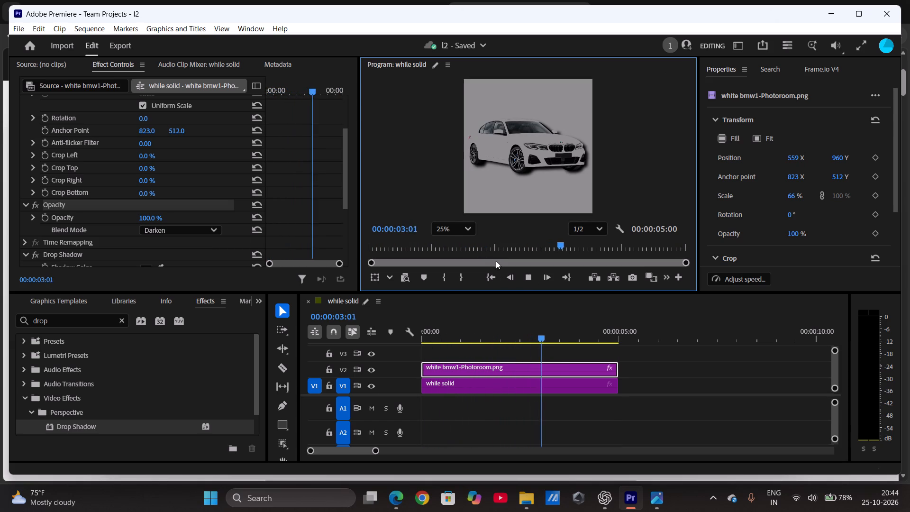
Replace the drop effects search with ultra key and select the Ultra Key video effect.
{"action": "scroll", "coordinate": [193, 374], "scroll_direction": "down", "scroll_amount": 1}
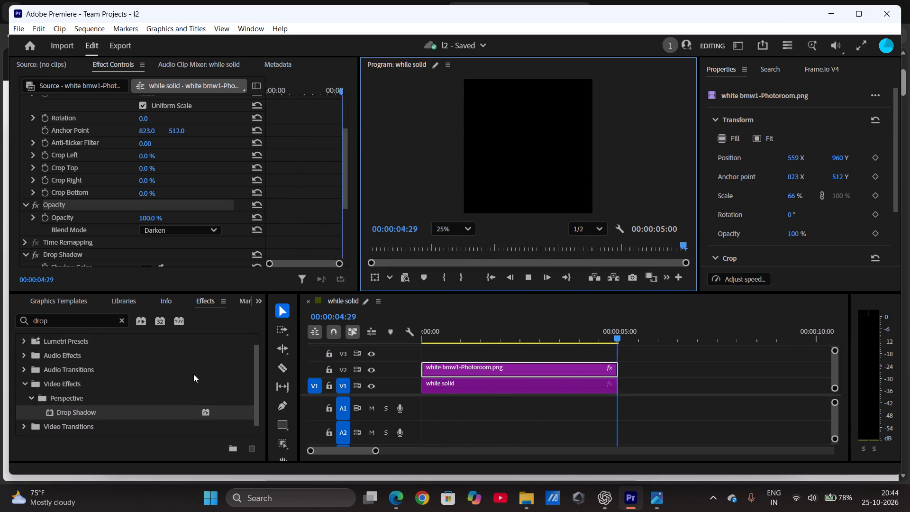
{"action": "left_click", "coordinate": [123, 321]}
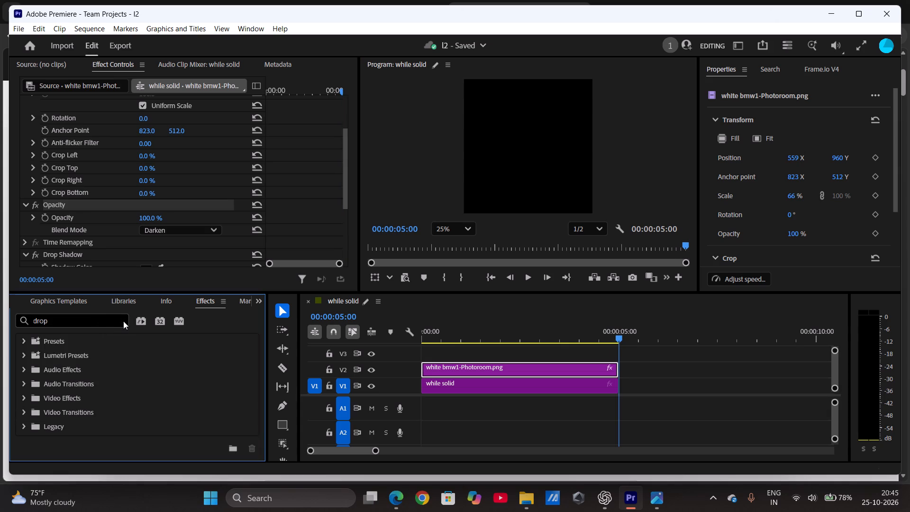
{"action": "type", "text": "uktra"}
{"action": "left_click", "coordinate": [33, 399]}
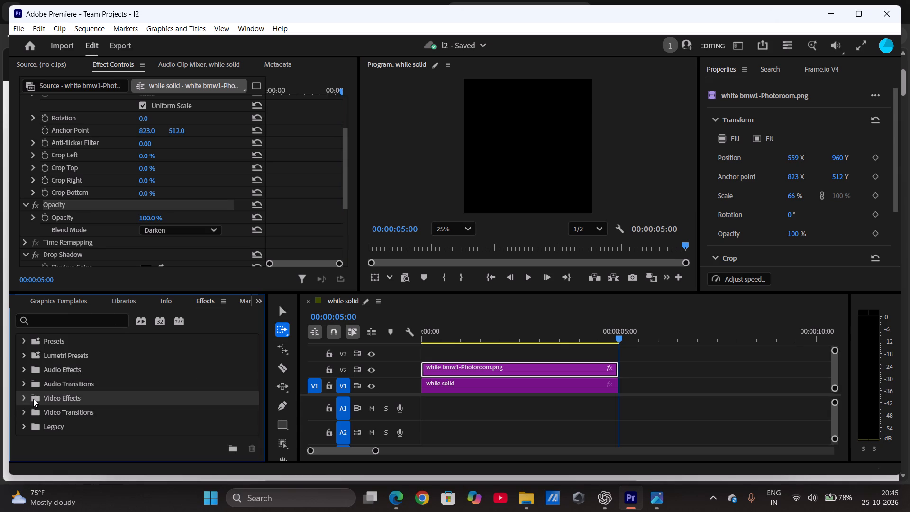
{"action": "left_click", "coordinate": [58, 323]}
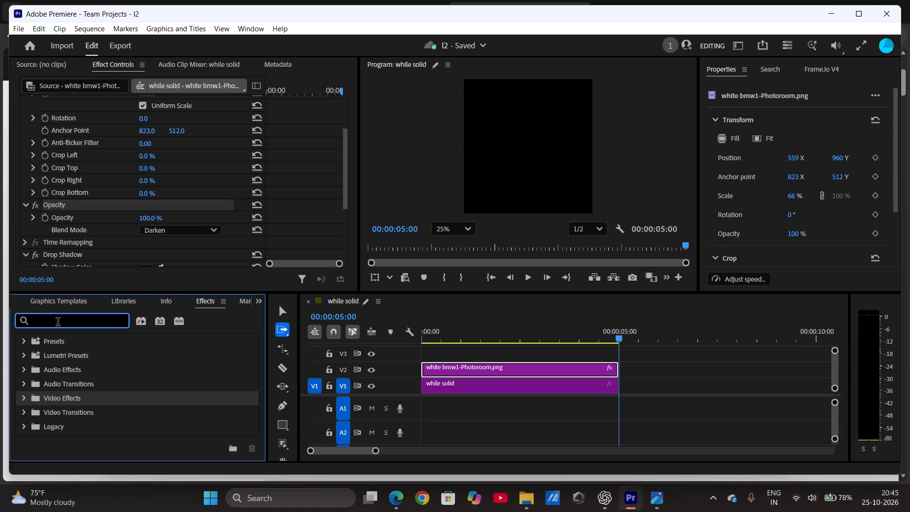
{"action": "type", "text": "ultra key"}
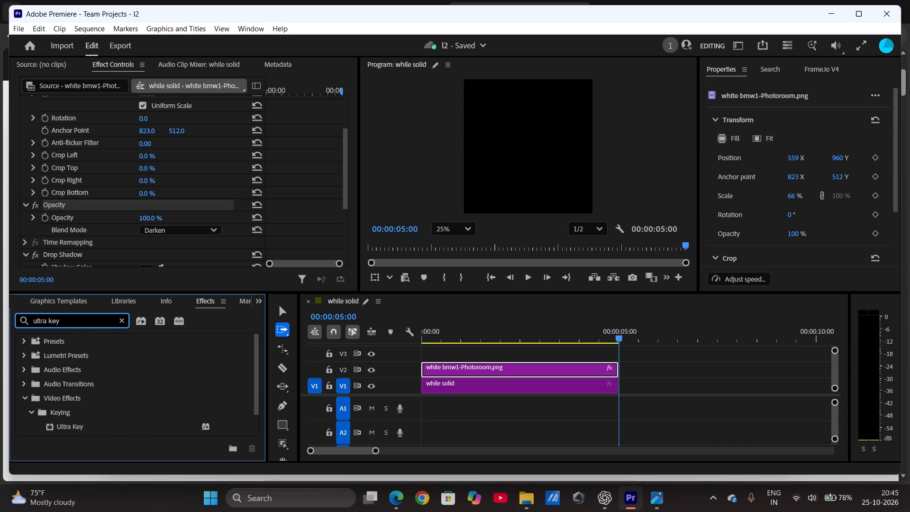
{"action": "left_click", "coordinate": [59, 424]}
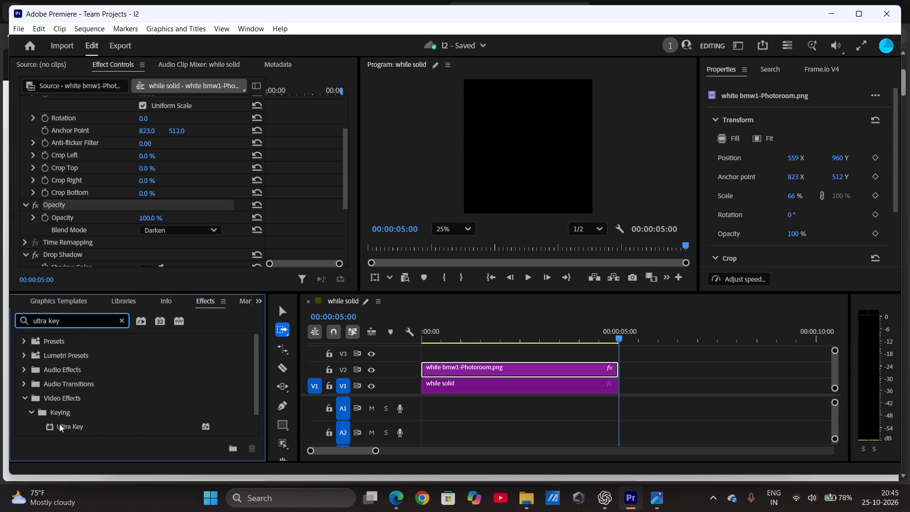
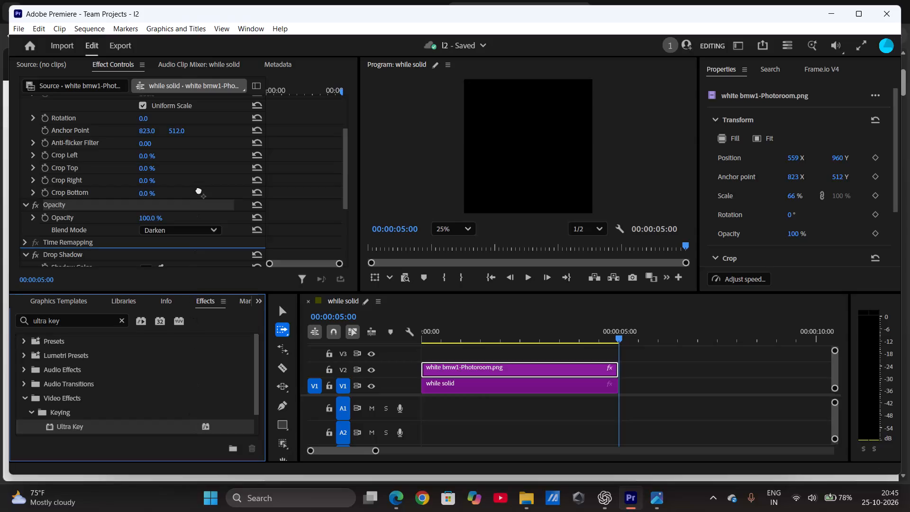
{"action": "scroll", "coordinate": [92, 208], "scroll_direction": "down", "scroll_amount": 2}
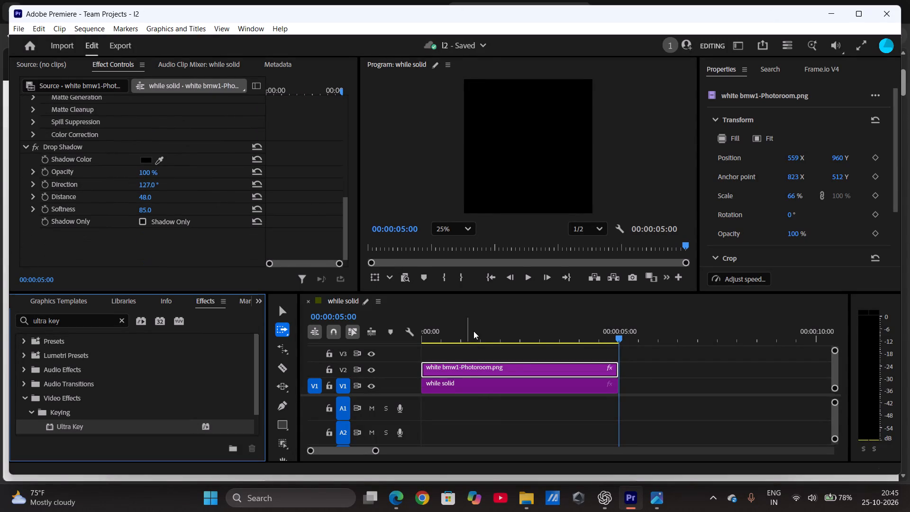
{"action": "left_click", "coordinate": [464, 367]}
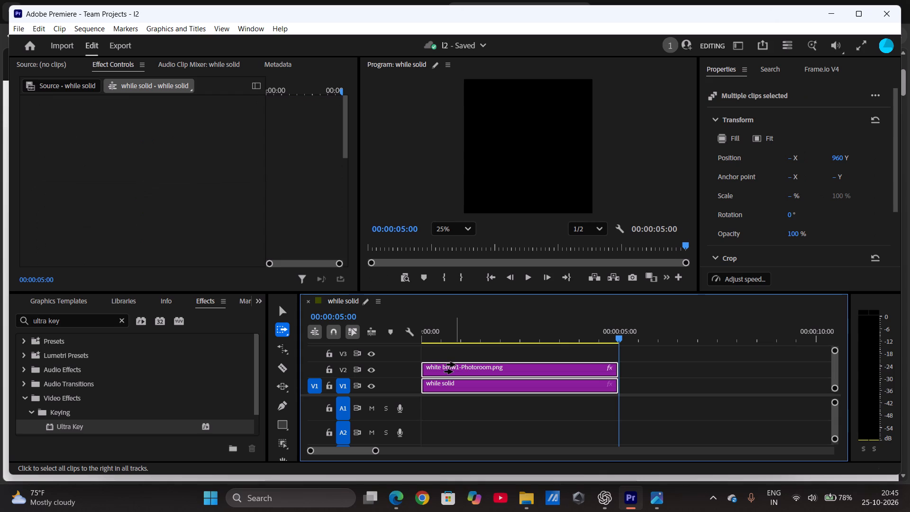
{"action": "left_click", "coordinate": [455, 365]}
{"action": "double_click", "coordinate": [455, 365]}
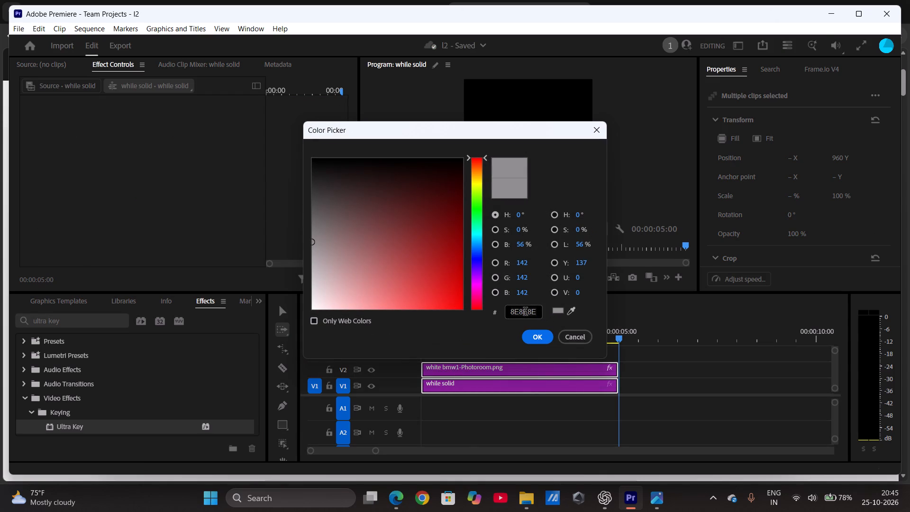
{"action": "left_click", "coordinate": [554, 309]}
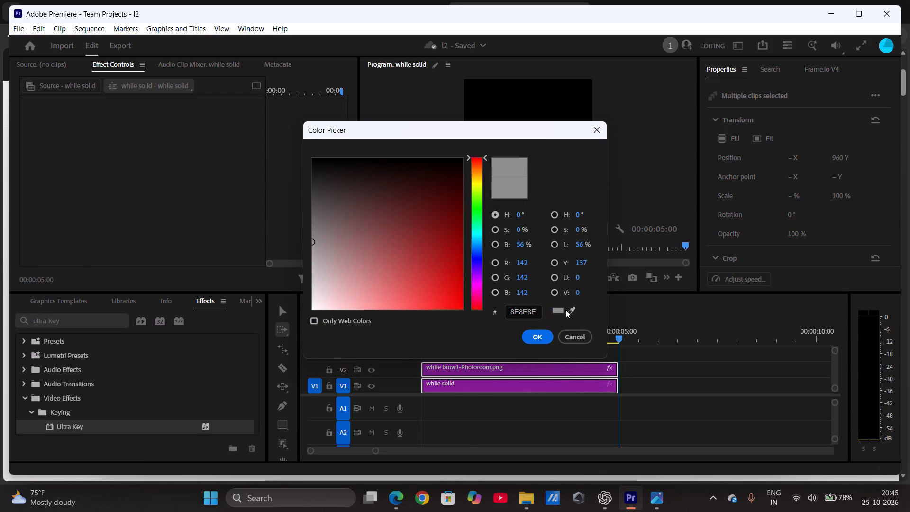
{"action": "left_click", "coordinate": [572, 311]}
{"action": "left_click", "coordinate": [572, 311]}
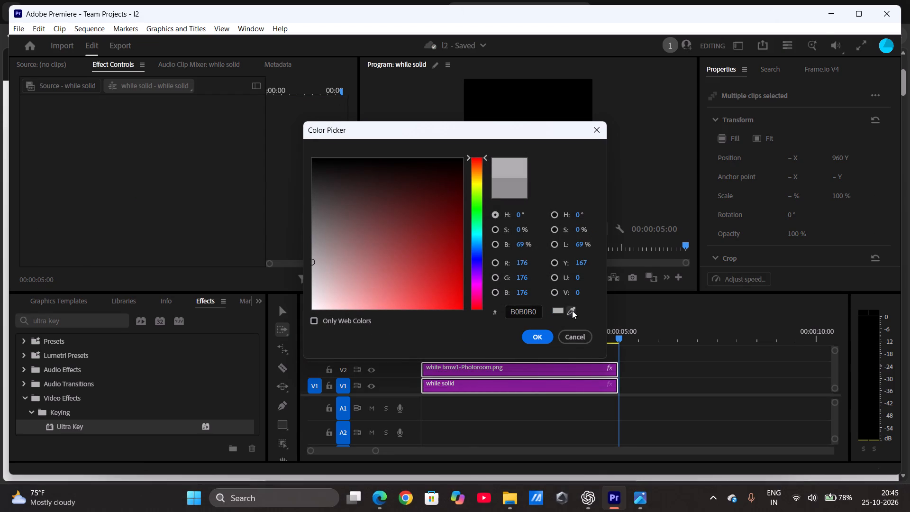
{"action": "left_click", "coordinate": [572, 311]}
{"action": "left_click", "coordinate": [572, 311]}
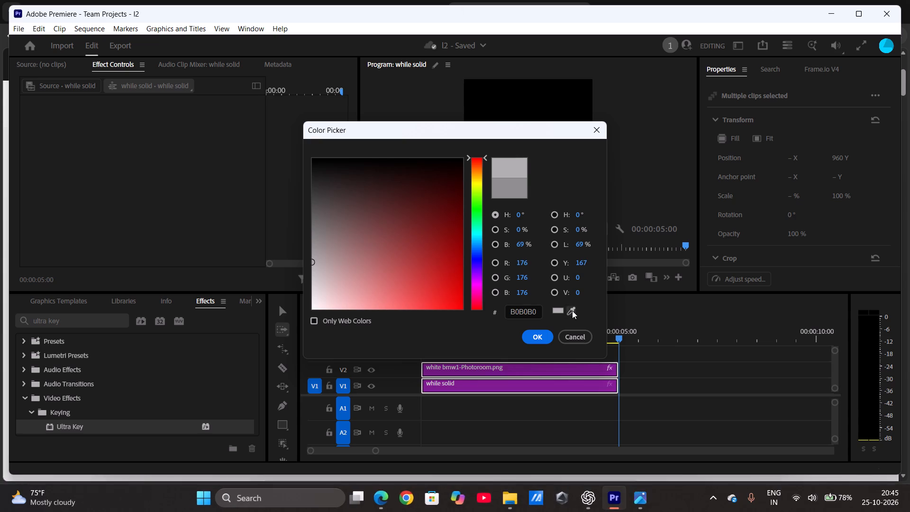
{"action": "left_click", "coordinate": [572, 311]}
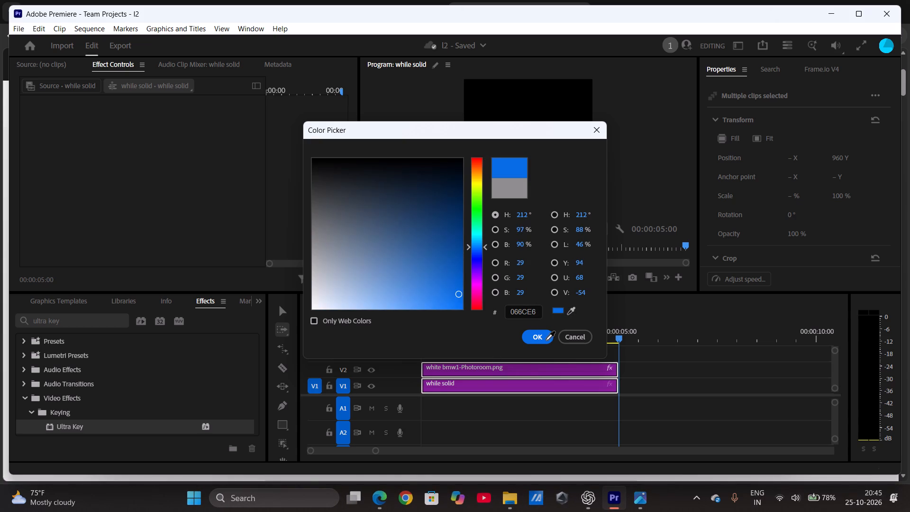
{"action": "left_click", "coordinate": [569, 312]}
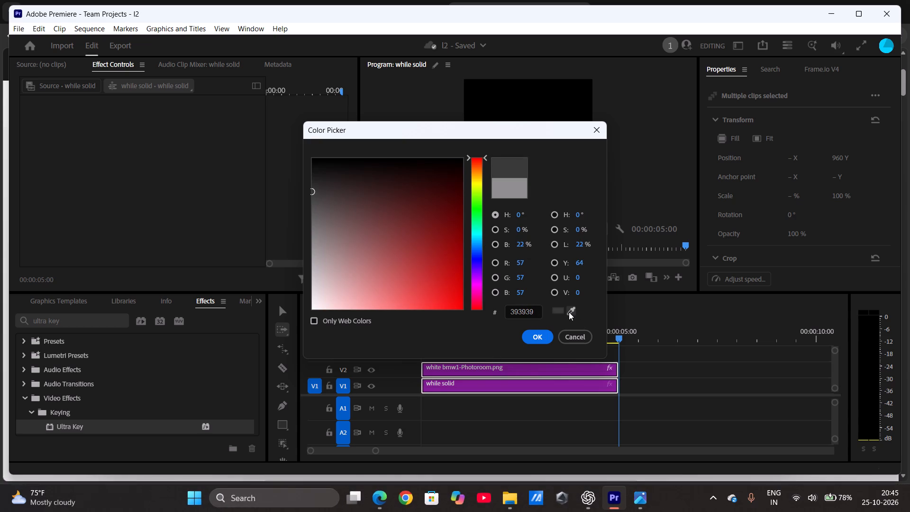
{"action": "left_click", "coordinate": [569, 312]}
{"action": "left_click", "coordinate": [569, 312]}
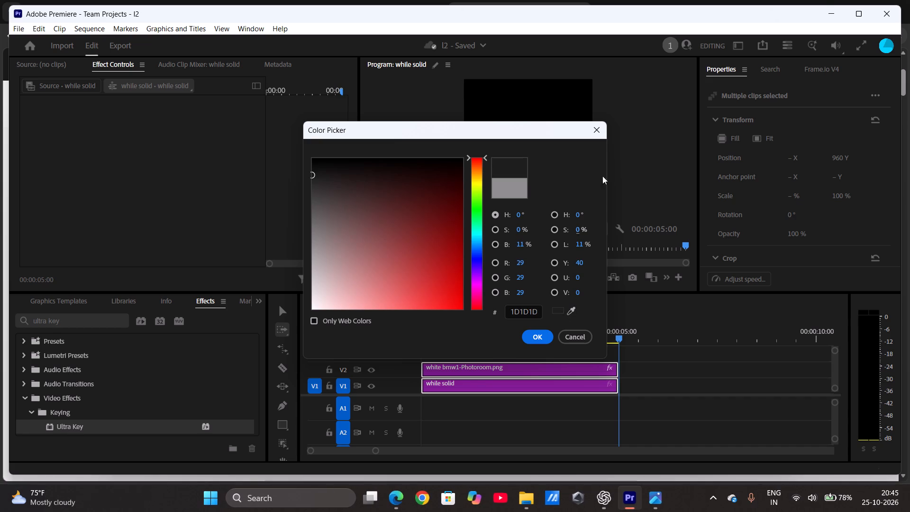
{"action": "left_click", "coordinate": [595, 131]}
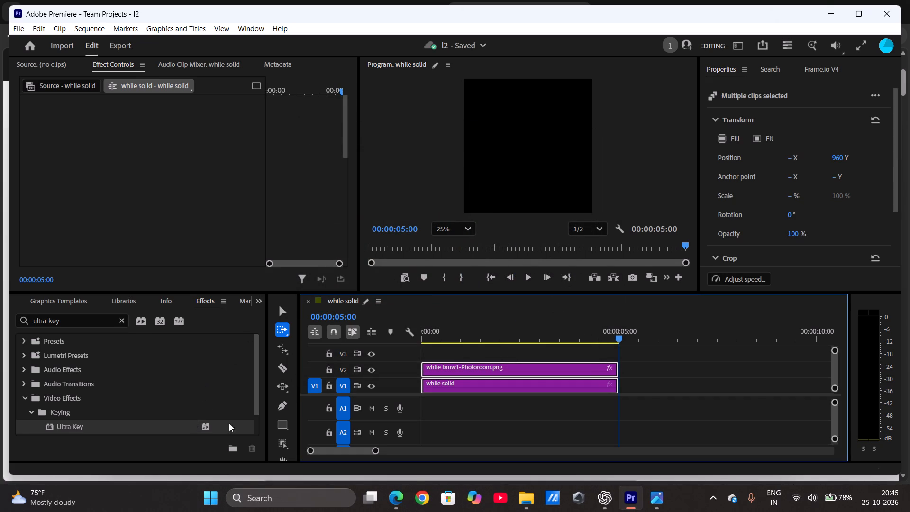
Apply the Ultra Key effect to the selected car image and while solid clips in the timeline.
{"action": "left_click_drag", "start_coordinate": [206, 428], "coordinate": [335, 419]}
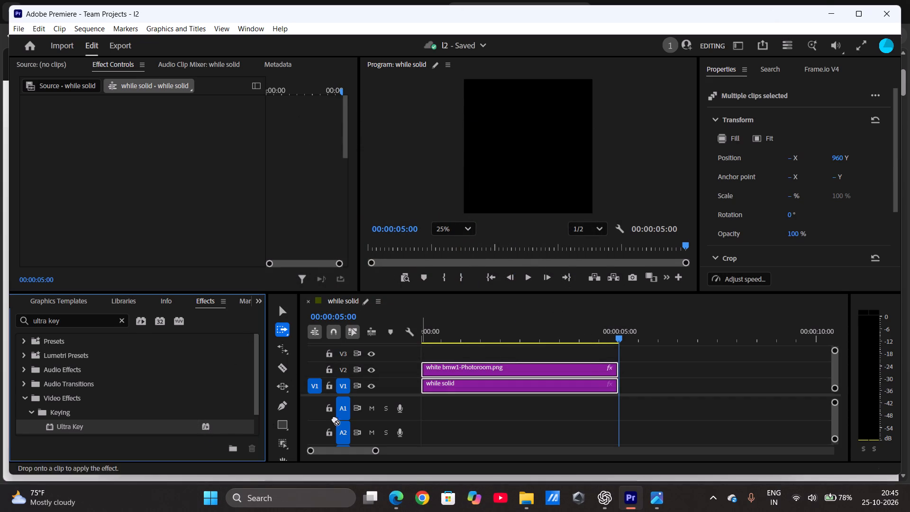
{"action": "left_click_drag", "start_coordinate": [335, 419], "coordinate": [471, 365]}
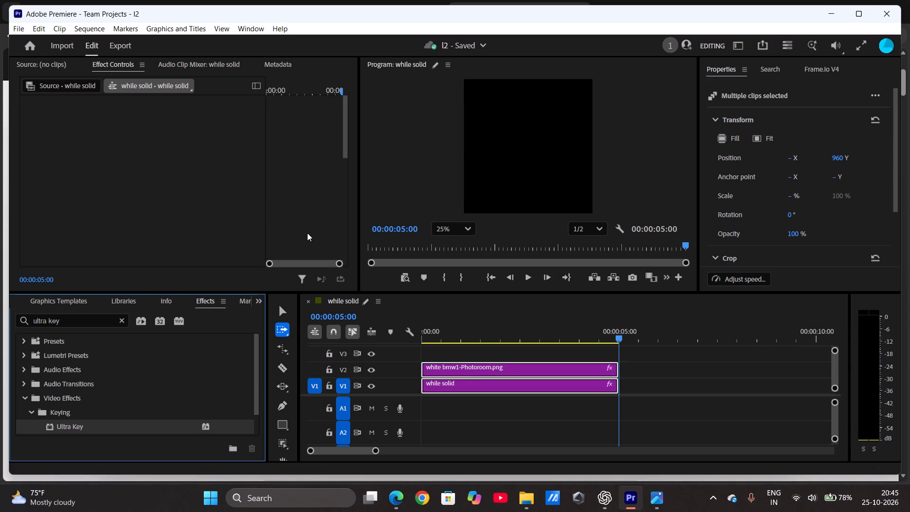
{"action": "scroll", "coordinate": [209, 166], "scroll_direction": "up", "scroll_amount": 1}
Show the while solid clip's effect settings and expand the Matte Generation group of its Ultra Key effect.
{"action": "left_click", "coordinate": [123, 58]}
{"action": "left_click", "coordinate": [163, 83]}
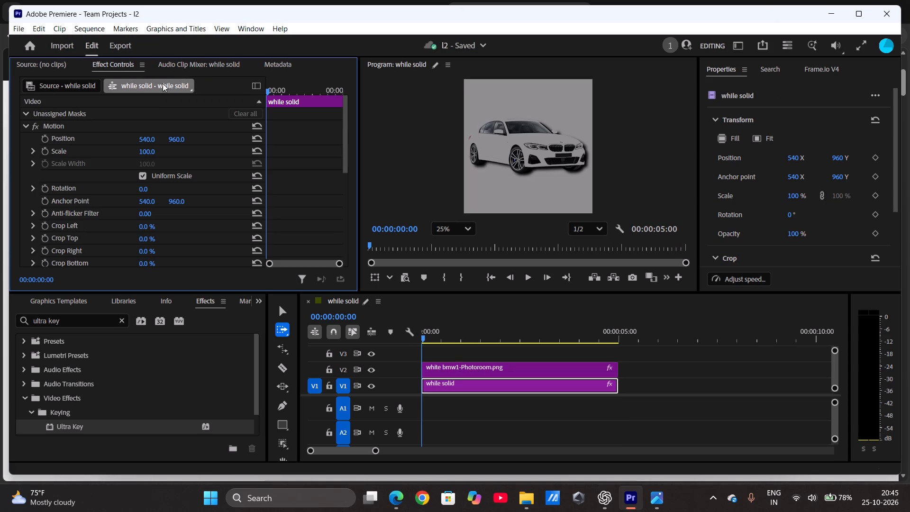
{"action": "scroll", "coordinate": [147, 158], "scroll_direction": "down", "scroll_amount": 1}
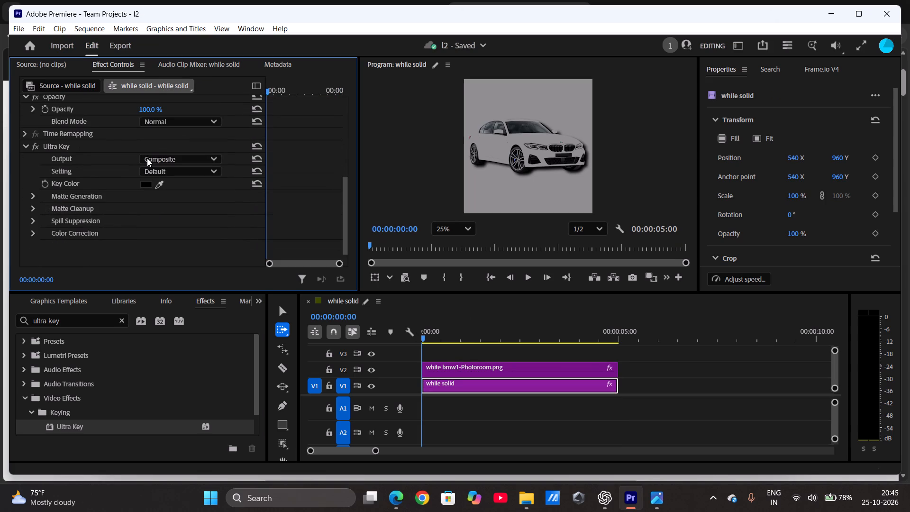
{"action": "scroll", "coordinate": [35, 110], "scroll_direction": "up", "scroll_amount": 1}
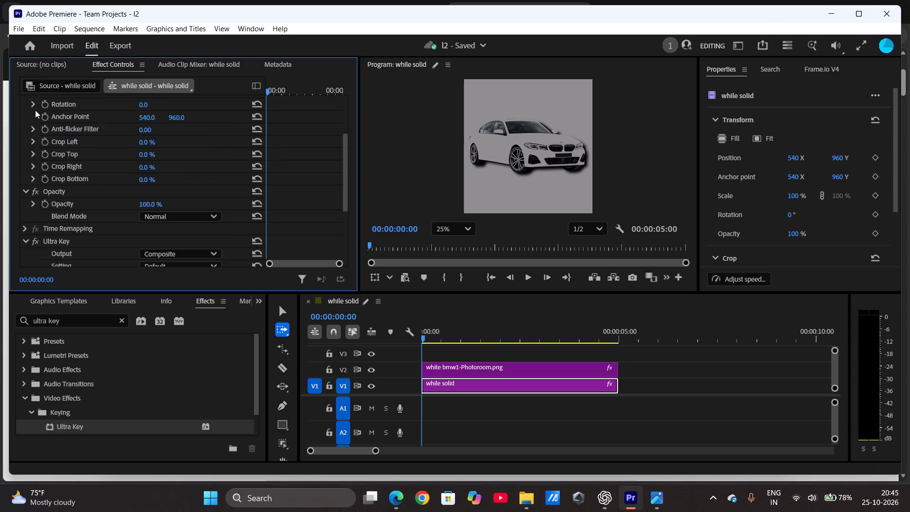
{"action": "scroll", "coordinate": [35, 110], "scroll_direction": "up", "scroll_amount": 1}
{"action": "scroll", "coordinate": [35, 110], "scroll_direction": "down", "scroll_amount": 1}
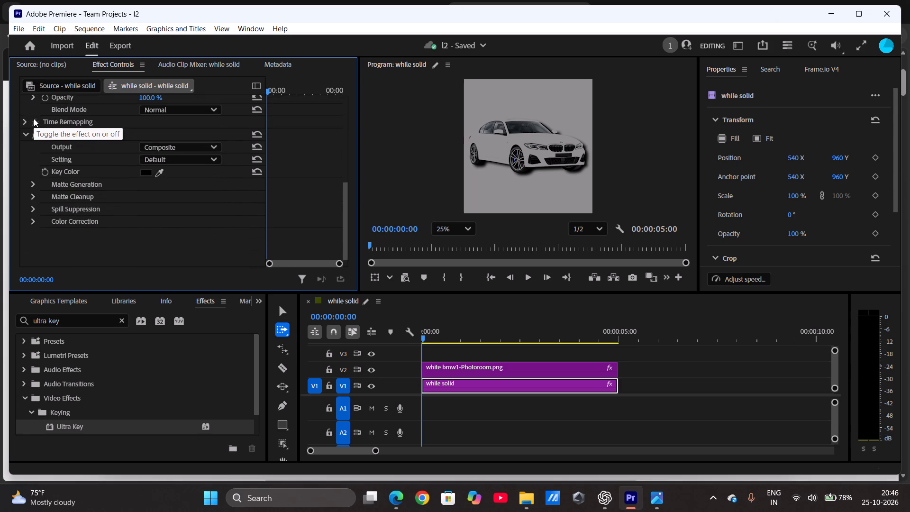
{"action": "scroll", "coordinate": [34, 119], "scroll_direction": "down", "scroll_amount": 1}
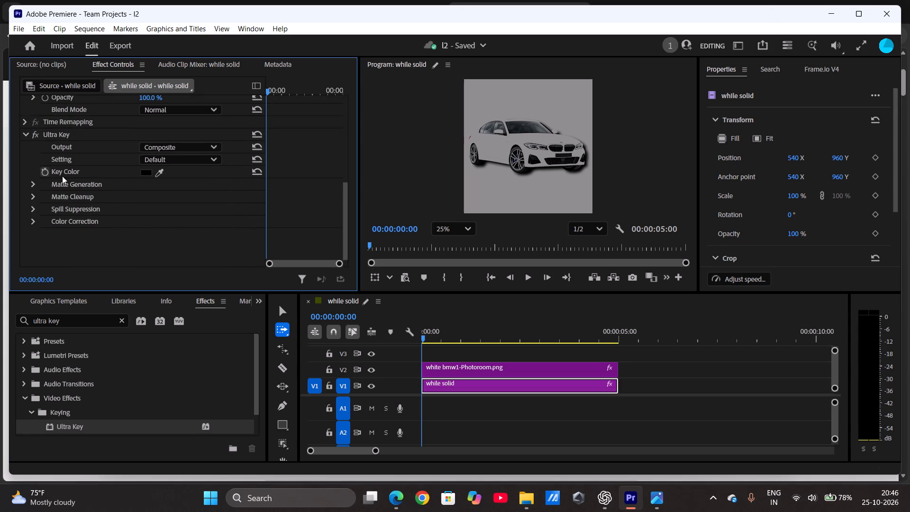
{"action": "left_click", "coordinate": [32, 183]}
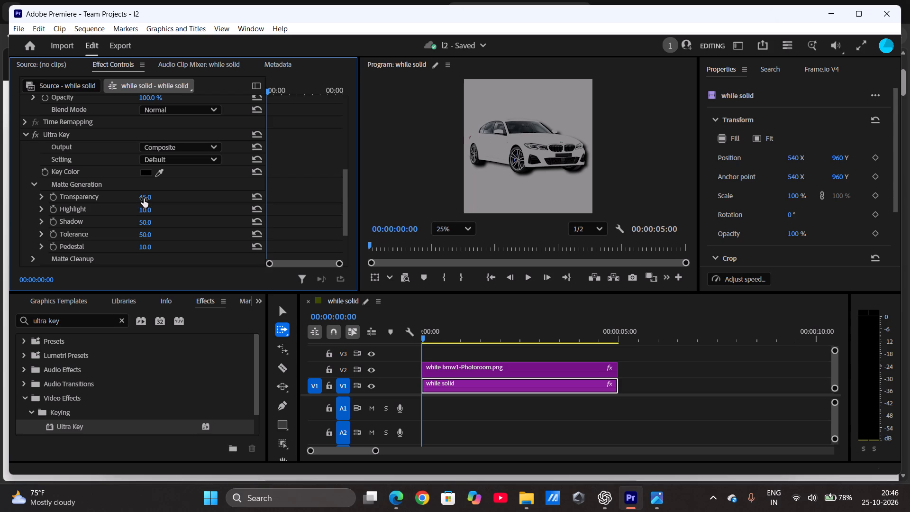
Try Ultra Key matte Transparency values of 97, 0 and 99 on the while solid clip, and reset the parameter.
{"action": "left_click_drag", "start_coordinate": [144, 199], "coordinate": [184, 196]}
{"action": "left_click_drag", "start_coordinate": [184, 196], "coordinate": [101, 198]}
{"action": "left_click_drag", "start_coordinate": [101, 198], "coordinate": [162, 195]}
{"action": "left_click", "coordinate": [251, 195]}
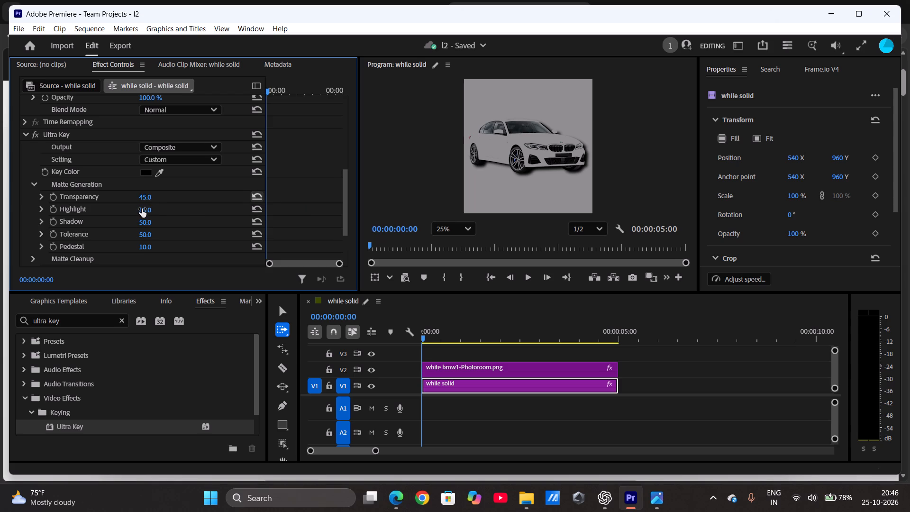
Set Ultra Key's matte generation values on the while solid clip to Highlight 0, Shadow 100 and Tolerance 99.
{"action": "left_click_drag", "start_coordinate": [142, 209], "coordinate": [185, 207]}
{"action": "left_click_drag", "start_coordinate": [185, 207], "coordinate": [172, 214]}
{"action": "left_click_drag", "start_coordinate": [172, 214], "coordinate": [141, 209]}
{"action": "left_click_drag", "start_coordinate": [141, 209], "coordinate": [52, 206]}
{"action": "left_click_drag", "start_coordinate": [148, 220], "coordinate": [155, 219]}
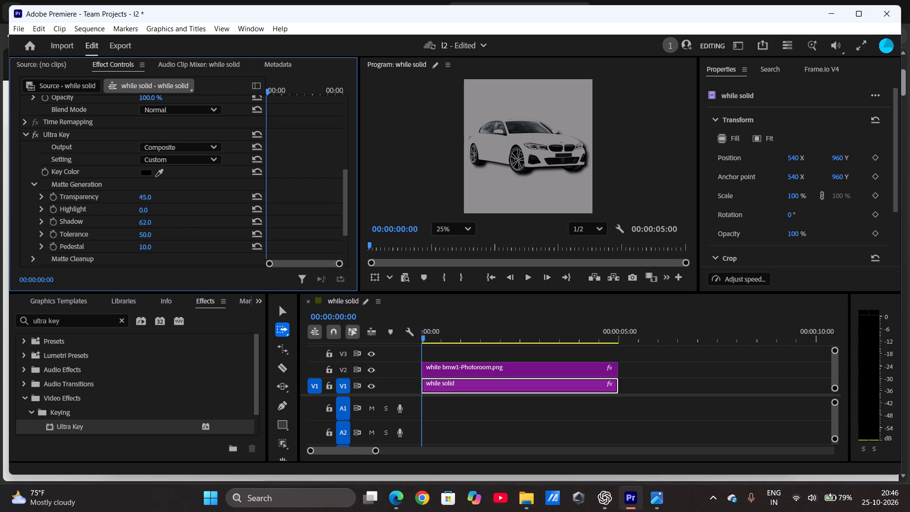
{"action": "left_click_drag", "start_coordinate": [155, 219], "coordinate": [256, 208]}
{"action": "left_click_drag", "start_coordinate": [256, 208], "coordinate": [273, 213]}
{"action": "left_click_drag", "start_coordinate": [144, 234], "coordinate": [202, 233]}
{"action": "left_click_drag", "start_coordinate": [202, 233], "coordinate": [188, 228]}
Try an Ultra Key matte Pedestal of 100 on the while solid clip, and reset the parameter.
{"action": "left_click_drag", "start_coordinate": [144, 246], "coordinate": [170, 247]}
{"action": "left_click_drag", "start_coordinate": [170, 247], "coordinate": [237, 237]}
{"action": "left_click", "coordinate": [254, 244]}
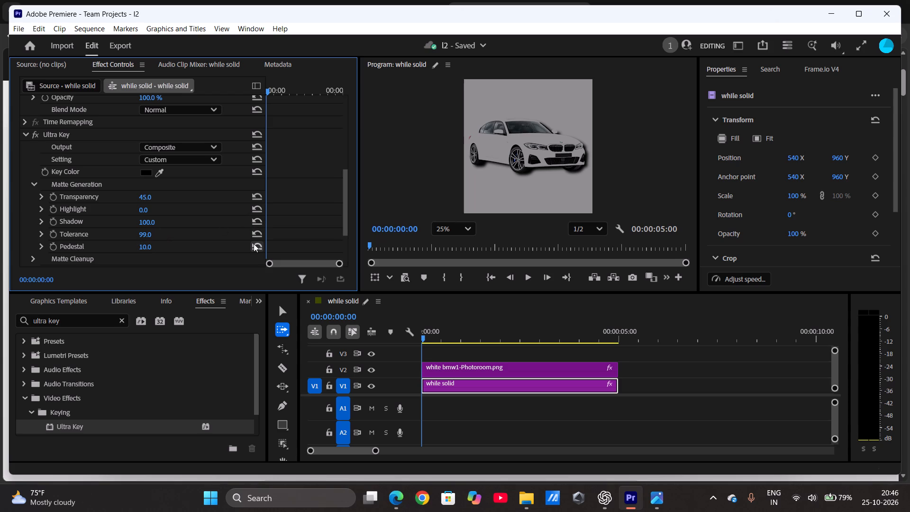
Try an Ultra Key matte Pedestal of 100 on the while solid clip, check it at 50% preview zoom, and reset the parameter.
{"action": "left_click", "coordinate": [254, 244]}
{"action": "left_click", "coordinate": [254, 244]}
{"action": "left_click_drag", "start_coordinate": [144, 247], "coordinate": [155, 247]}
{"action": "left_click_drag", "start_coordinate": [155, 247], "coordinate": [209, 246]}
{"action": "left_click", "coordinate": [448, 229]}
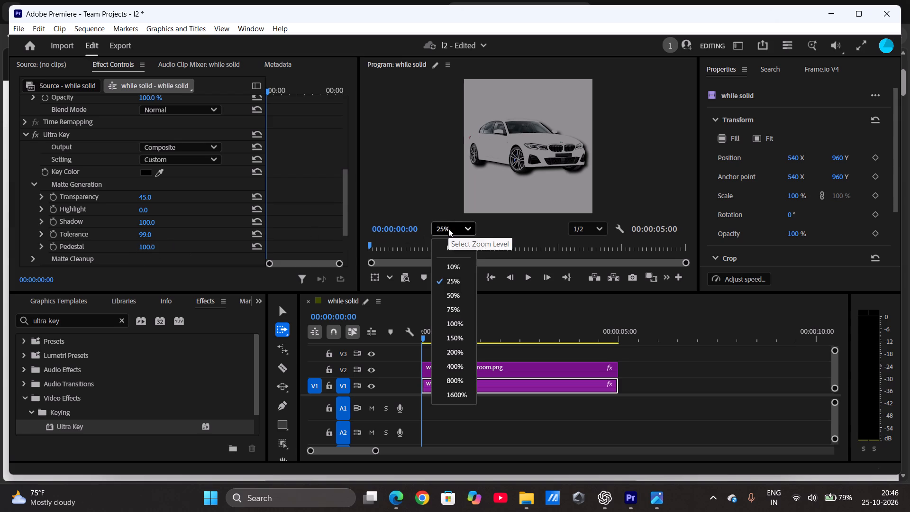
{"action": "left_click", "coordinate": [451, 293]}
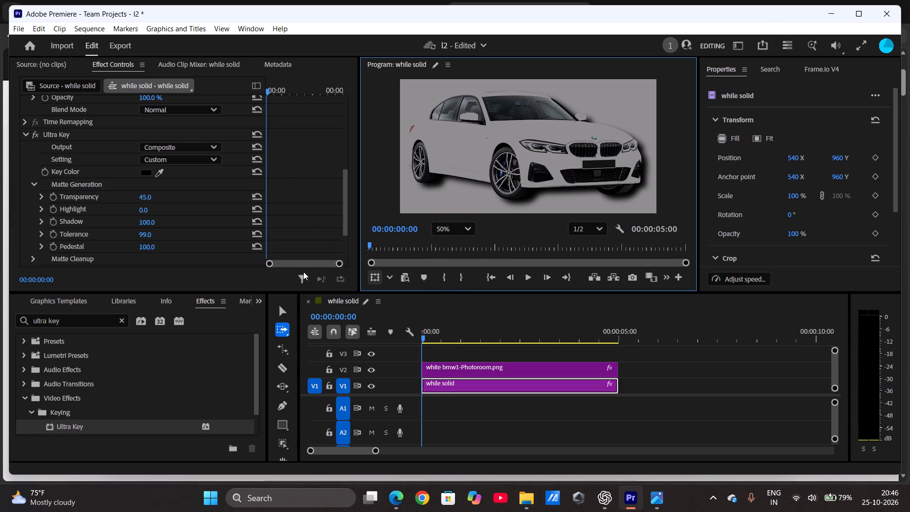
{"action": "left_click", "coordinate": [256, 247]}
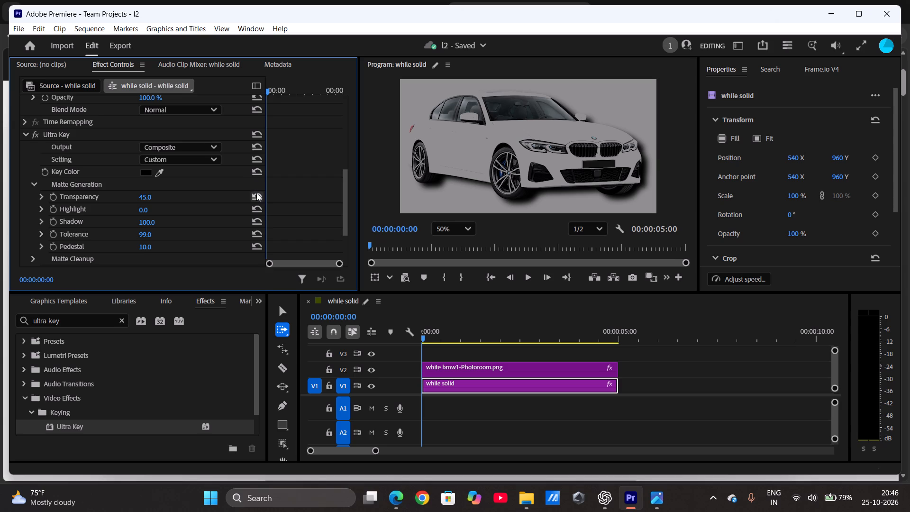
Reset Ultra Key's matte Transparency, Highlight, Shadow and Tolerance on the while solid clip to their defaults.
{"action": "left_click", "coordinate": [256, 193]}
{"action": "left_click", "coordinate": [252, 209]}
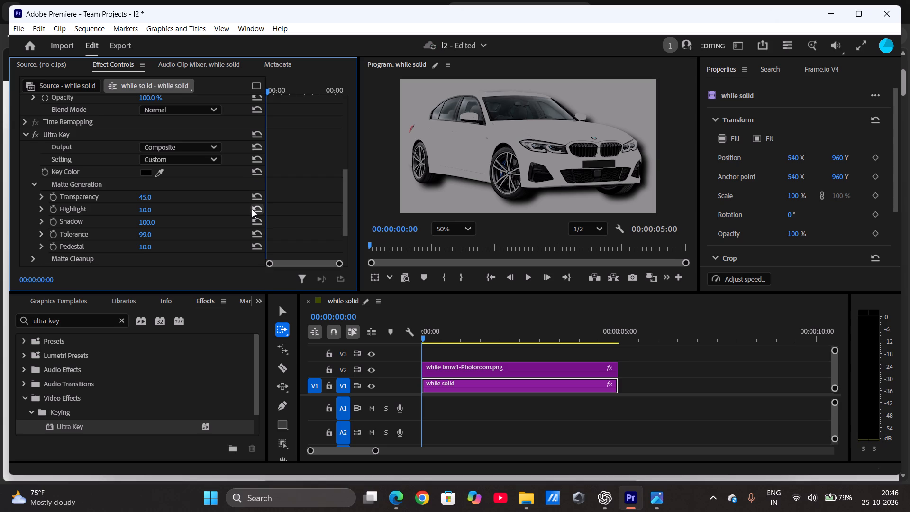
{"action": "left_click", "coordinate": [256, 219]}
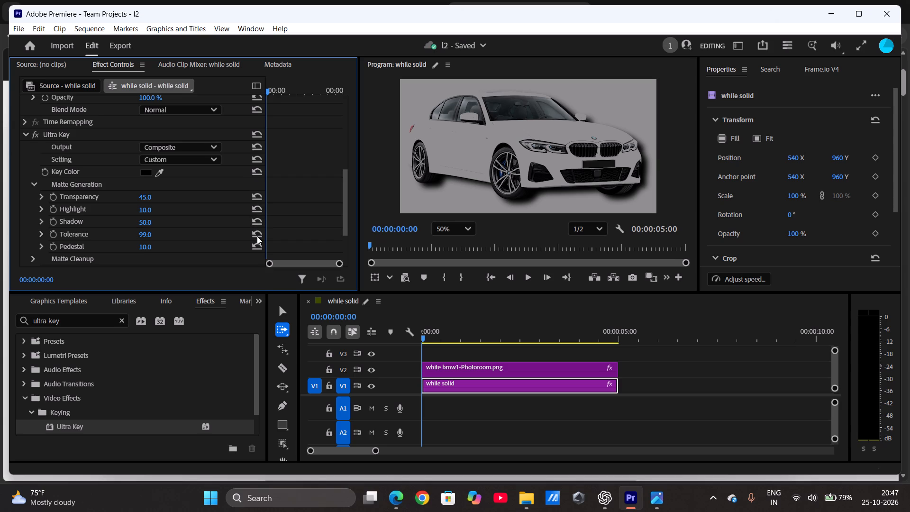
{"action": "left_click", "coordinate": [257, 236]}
Try Ultra Key's matte Transparency at both extremes on the while solid clip and leave it at 100.
{"action": "left_click_drag", "start_coordinate": [145, 197], "coordinate": [260, 193]}
{"action": "left_click_drag", "start_coordinate": [260, 193], "coordinate": [105, 187]}
{"action": "left_click_drag", "start_coordinate": [105, 187], "coordinate": [182, 187]}
Try Ultra Key matte Highlight values between 0 and 100 on the while solid clip and leave it at 17.
{"action": "left_click_drag", "start_coordinate": [151, 206], "coordinate": [219, 207]}
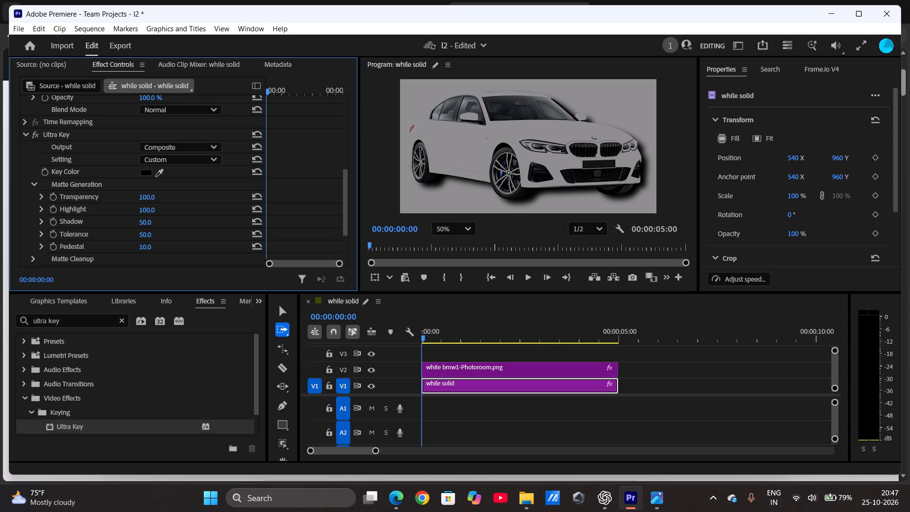
{"action": "left_click_drag", "start_coordinate": [219, 207], "coordinate": [233, 187]}
{"action": "left_click_drag", "start_coordinate": [233, 187], "coordinate": [207, 189]}
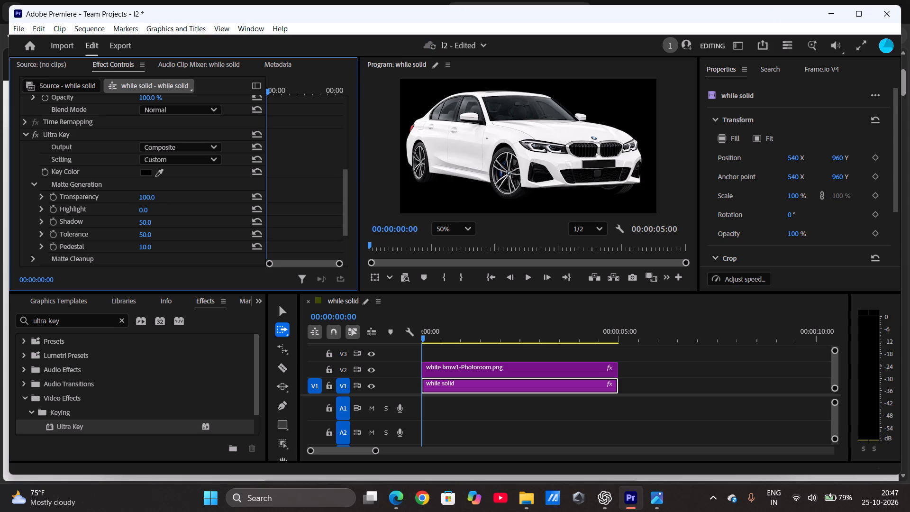
{"action": "left_click_drag", "start_coordinate": [207, 189], "coordinate": [128, 184]}
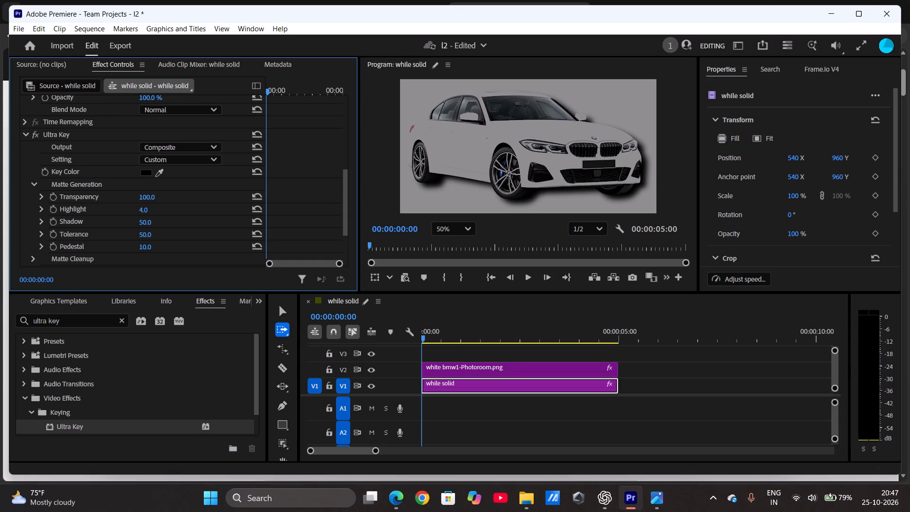
{"action": "left_click_drag", "start_coordinate": [128, 184], "coordinate": [84, 192]}
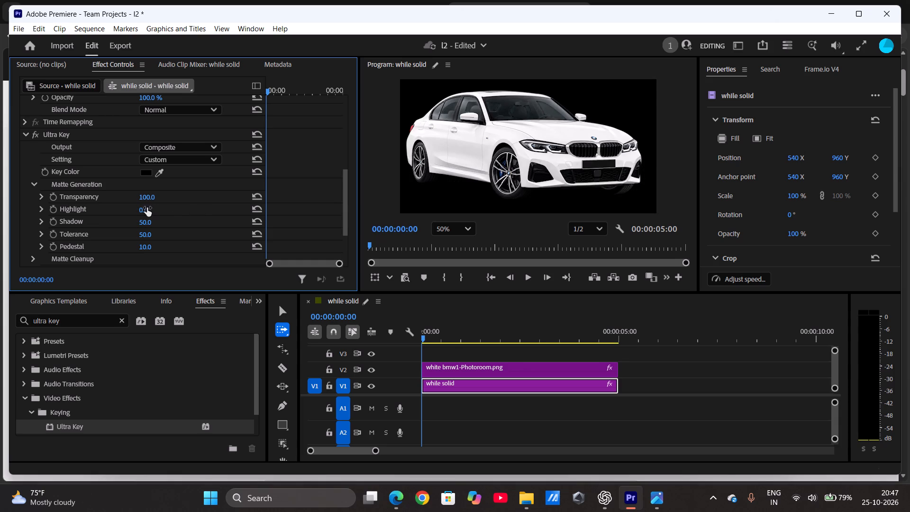
{"action": "left_click_drag", "start_coordinate": [140, 209], "coordinate": [198, 209]}
{"action": "left_click_drag", "start_coordinate": [150, 208], "coordinate": [117, 207]}
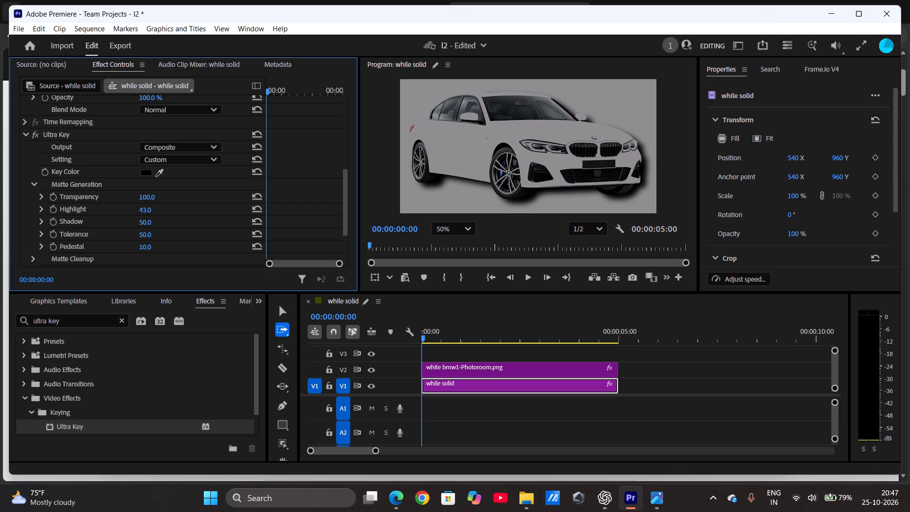
{"action": "left_click_drag", "start_coordinate": [117, 207], "coordinate": [114, 206]}
{"action": "left_click_drag", "start_coordinate": [146, 212], "coordinate": [162, 211]}
{"action": "left_click_drag", "start_coordinate": [162, 211], "coordinate": [129, 212]}
{"action": "left_click_drag", "start_coordinate": [129, 212], "coordinate": [476, 186]}
{"action": "left_click_drag", "start_coordinate": [476, 186], "coordinate": [421, 184]}
{"action": "left_click_drag", "start_coordinate": [421, 184], "coordinate": [417, 184]}
{"action": "left_click_drag", "start_coordinate": [417, 184], "coordinate": [427, 186]}
Set Ultra Key's matte Tolerance, Shadow and Pedestal on the while solid clip to 100 each.
{"action": "left_click_drag", "start_coordinate": [147, 238], "coordinate": [251, 220]}
{"action": "left_click_drag", "start_coordinate": [251, 220], "coordinate": [369, 195]}
{"action": "left_click_drag", "start_coordinate": [148, 219], "coordinate": [218, 215]}
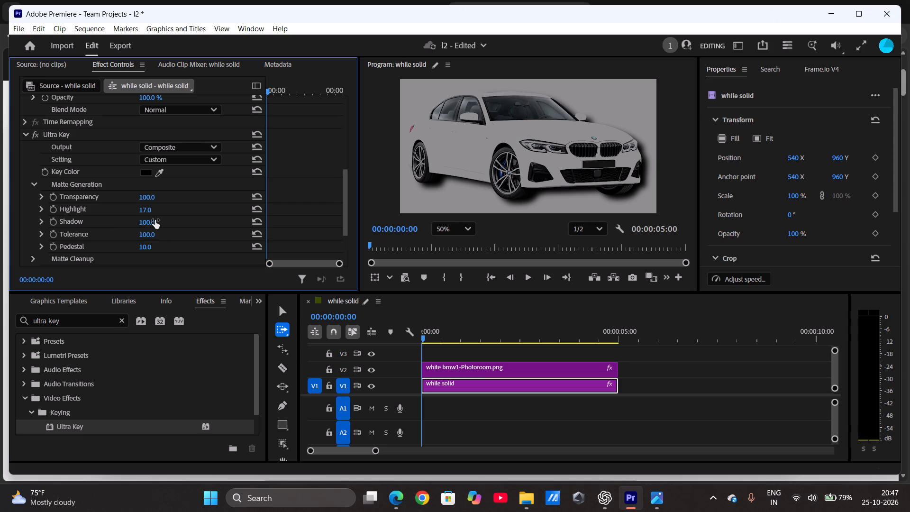
{"action": "left_click_drag", "start_coordinate": [149, 240], "coordinate": [196, 242]}
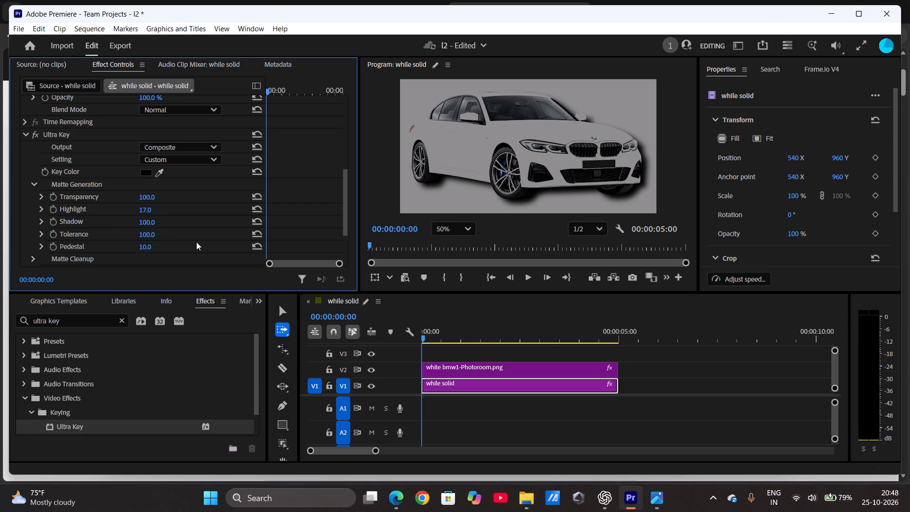
{"action": "left_click_drag", "start_coordinate": [144, 246], "coordinate": [237, 235]}
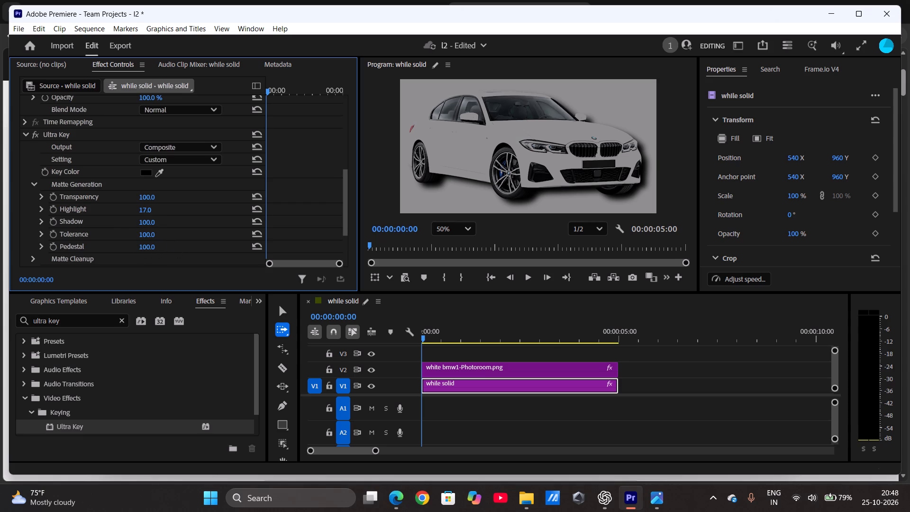
{"action": "left_click_drag", "start_coordinate": [237, 235], "coordinate": [332, 223]}
Examine the car composite at several zoom levels and set the Program monitor view back to Fit.
{"action": "left_click", "coordinate": [450, 225]}
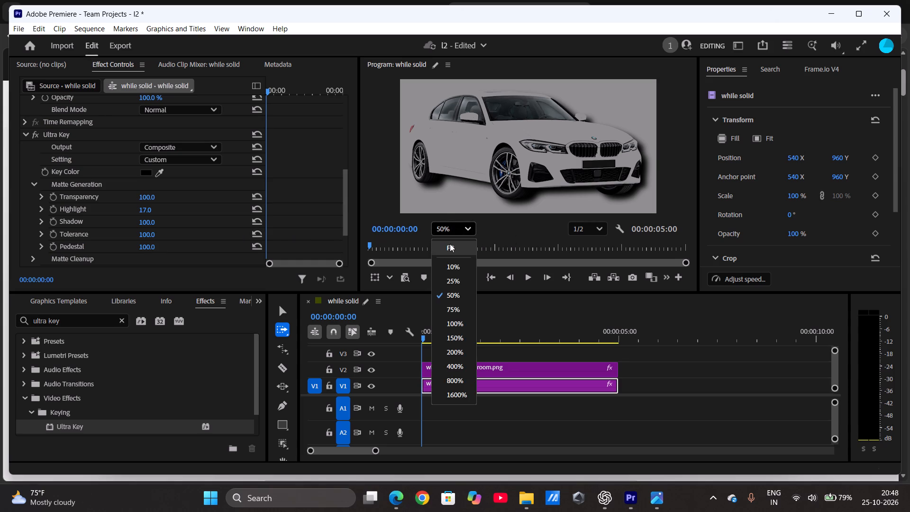
{"action": "left_click", "coordinate": [450, 244]}
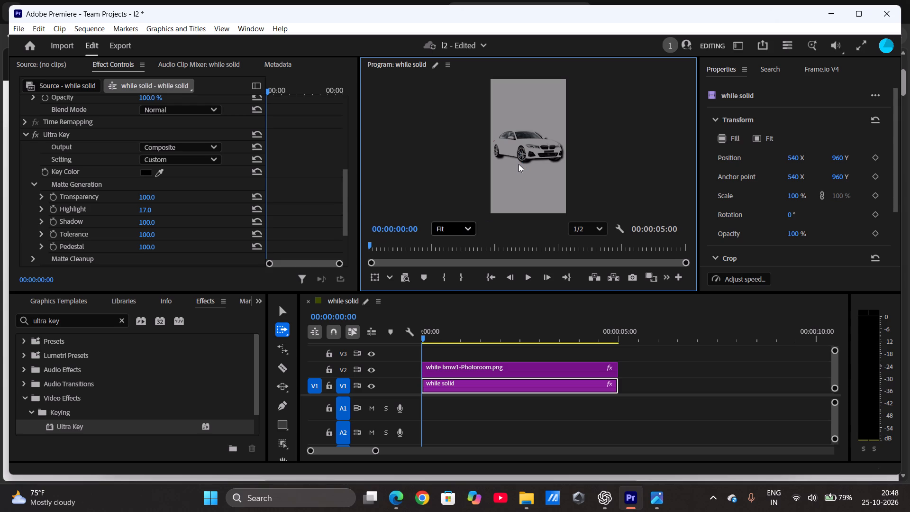
{"action": "scroll", "coordinate": [519, 164], "scroll_direction": "down", "scroll_amount": 1}
{"action": "scroll", "coordinate": [519, 164], "scroll_direction": "up", "scroll_amount": 2}
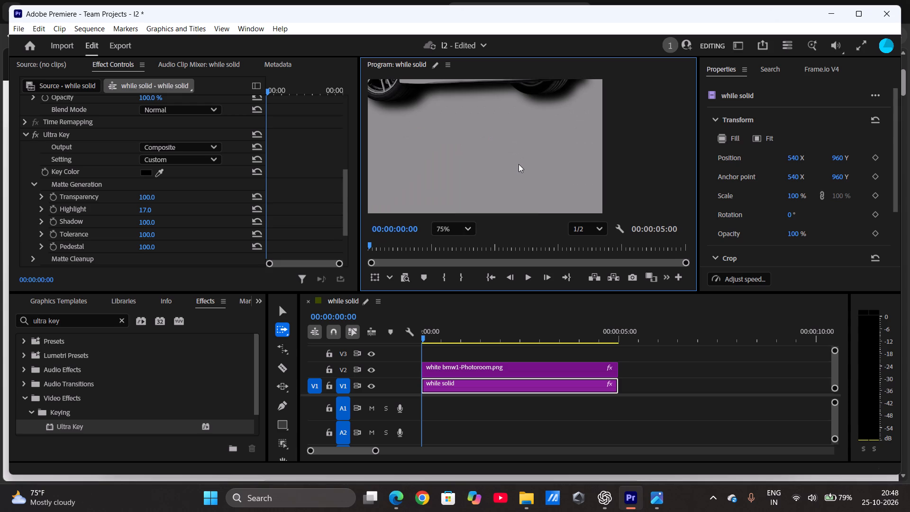
{"action": "scroll", "coordinate": [519, 164], "scroll_direction": "down", "scroll_amount": 1, "text": "ctrl"}
{"action": "scroll", "coordinate": [519, 164], "scroll_direction": "up", "scroll_amount": 1}
{"action": "scroll", "coordinate": [519, 164], "scroll_direction": "down", "scroll_amount": 1}
{"action": "scroll", "coordinate": [519, 164], "scroll_direction": "up", "scroll_amount": 1, "text": "ctrl"}
{"action": "scroll", "coordinate": [519, 164], "scroll_direction": "down", "scroll_amount": 1, "text": "ctrl"}
{"action": "scroll", "coordinate": [519, 164], "scroll_direction": "up", "scroll_amount": 1, "text": "ctrl"}
{"action": "scroll", "coordinate": [519, 164], "scroll_direction": "down", "scroll_amount": 3, "text": "ctrl"}
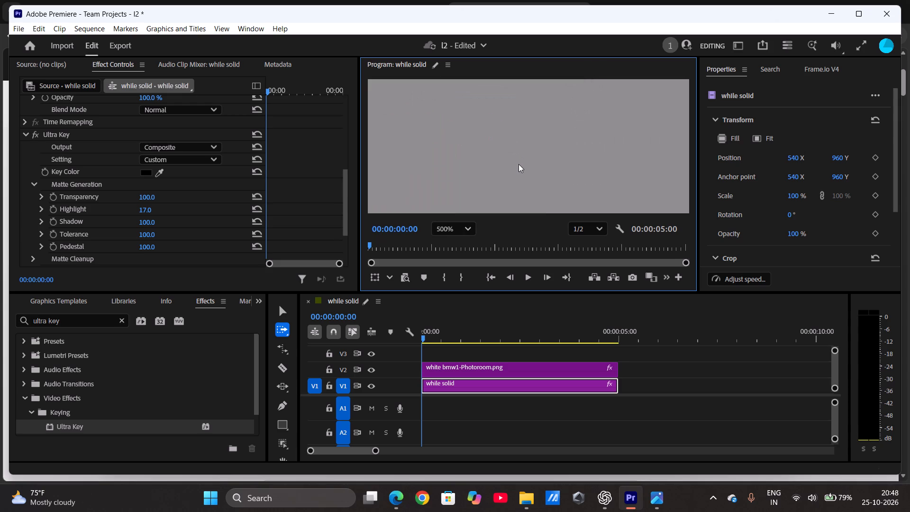
{"action": "scroll", "coordinate": [519, 164], "scroll_direction": "down", "scroll_amount": 3, "text": "ctrl"}
{"action": "scroll", "coordinate": [546, 128], "scroll_direction": "down", "scroll_amount": 1}
{"action": "scroll", "coordinate": [546, 128], "scroll_direction": "down", "scroll_amount": 2, "text": "ctrl"}
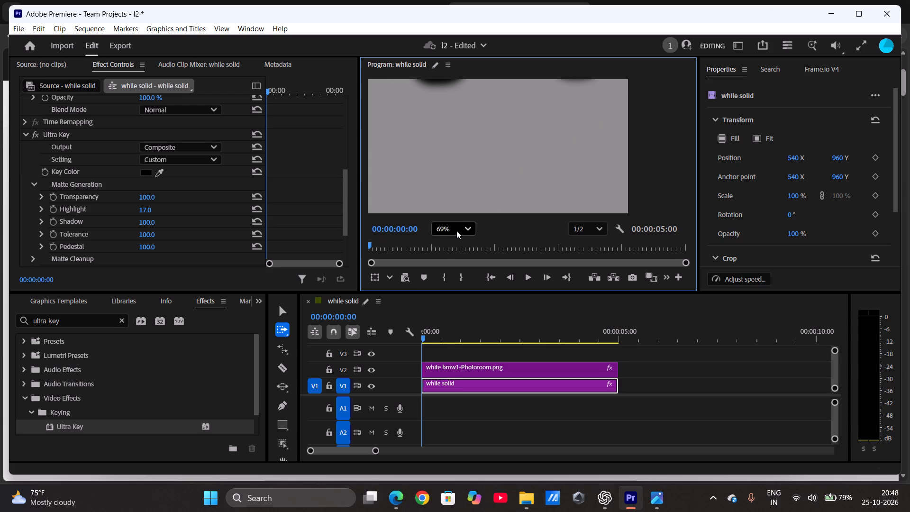
{"action": "left_click", "coordinate": [456, 230]}
{"action": "left_click", "coordinate": [456, 249]}
{"action": "scroll", "coordinate": [456, 249], "scroll_direction": "up", "scroll_amount": 1}
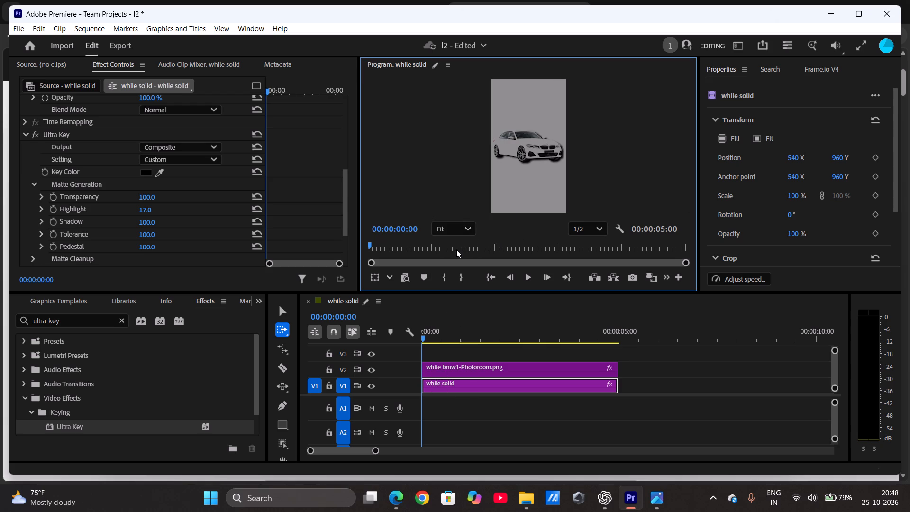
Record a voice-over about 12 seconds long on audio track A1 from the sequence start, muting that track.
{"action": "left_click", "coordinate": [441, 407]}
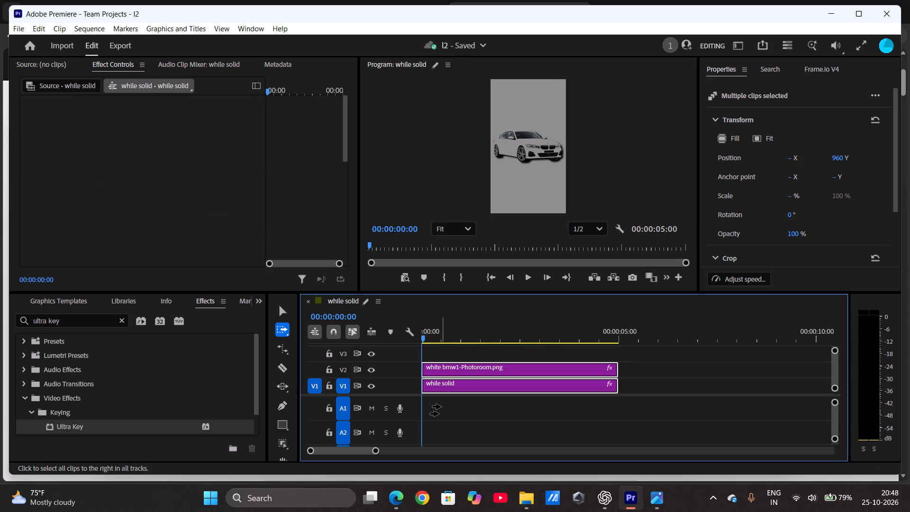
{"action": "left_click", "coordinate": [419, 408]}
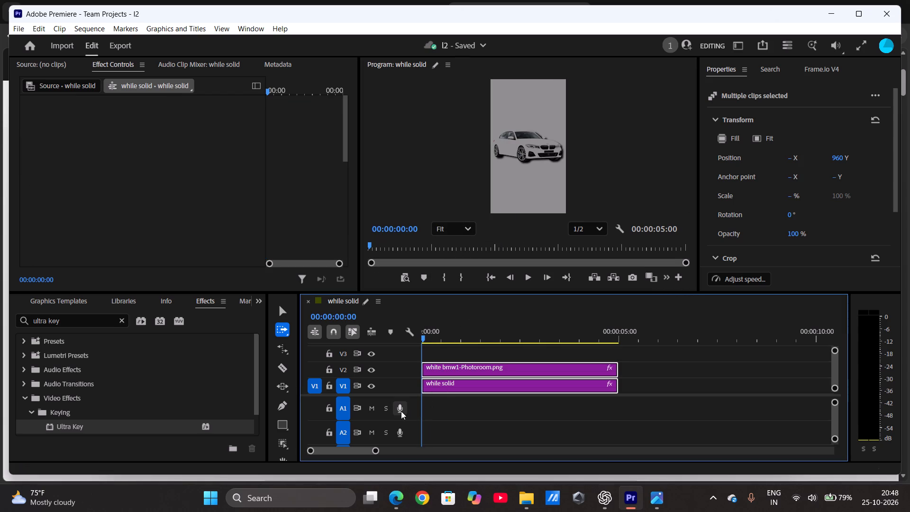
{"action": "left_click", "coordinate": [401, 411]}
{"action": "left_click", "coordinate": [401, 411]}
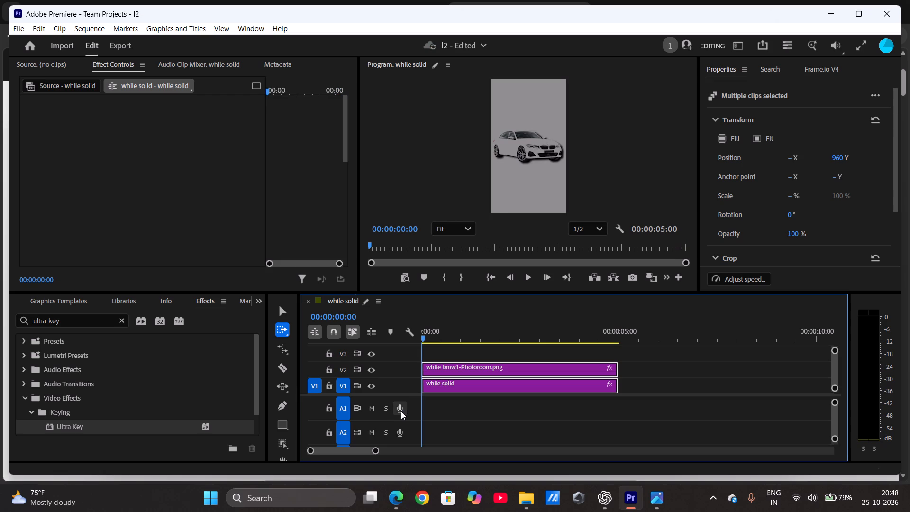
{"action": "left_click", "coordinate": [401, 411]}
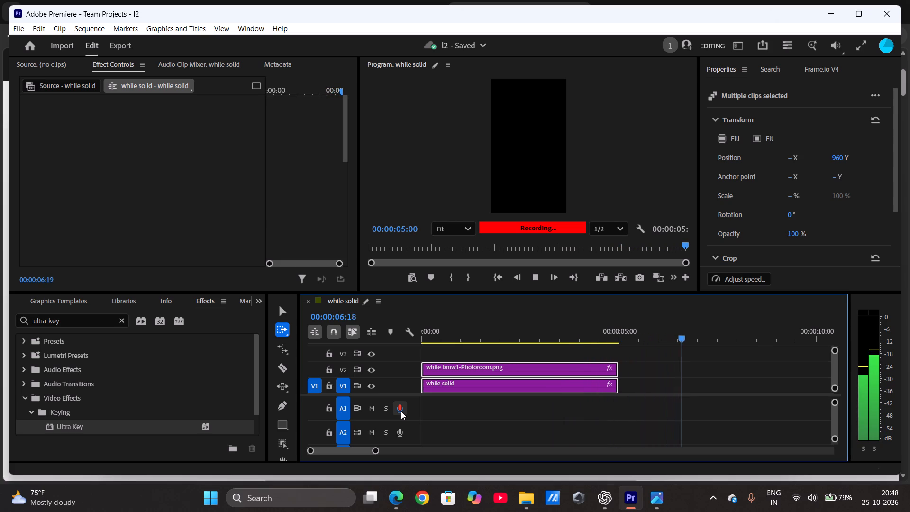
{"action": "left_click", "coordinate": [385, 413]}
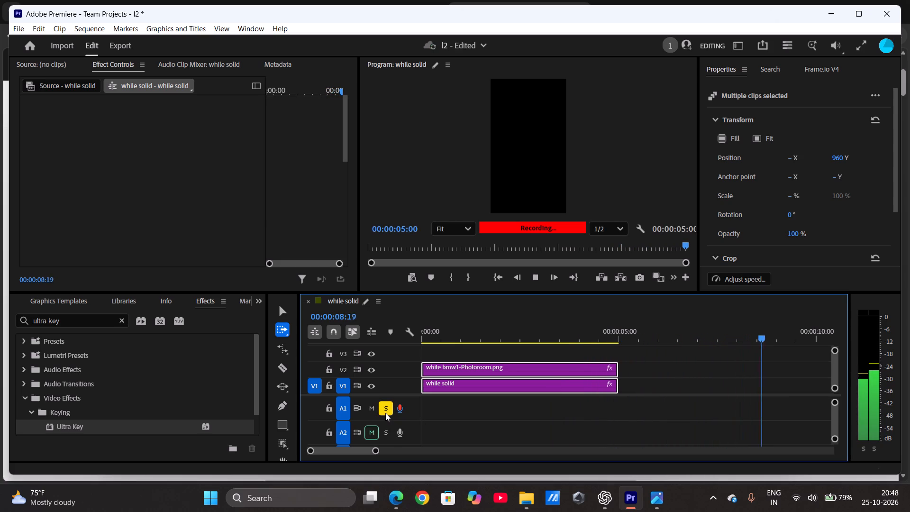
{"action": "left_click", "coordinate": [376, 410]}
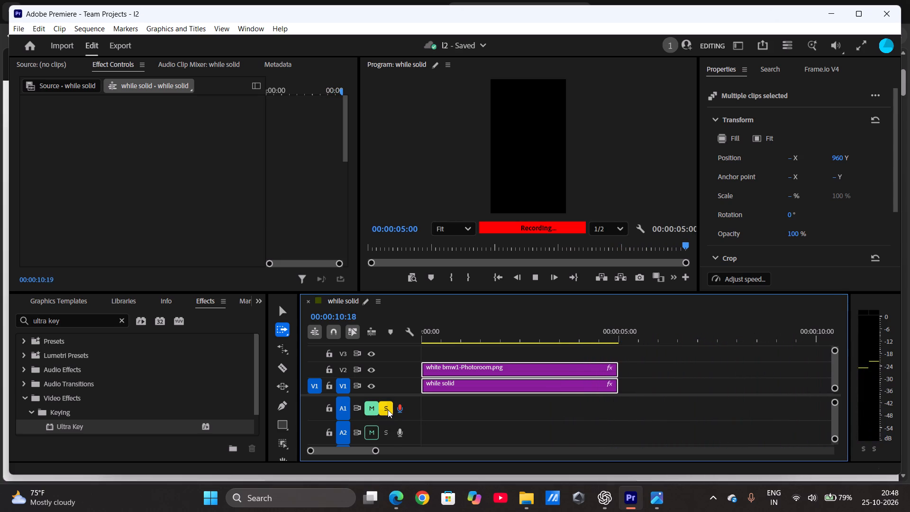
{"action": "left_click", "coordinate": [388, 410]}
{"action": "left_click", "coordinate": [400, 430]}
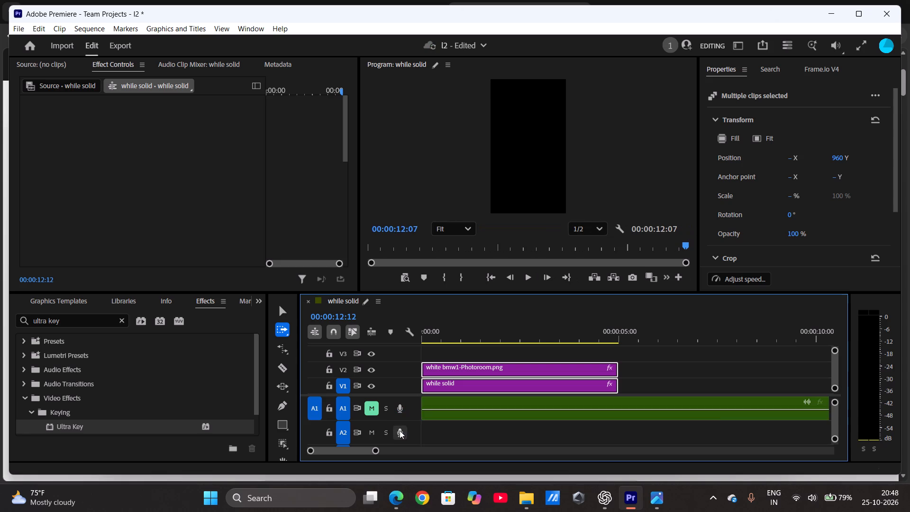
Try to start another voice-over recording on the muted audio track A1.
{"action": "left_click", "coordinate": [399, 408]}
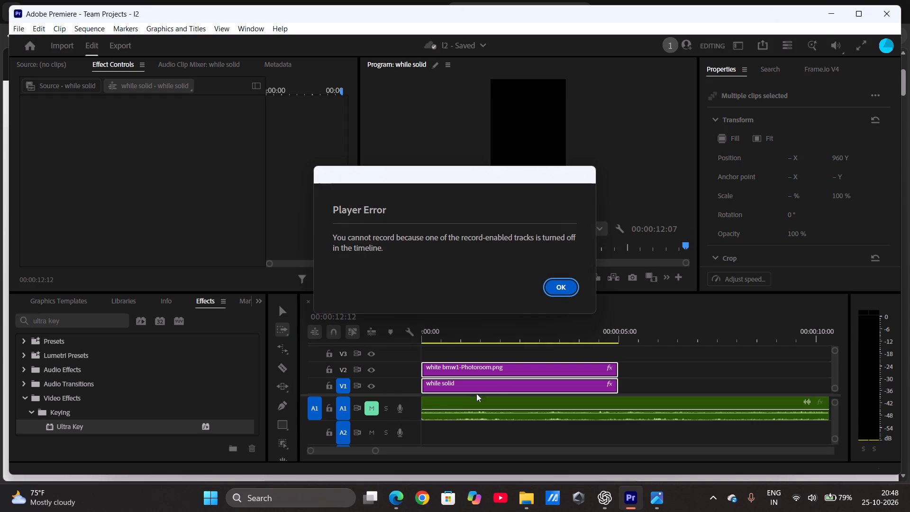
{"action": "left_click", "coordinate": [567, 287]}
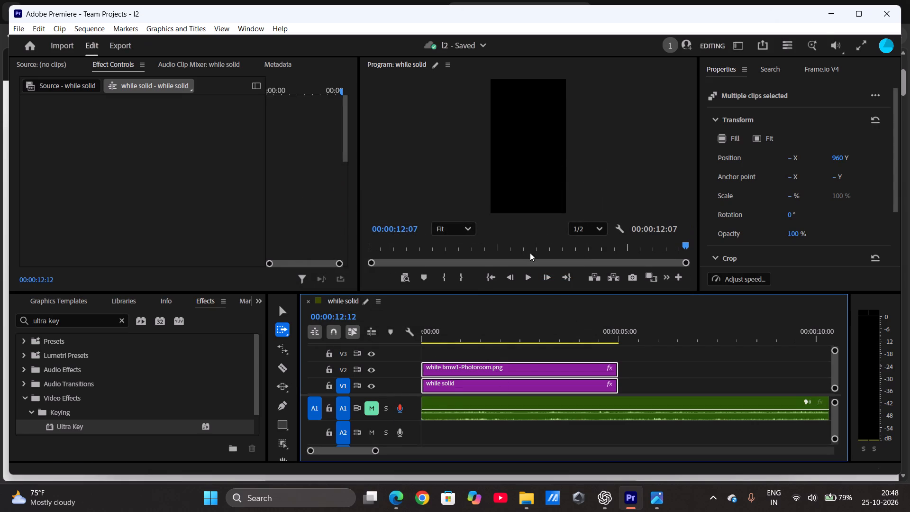
Play the sequence and delete all its clips: the white BMW cutout, the while solid clip and the recorded audio.
{"action": "left_click", "coordinate": [524, 277]}
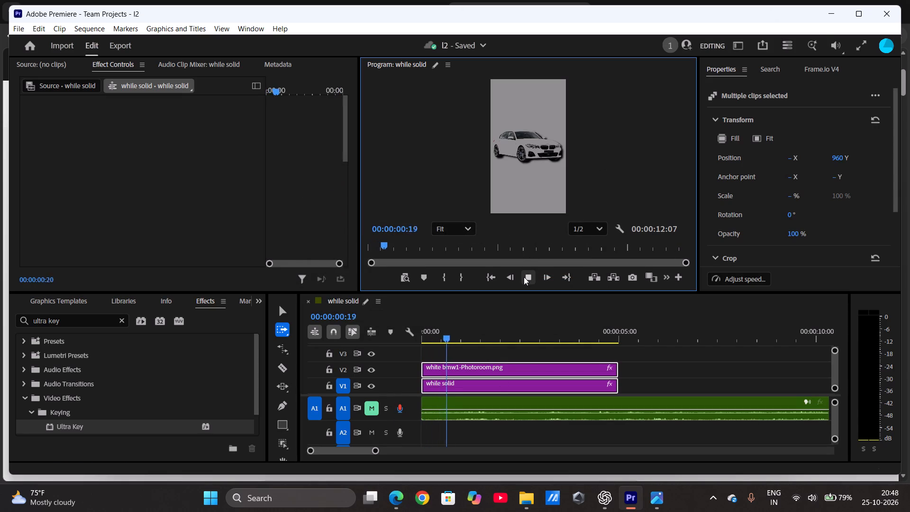
{"action": "left_click", "coordinate": [476, 412]}
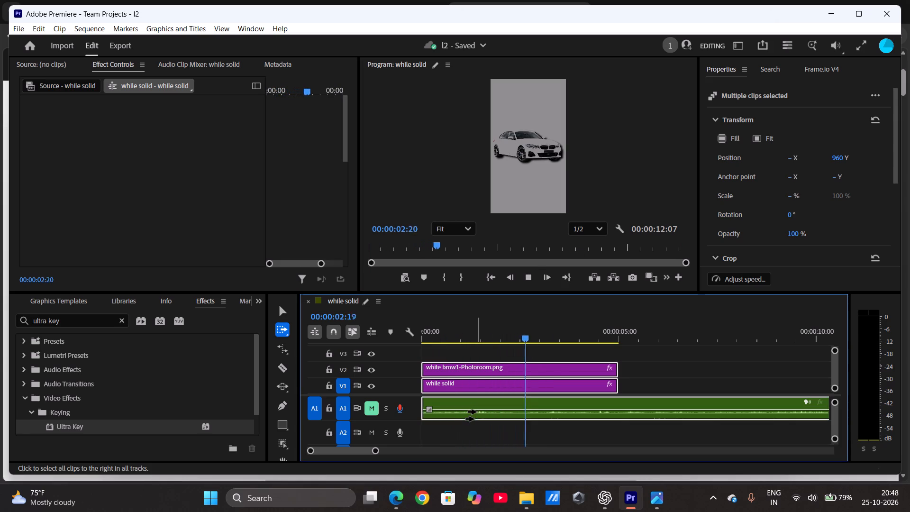
{"action": "left_click", "coordinate": [465, 402]}
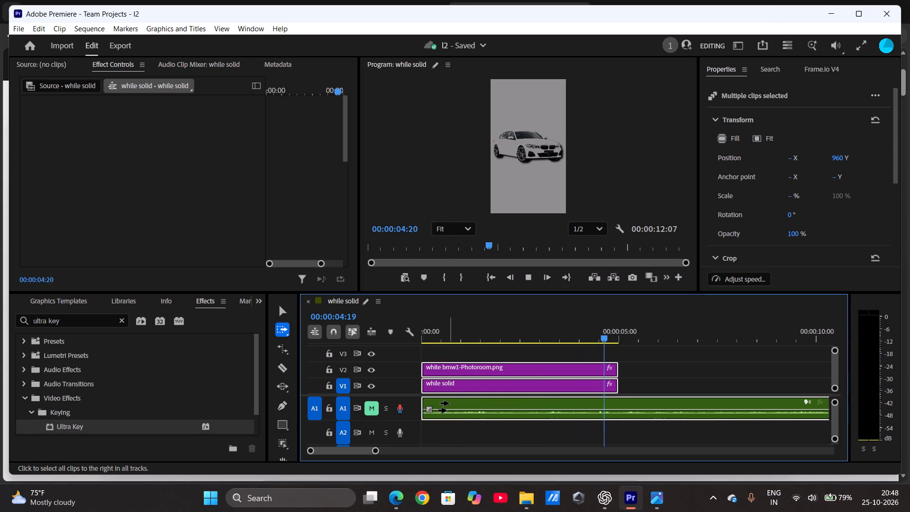
{"action": "key", "text": "BackSpace"}
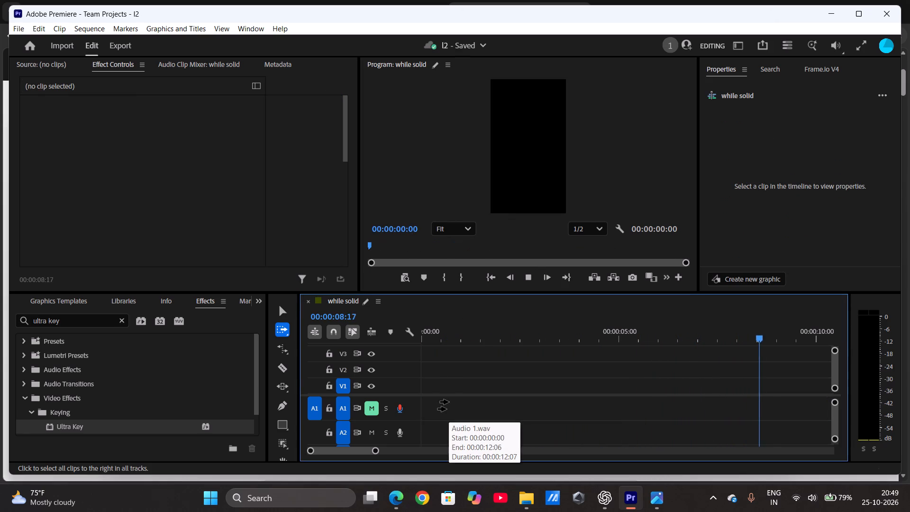
{"action": "left_click", "coordinate": [442, 369]}
{"action": "left_click", "coordinate": [482, 411]}
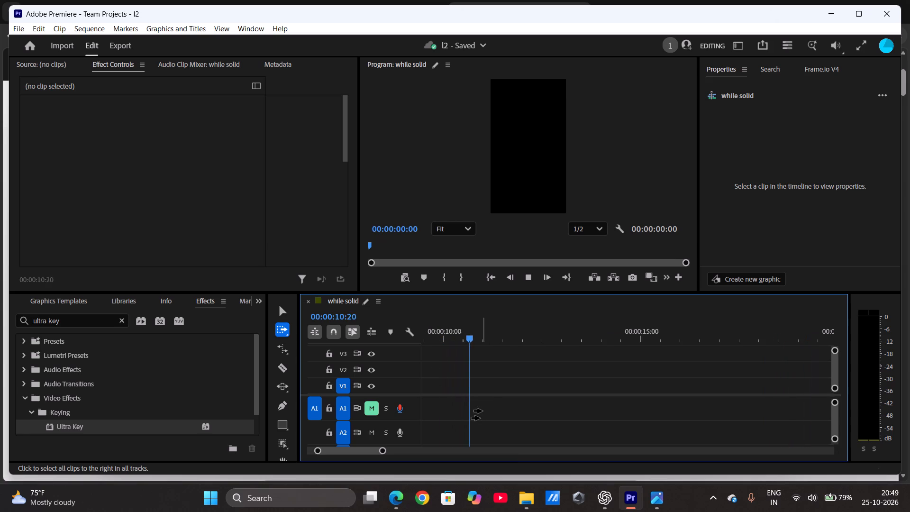
{"action": "left_click", "coordinate": [528, 281]}
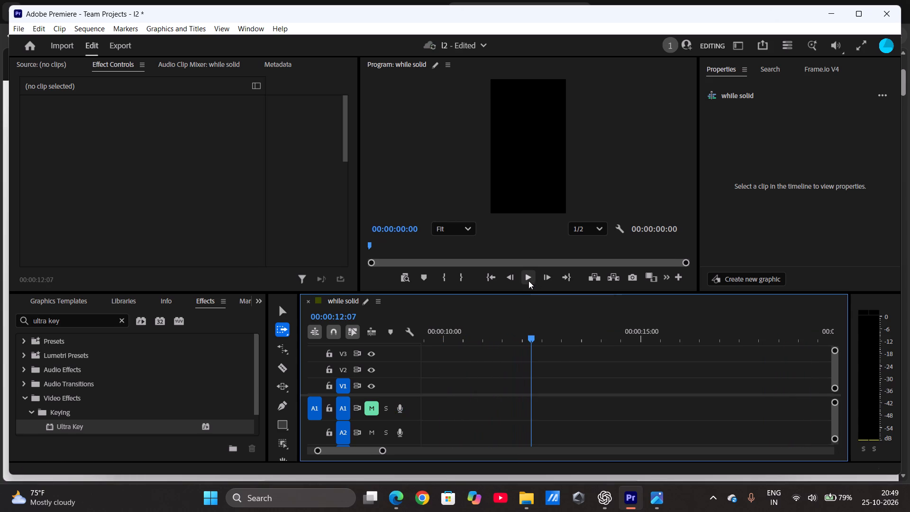
{"action": "left_click", "coordinate": [528, 281]}
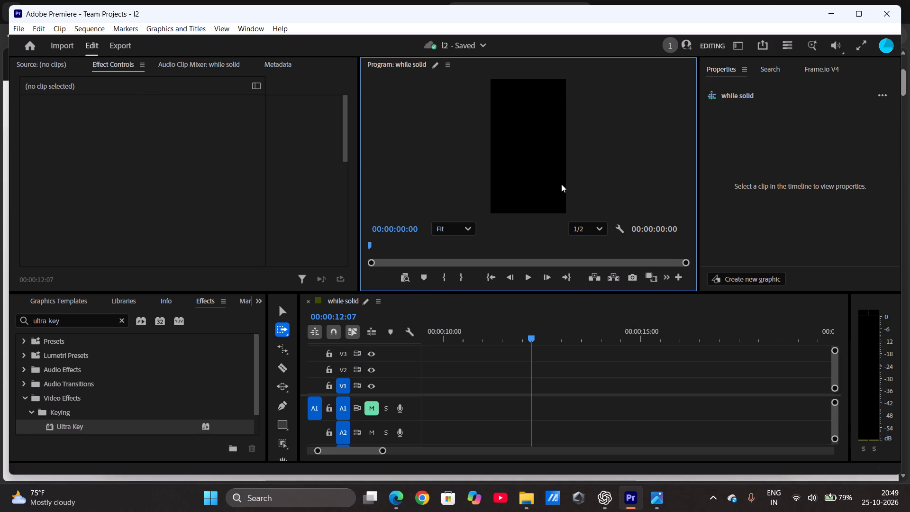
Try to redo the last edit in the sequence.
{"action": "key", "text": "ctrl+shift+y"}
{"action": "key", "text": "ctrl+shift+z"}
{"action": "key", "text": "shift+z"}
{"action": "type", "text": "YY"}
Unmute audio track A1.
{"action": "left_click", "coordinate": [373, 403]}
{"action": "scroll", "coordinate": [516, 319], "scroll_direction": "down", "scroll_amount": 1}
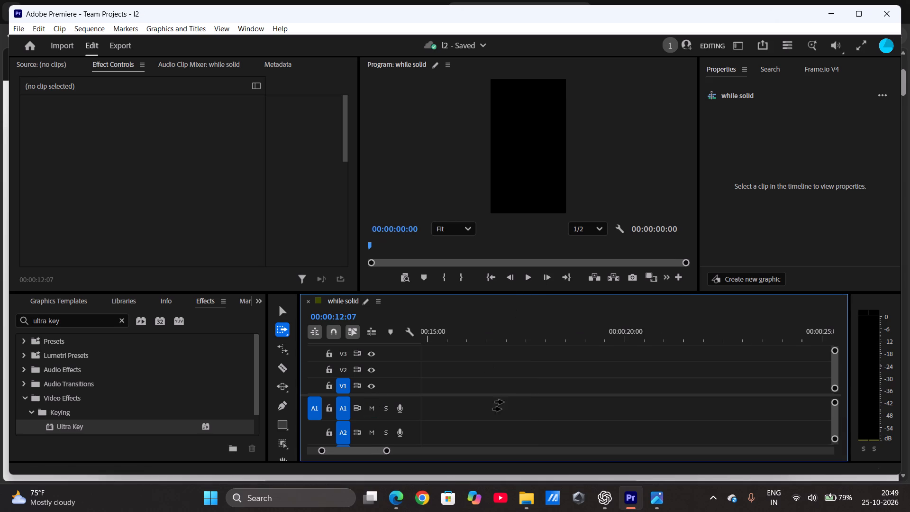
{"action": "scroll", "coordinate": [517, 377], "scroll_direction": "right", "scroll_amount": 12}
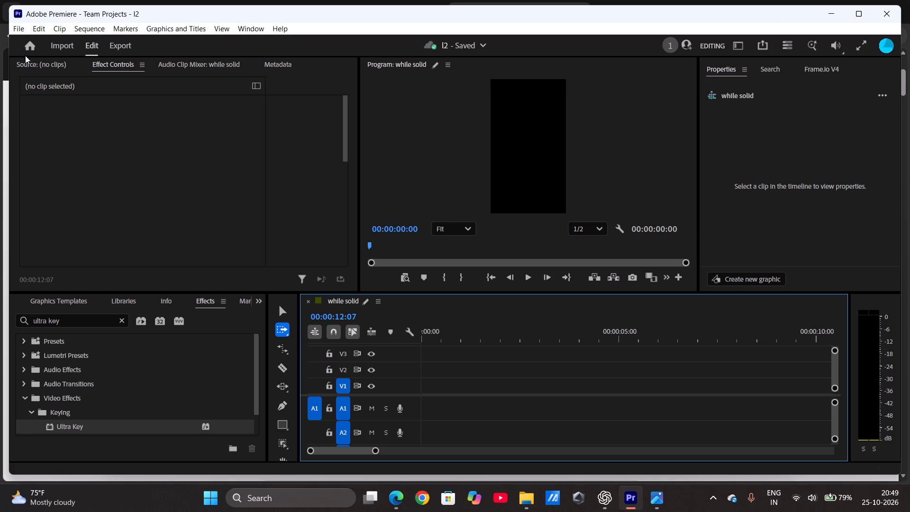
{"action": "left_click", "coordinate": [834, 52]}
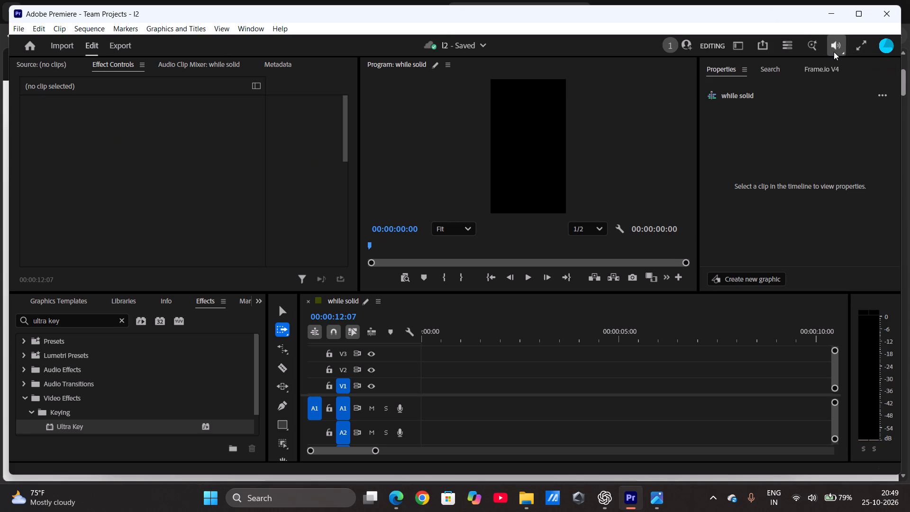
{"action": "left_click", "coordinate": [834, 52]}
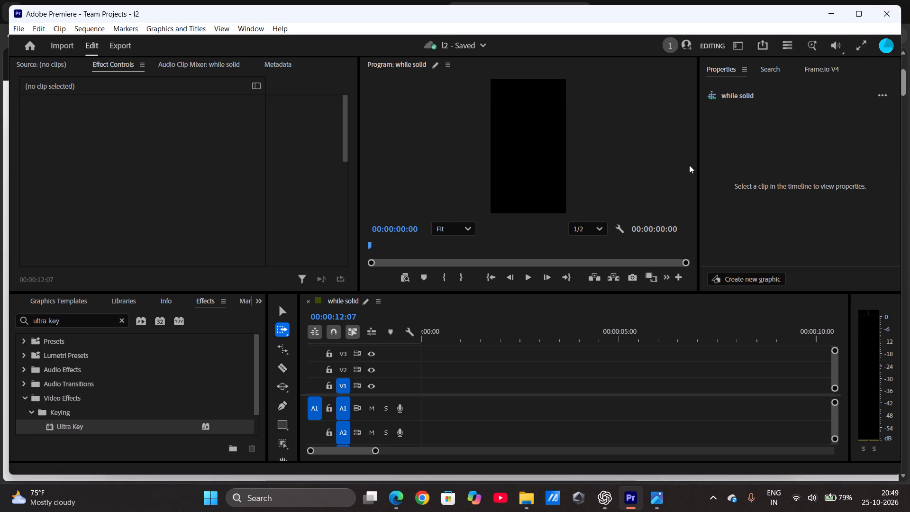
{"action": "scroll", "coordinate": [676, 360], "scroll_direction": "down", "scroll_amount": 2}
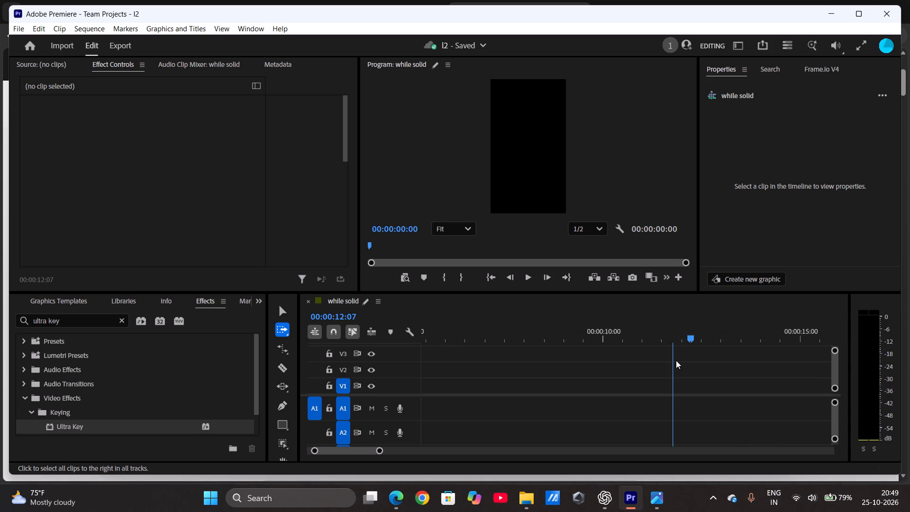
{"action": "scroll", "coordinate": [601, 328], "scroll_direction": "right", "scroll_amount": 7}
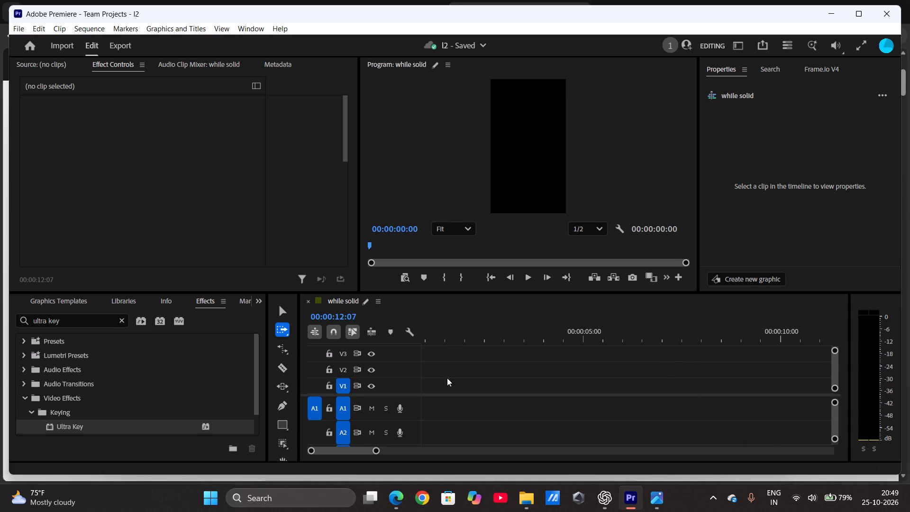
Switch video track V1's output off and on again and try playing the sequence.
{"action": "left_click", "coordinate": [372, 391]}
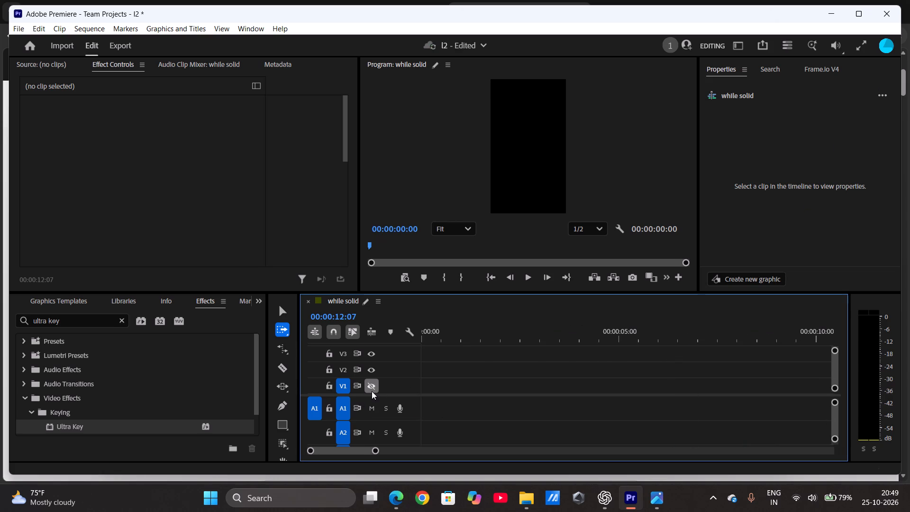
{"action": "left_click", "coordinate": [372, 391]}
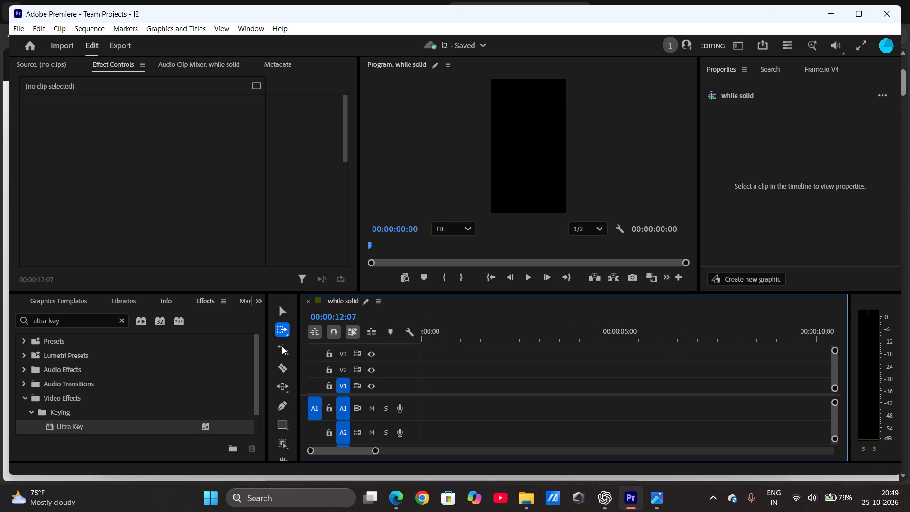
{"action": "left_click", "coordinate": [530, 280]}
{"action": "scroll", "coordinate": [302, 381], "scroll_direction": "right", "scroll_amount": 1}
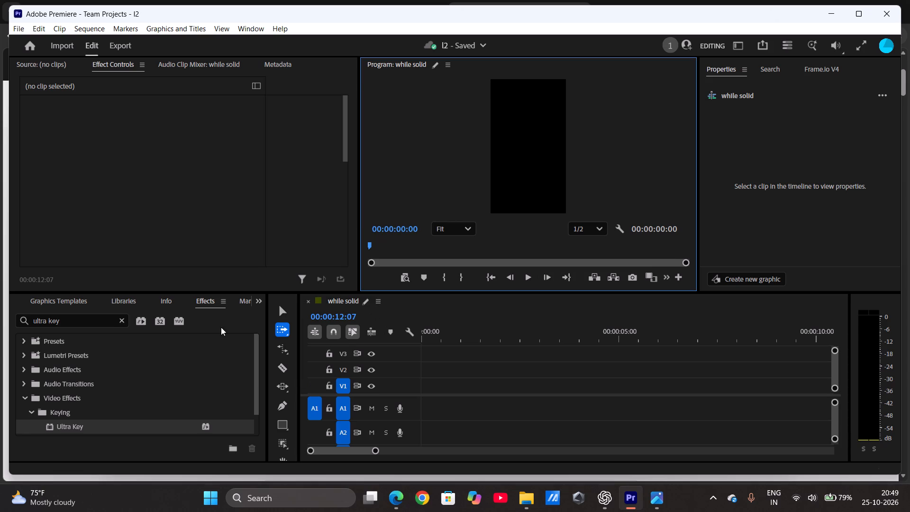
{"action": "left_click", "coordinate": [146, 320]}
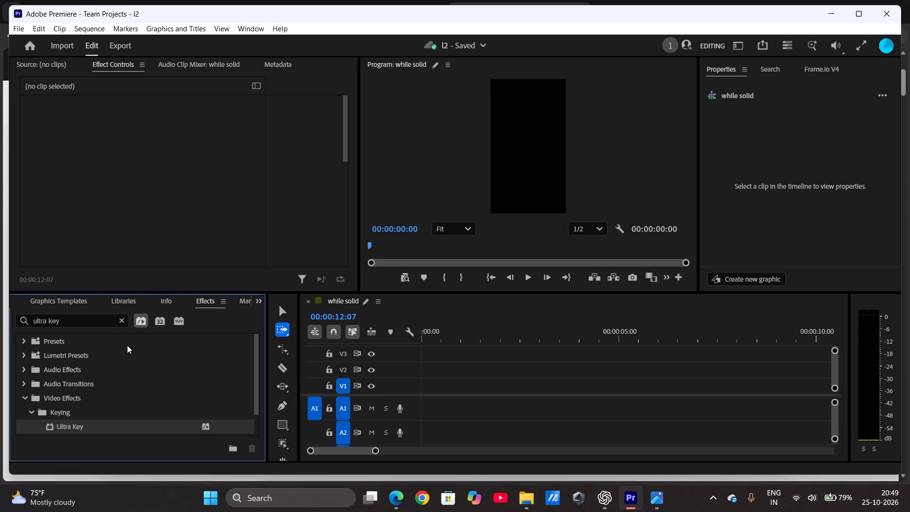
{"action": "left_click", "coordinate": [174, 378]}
Delete the recorded audio Audio 1.wav from the team project's media items.
{"action": "scroll", "coordinate": [51, 304], "scroll_direction": "right", "scroll_amount": 1}
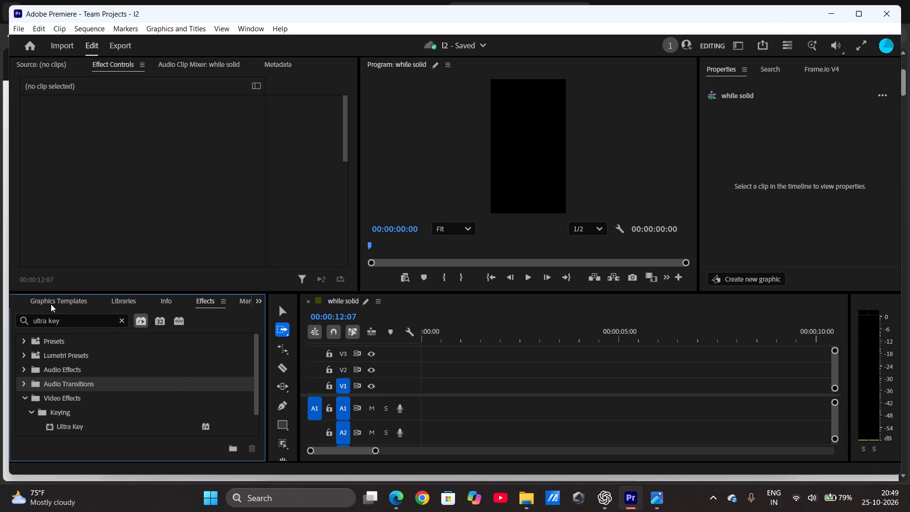
{"action": "scroll", "coordinate": [51, 304], "scroll_direction": "right", "scroll_amount": 2}
{"action": "left_click", "coordinate": [51, 304]}
{"action": "left_click", "coordinate": [14, 301]}
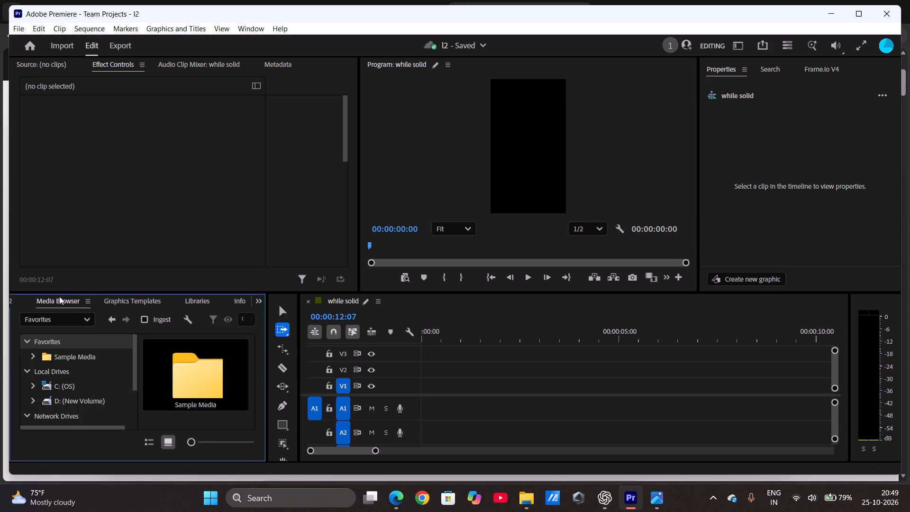
{"action": "scroll", "coordinate": [59, 296], "scroll_direction": "right", "scroll_amount": 1}
{"action": "left_click", "coordinate": [16, 301]}
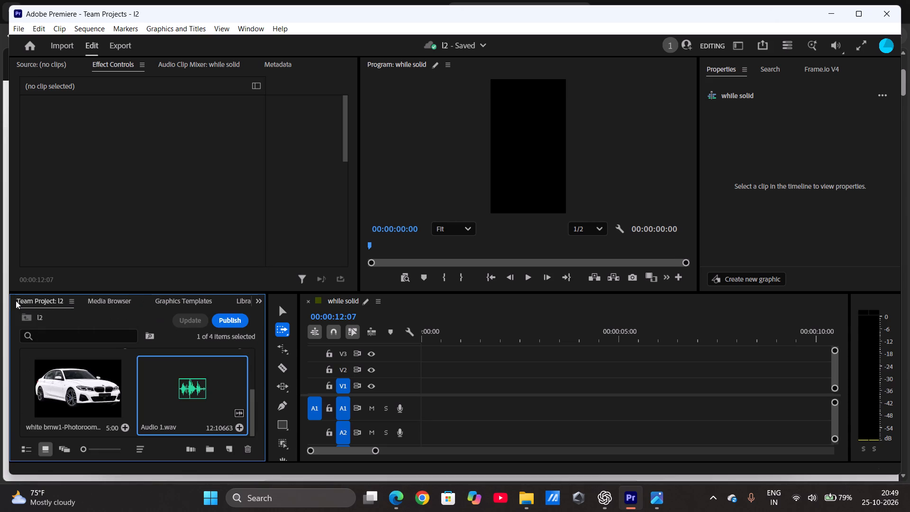
{"action": "left_click", "coordinate": [189, 388]}
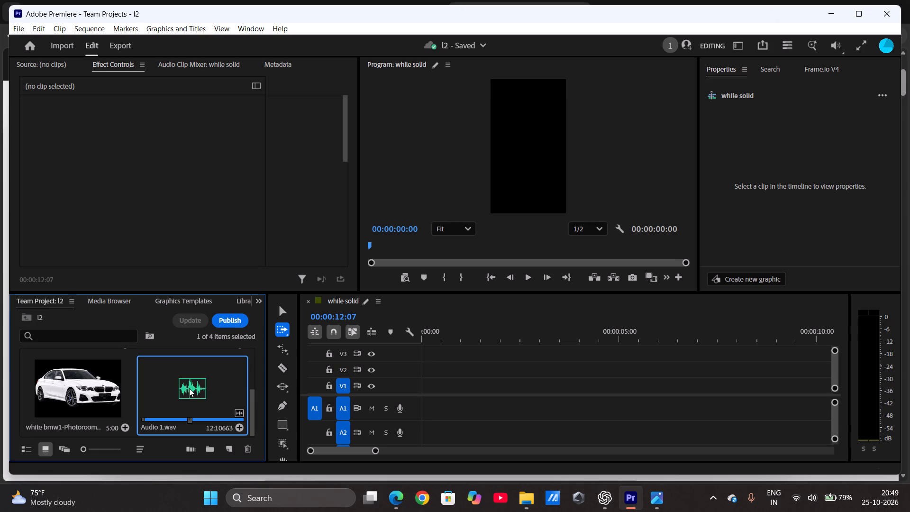
{"action": "key", "text": "BackSpace"}
Place the white bmw1-Photoroom.png cutout on video track V2 at the start of the sequence.
{"action": "left_click", "coordinate": [81, 411]}
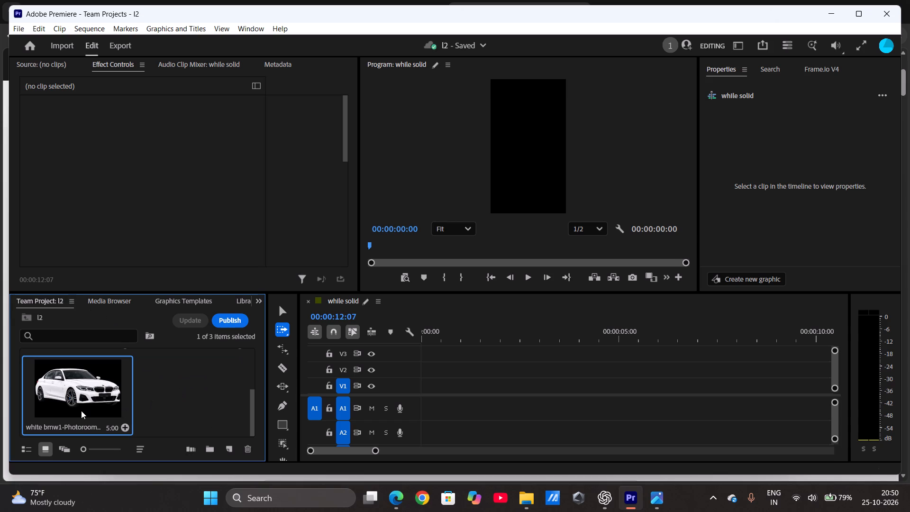
{"action": "left_click_drag", "start_coordinate": [81, 411], "coordinate": [422, 371]}
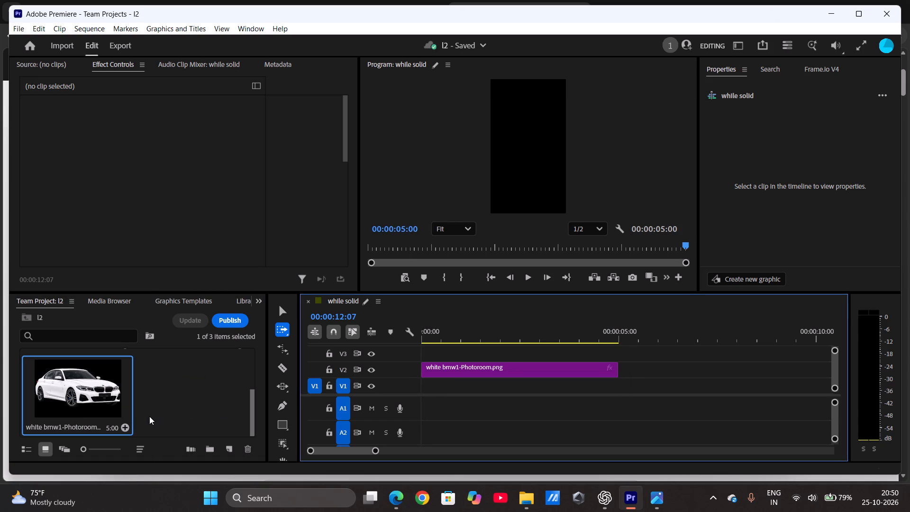
Lock audio track A1.
{"action": "left_click", "coordinate": [336, 397]}
Place the grey while solid clip on video track V1 at the sequence start, directly beneath the BMW cutout.
{"action": "scroll", "coordinate": [216, 405], "scroll_direction": "right", "scroll_amount": 2}
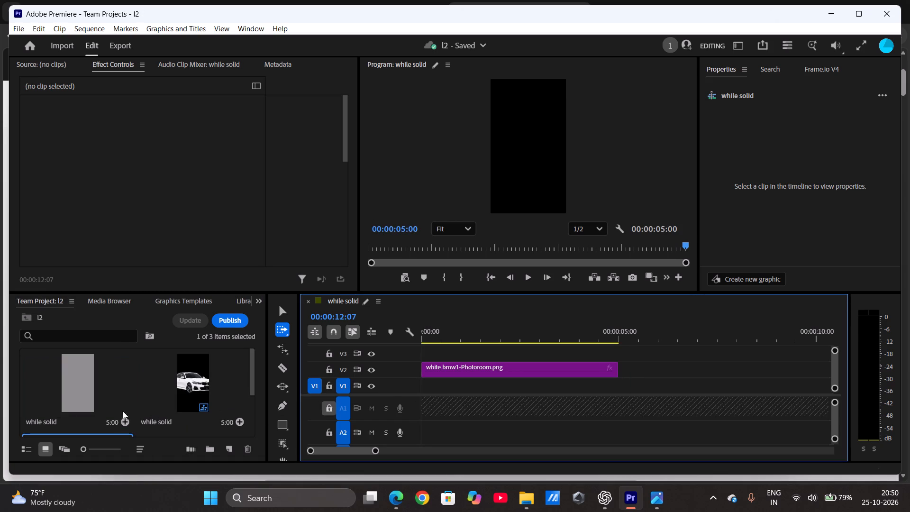
{"action": "left_click_drag", "start_coordinate": [63, 401], "coordinate": [424, 384]}
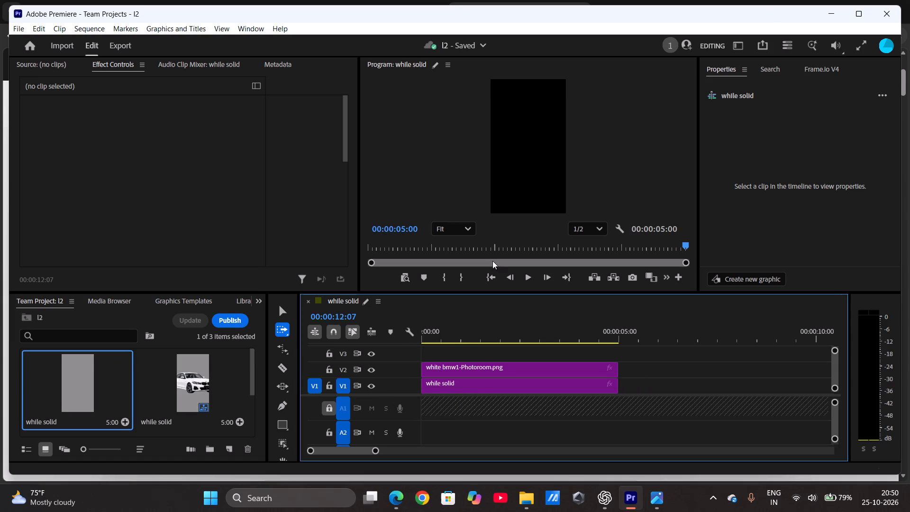
Play the sequence to check the BMW cutout over the solid background.
{"action": "left_click", "coordinate": [532, 275]}
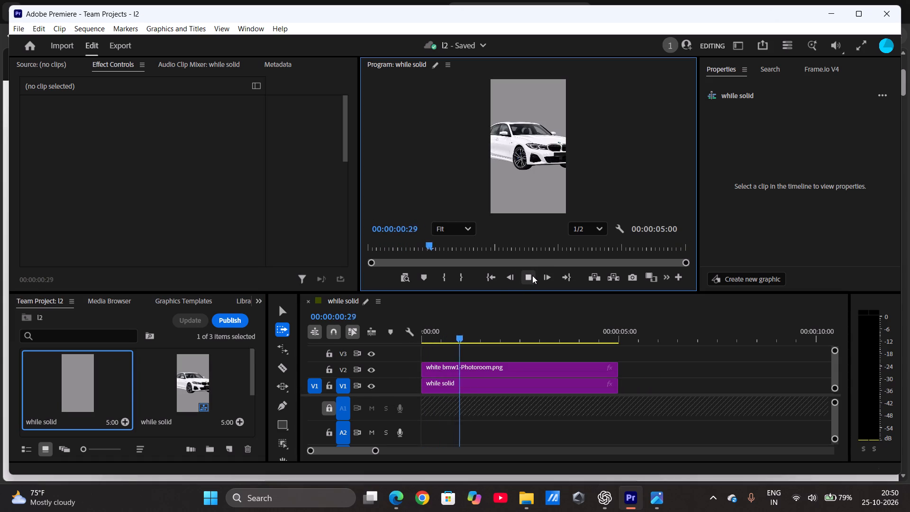